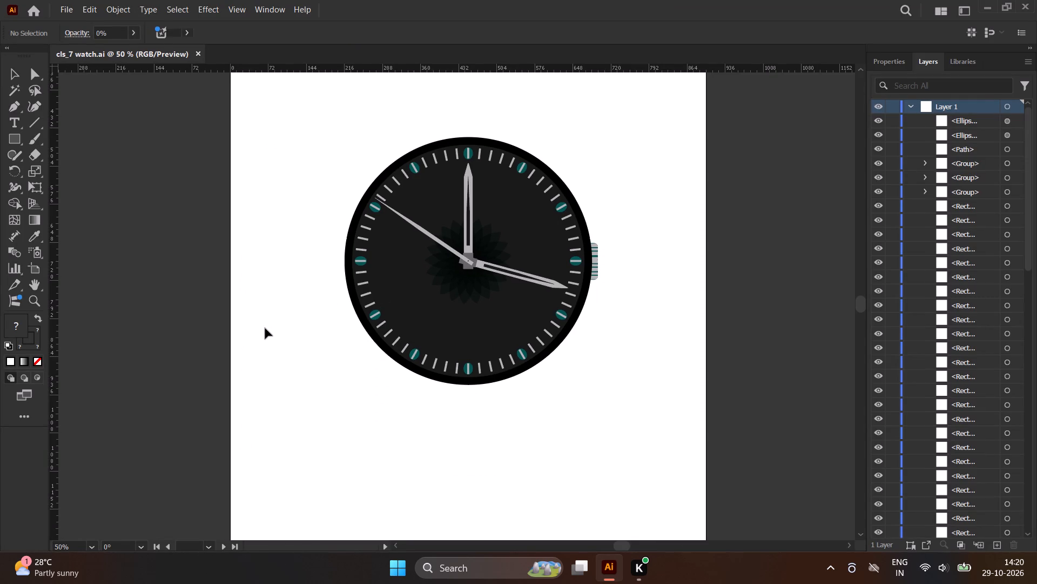
# Close the watch document and reopen cls_7 watch.ai.
pyautogui.click(198, 54)
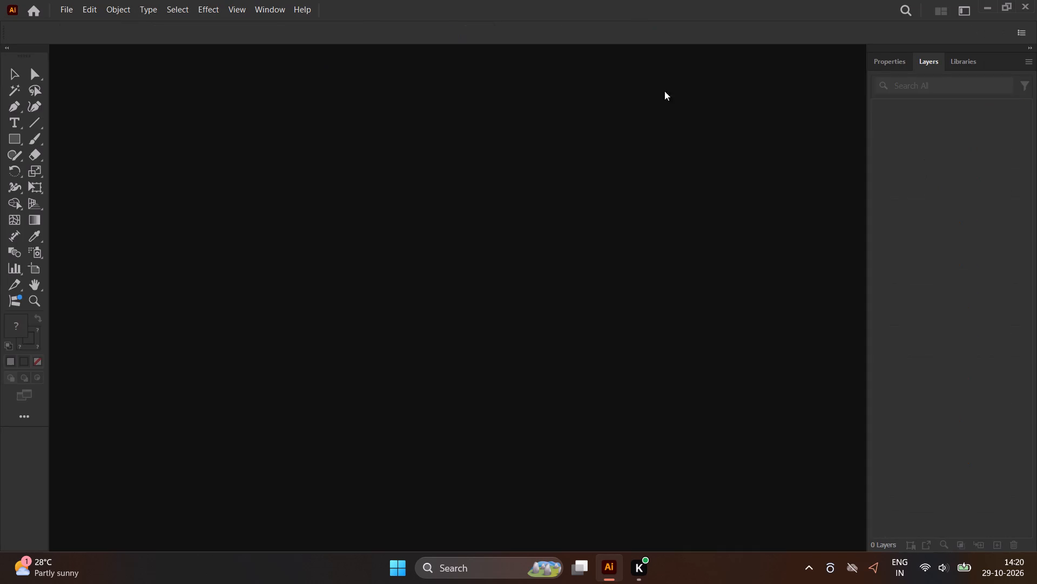
pyautogui.click(268, 490)
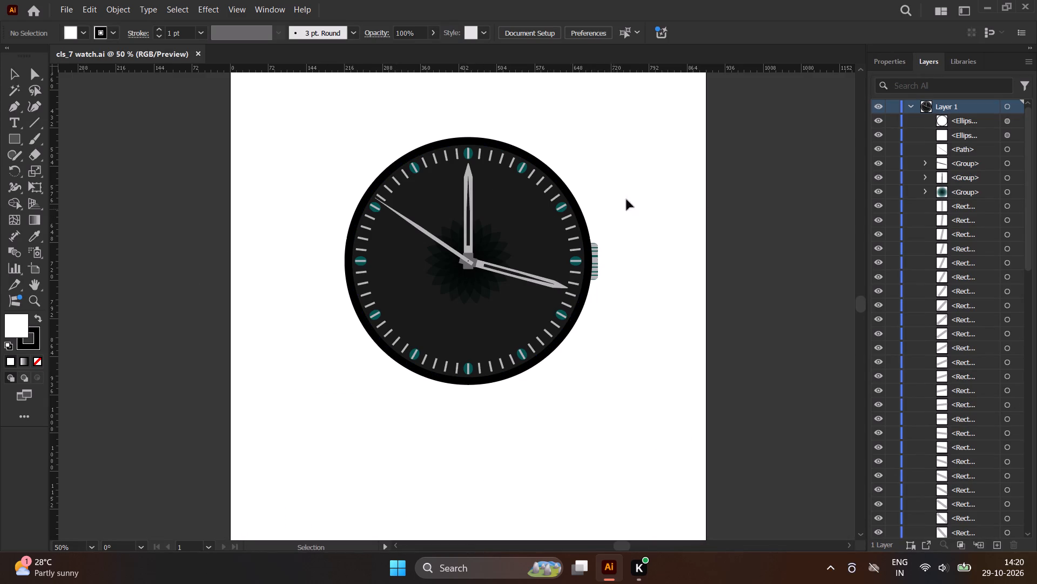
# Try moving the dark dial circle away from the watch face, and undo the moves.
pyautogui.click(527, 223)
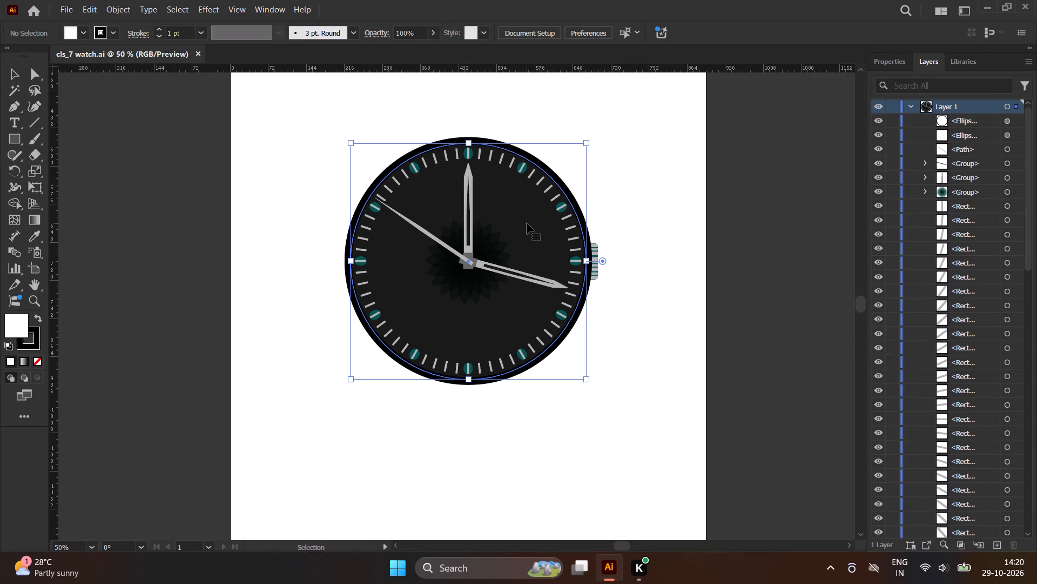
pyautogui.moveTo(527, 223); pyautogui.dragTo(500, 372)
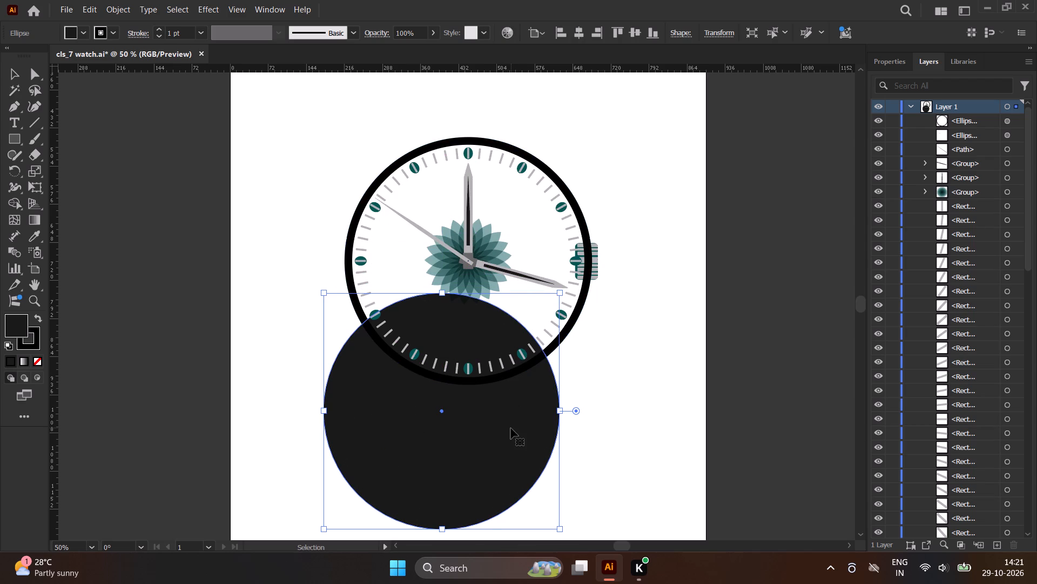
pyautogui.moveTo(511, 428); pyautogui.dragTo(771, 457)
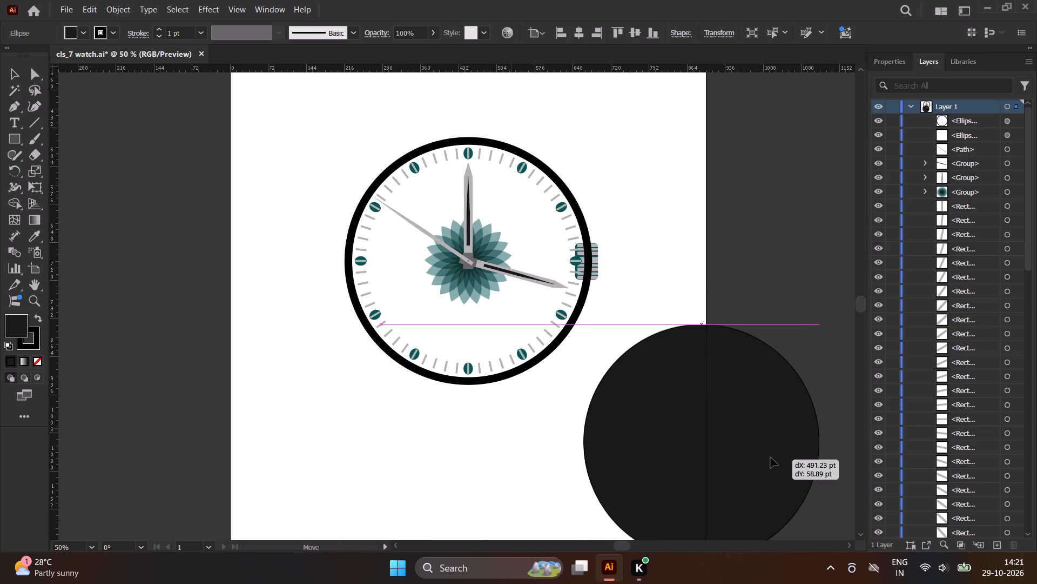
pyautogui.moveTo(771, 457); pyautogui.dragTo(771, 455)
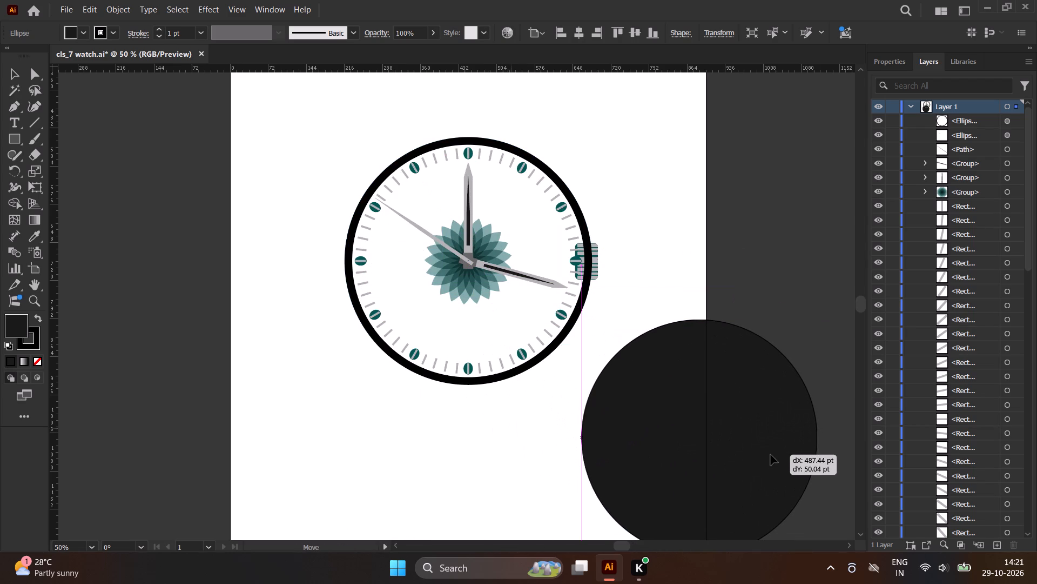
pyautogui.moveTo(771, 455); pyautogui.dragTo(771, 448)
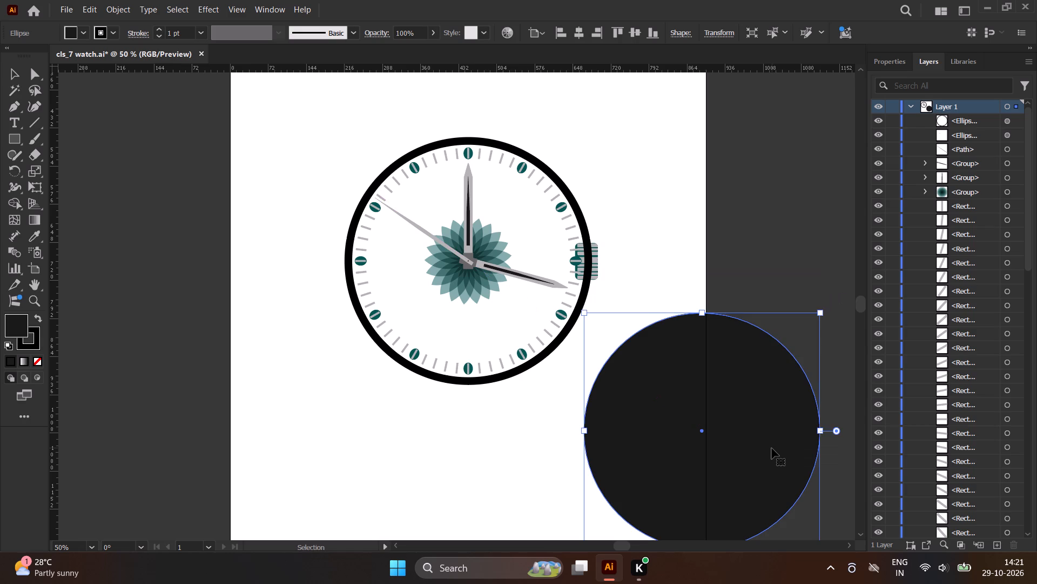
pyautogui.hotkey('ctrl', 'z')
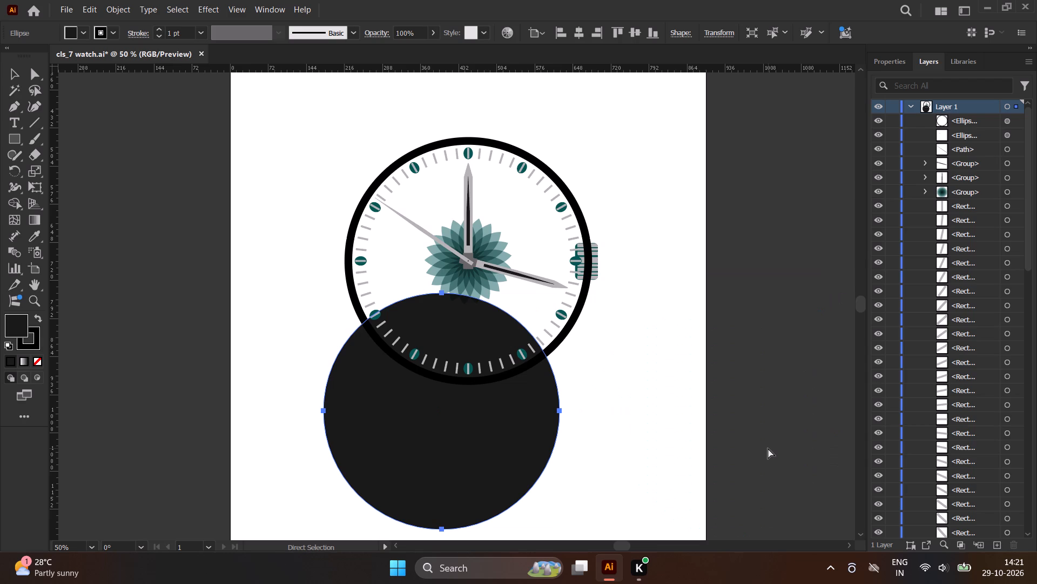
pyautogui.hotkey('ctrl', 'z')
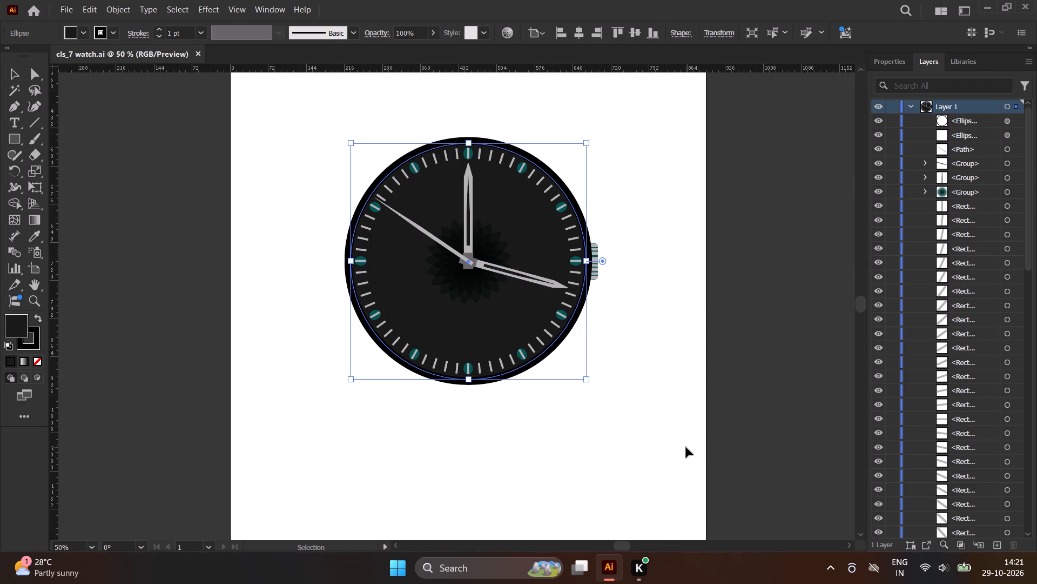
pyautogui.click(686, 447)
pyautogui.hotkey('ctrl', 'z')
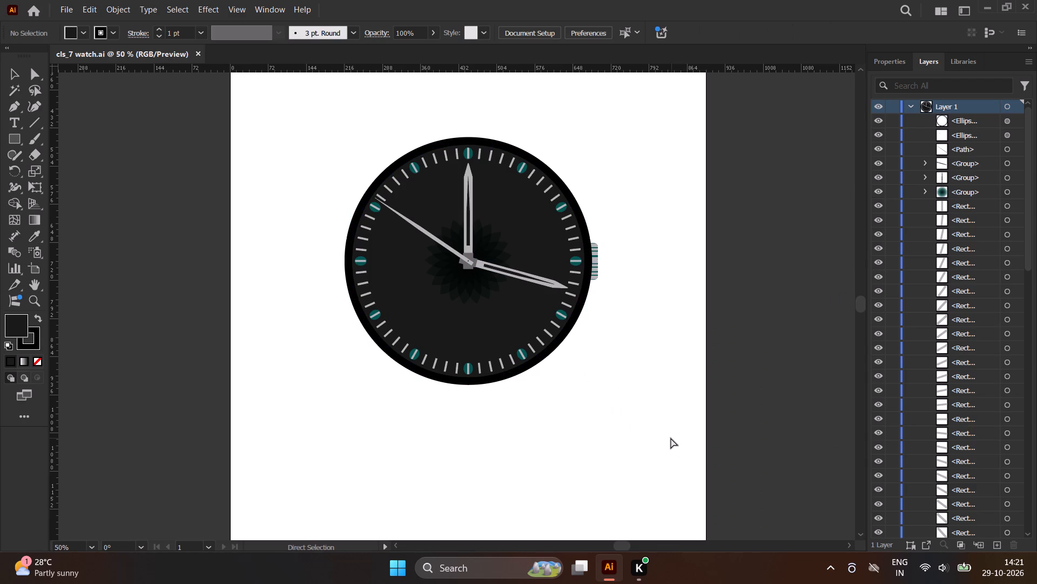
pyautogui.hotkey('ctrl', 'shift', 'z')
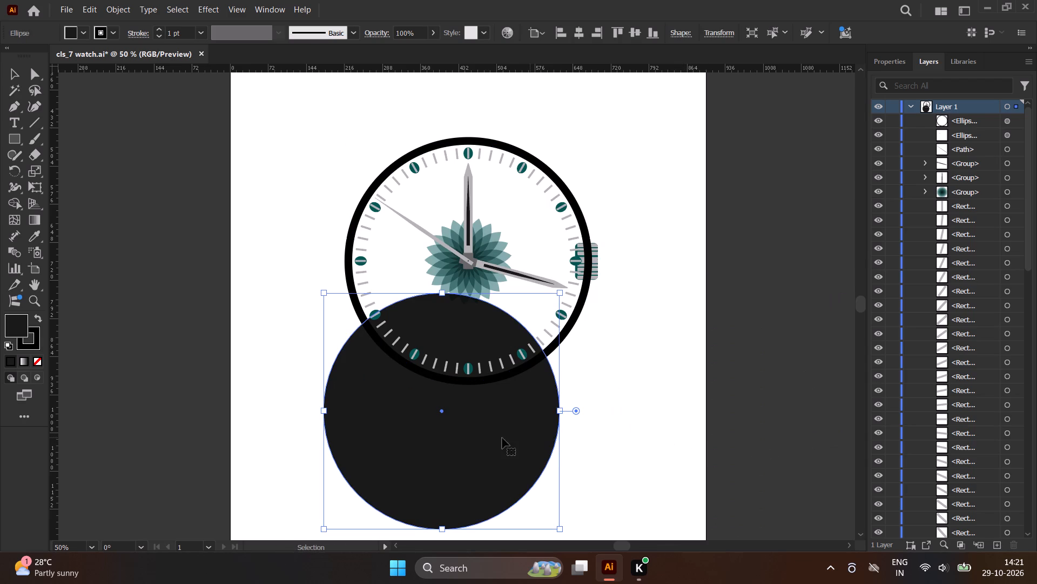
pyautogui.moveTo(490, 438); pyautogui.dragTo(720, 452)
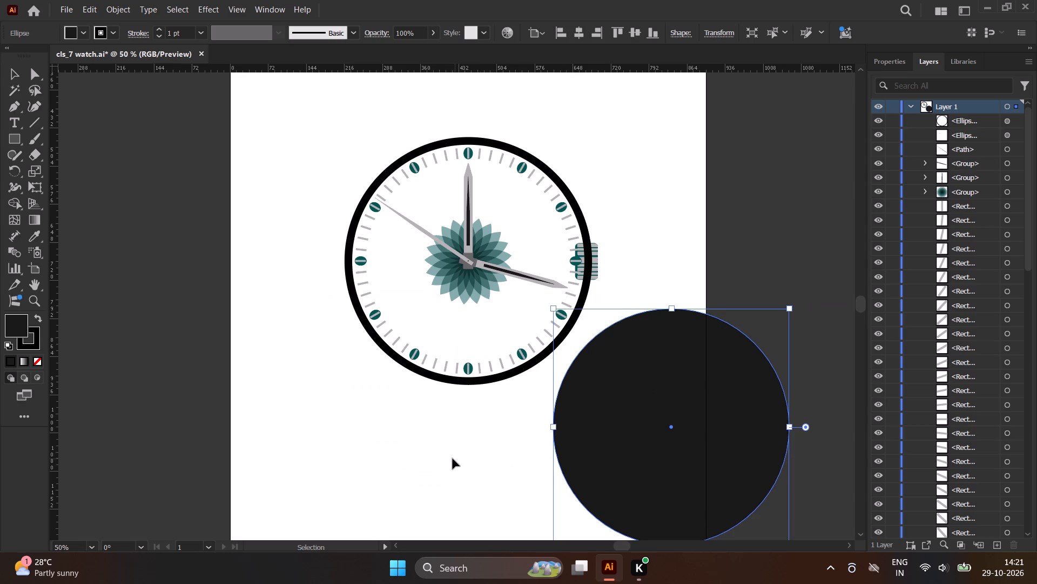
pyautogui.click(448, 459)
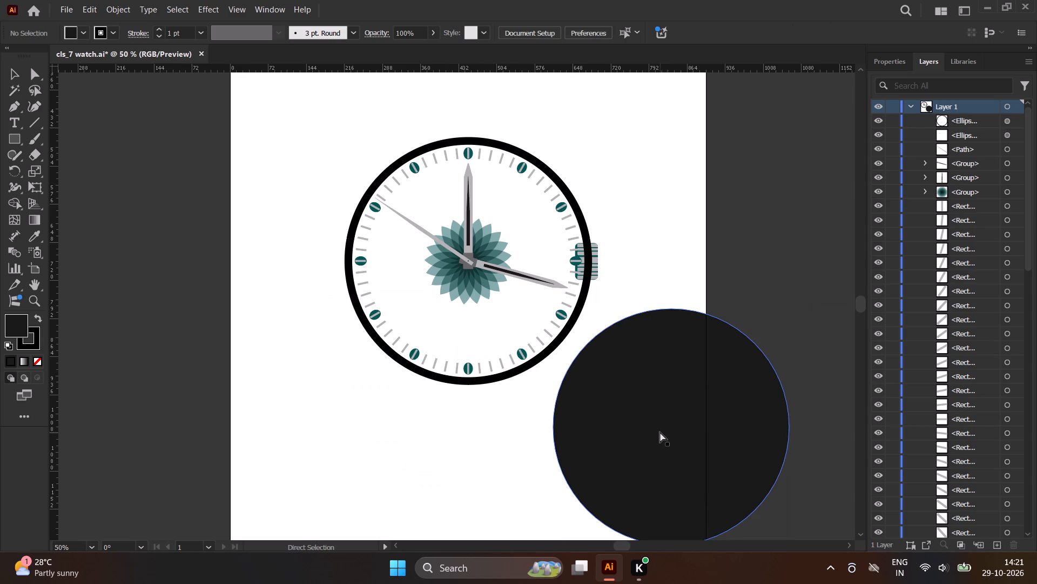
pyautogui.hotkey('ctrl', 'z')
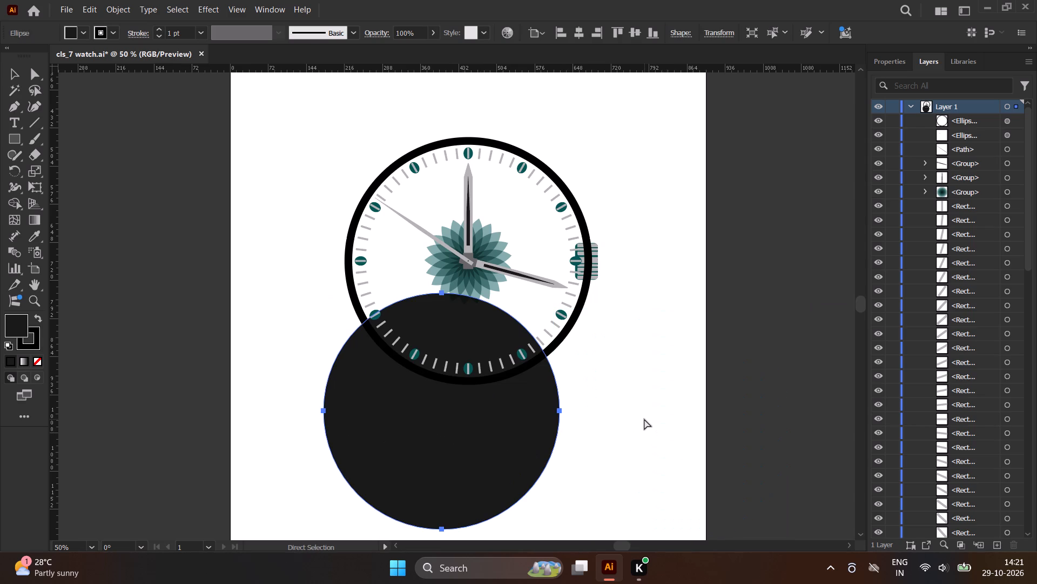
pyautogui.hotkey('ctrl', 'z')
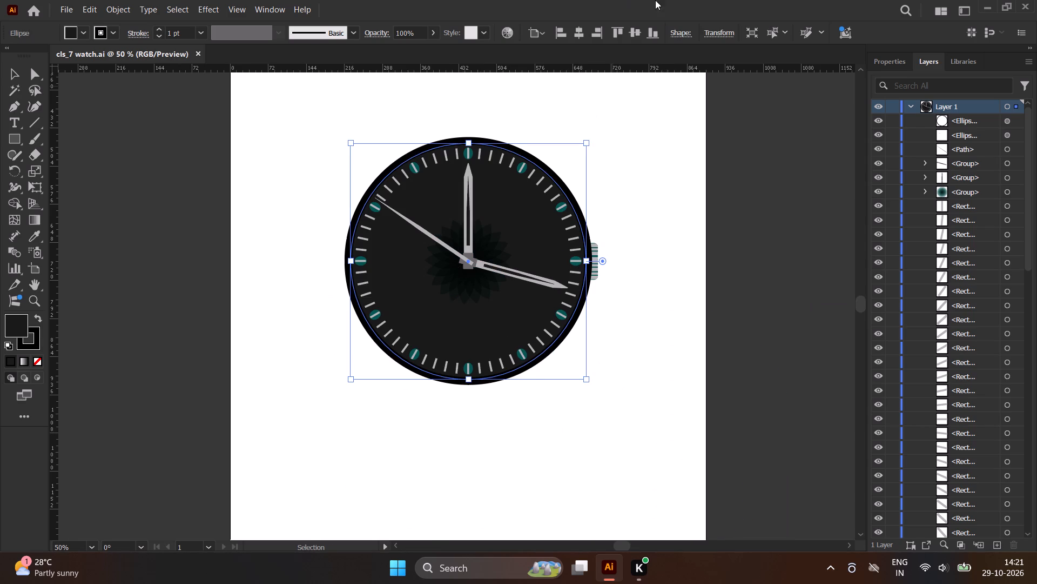
# Group the twelve grey hour-marker bars that sit on the teal ovals around the dial.
pyautogui.scroll(3, 470, 148)
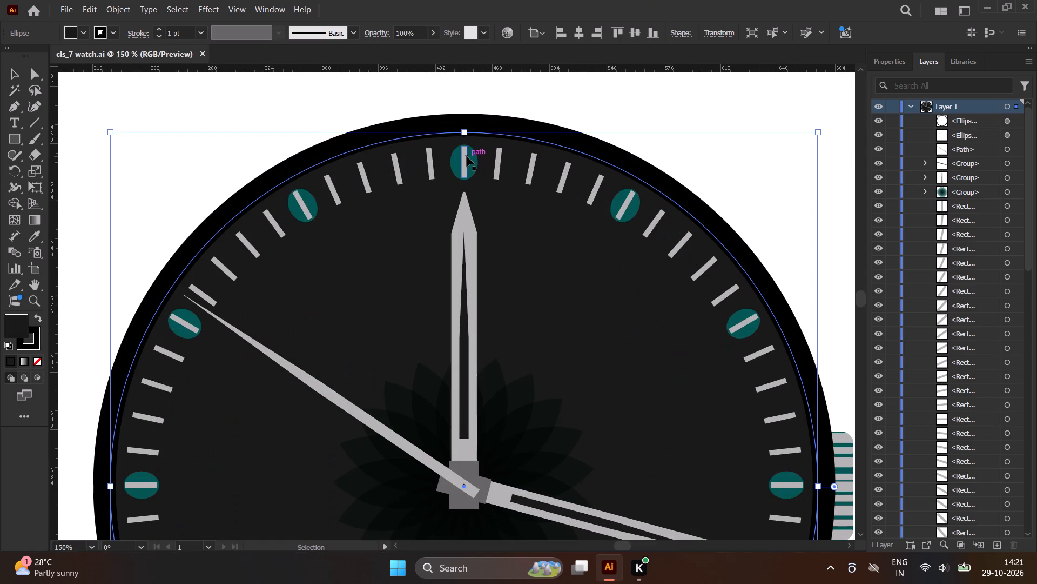
pyautogui.click(466, 157)
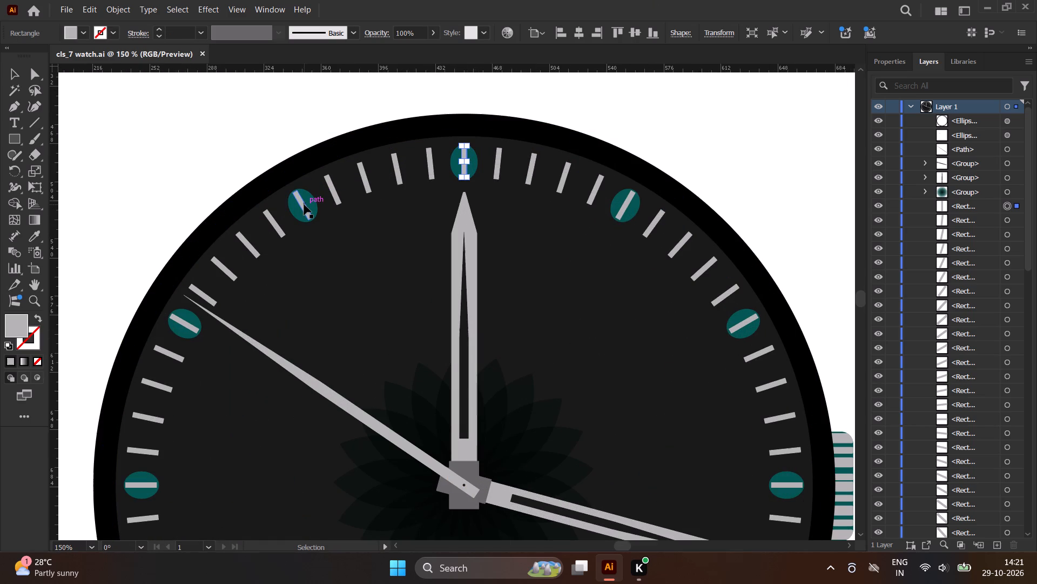
pyautogui.keyDown('shift'); pyautogui.click(302, 203); pyautogui.keyUp('shift')
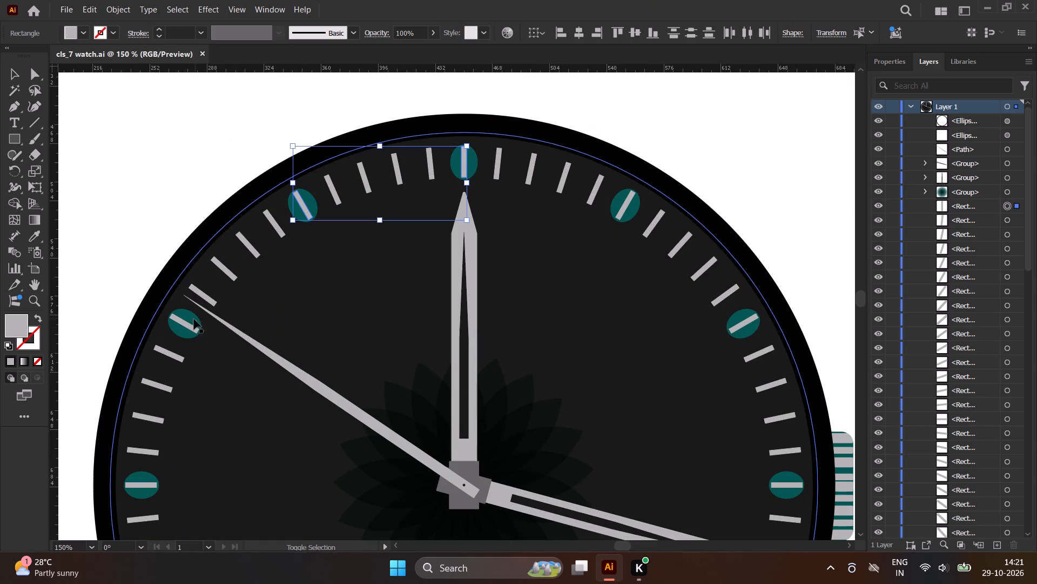
pyautogui.keyDown('shift'); pyautogui.click(187, 327); pyautogui.keyUp('shift')
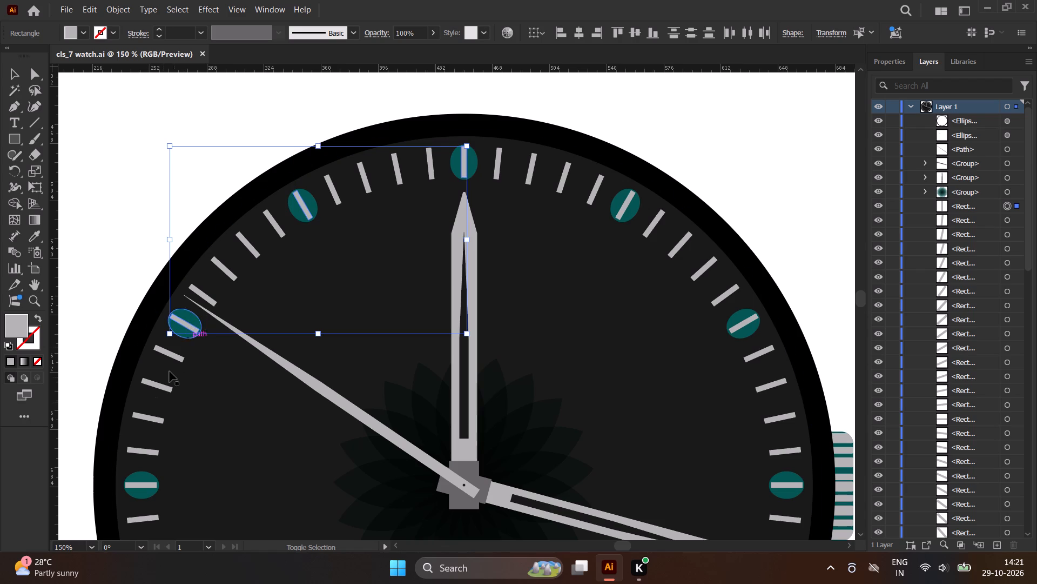
pyautogui.keyDown('shift'); pyautogui.click(138, 484); pyautogui.keyUp('shift')
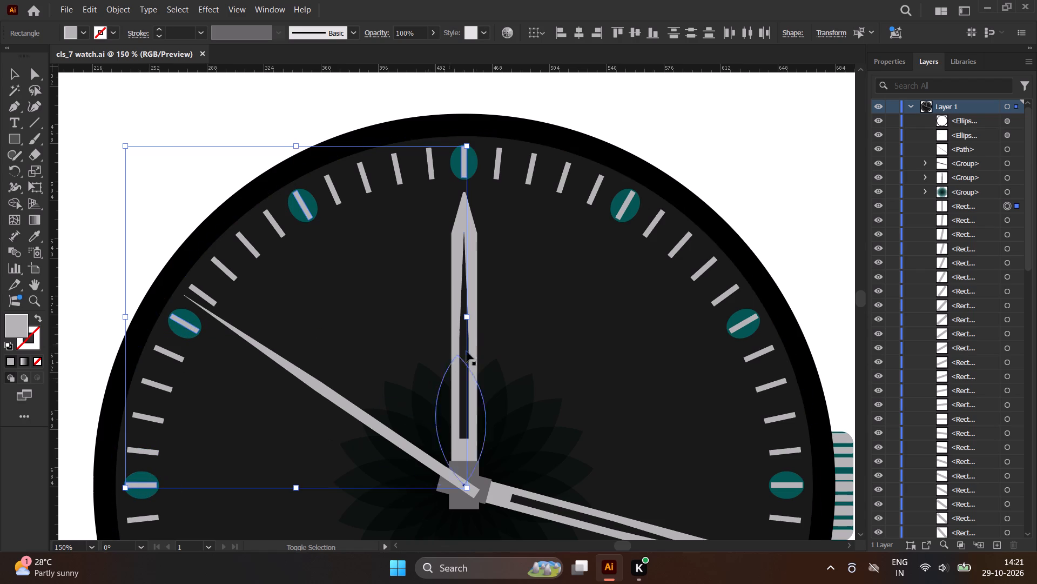
pyautogui.keyDown('shift'); pyautogui.click(625, 208); pyautogui.keyUp('shift')
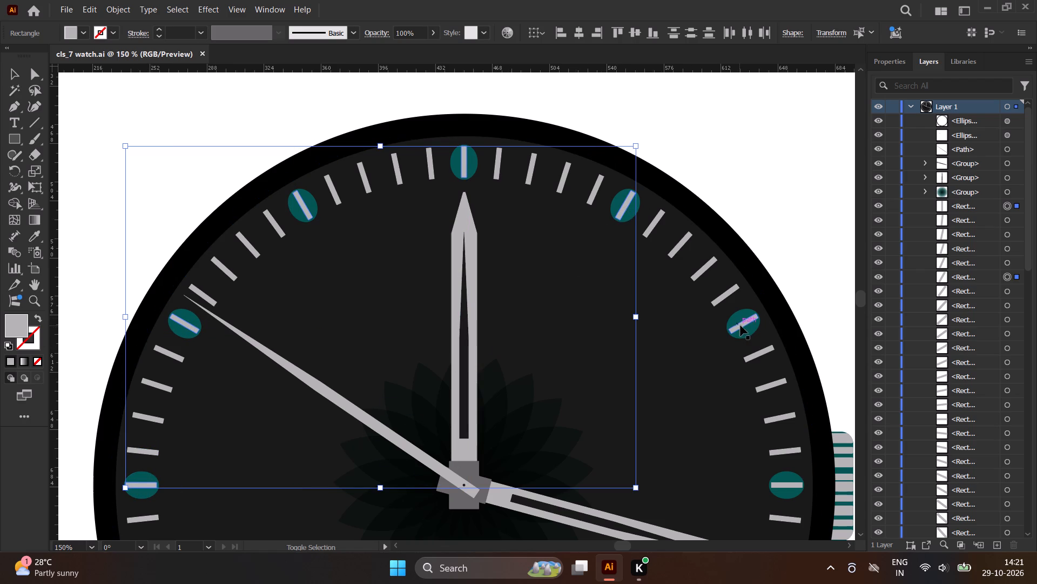
pyautogui.keyDown('shift'); pyautogui.click(741, 325); pyautogui.keyUp('shift')
pyautogui.keyDown('shift'); pyautogui.scroll(-1, 683, 301); pyautogui.keyUp('shift')
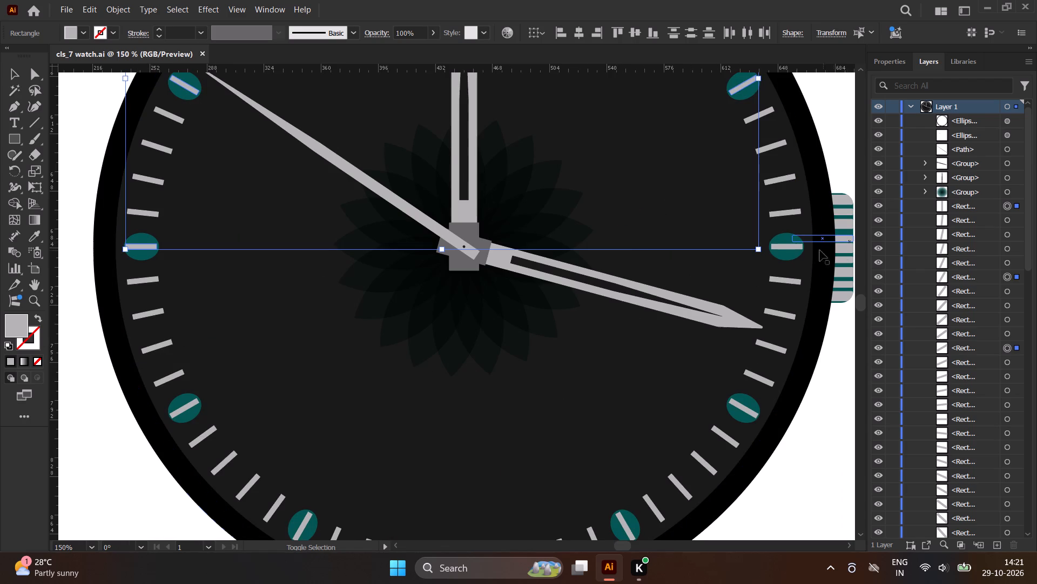
pyautogui.keyDown('shift'); pyautogui.click(790, 249); pyautogui.keyUp('shift')
pyautogui.keyDown('shift'); pyautogui.scroll(-1, 668, 239); pyautogui.keyUp('shift')
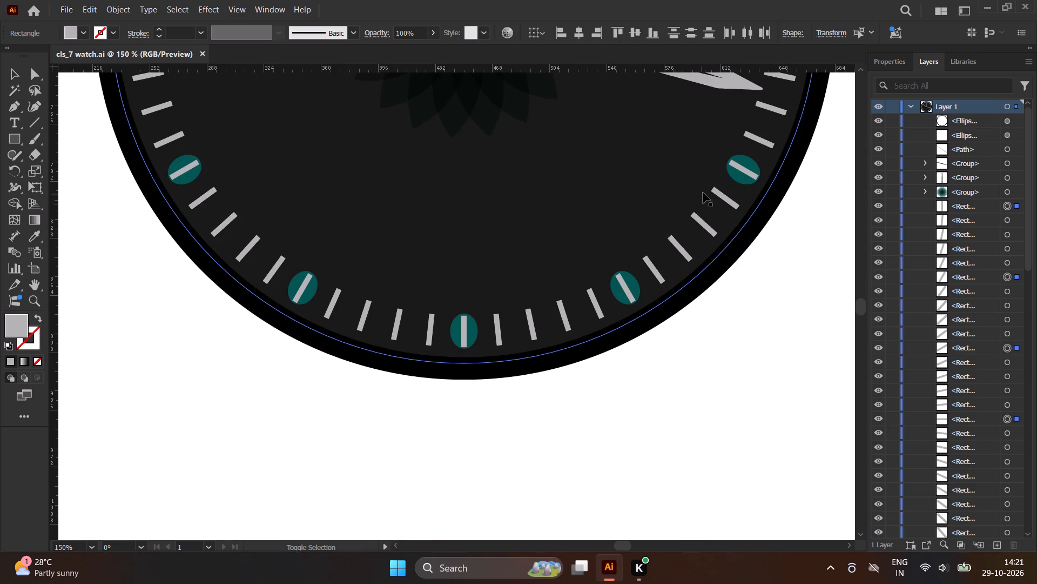
pyautogui.keyDown('shift'); pyautogui.click(748, 174); pyautogui.keyUp('shift')
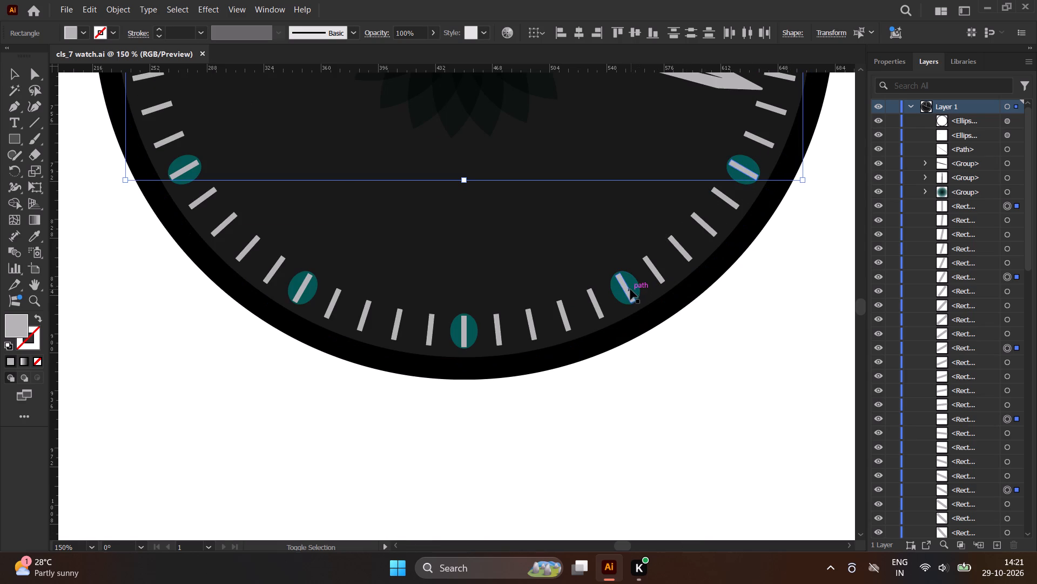
pyautogui.keyDown('shift'); pyautogui.click(628, 291); pyautogui.keyUp('shift')
pyautogui.keyDown('shift'); pyautogui.click(461, 336); pyautogui.keyUp('shift')
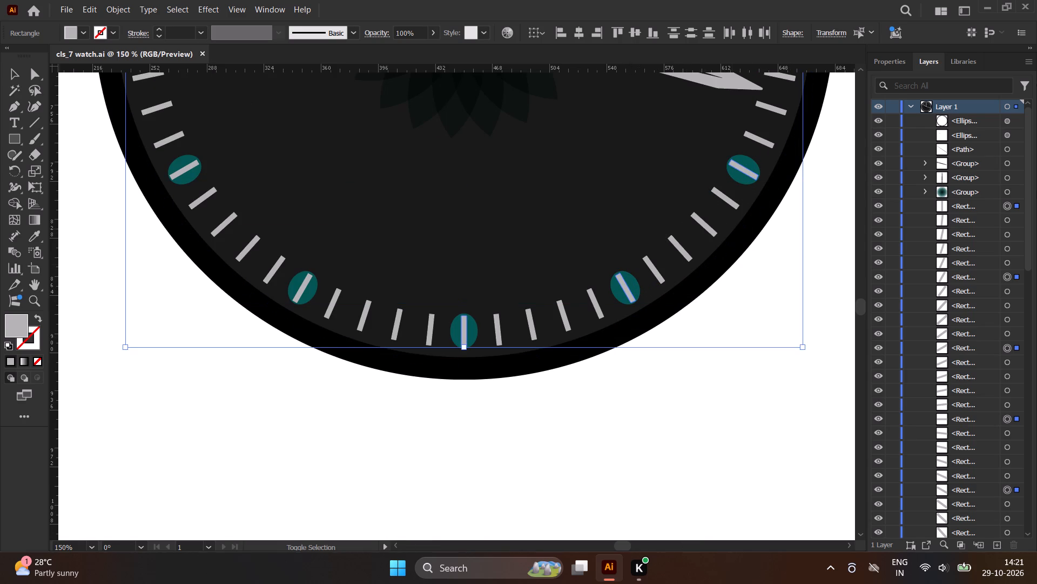
pyautogui.keyDown('shift'); pyautogui.click(303, 283); pyautogui.keyUp('shift')
pyautogui.keyDown('shift'); pyautogui.click(184, 169); pyautogui.keyUp('shift')
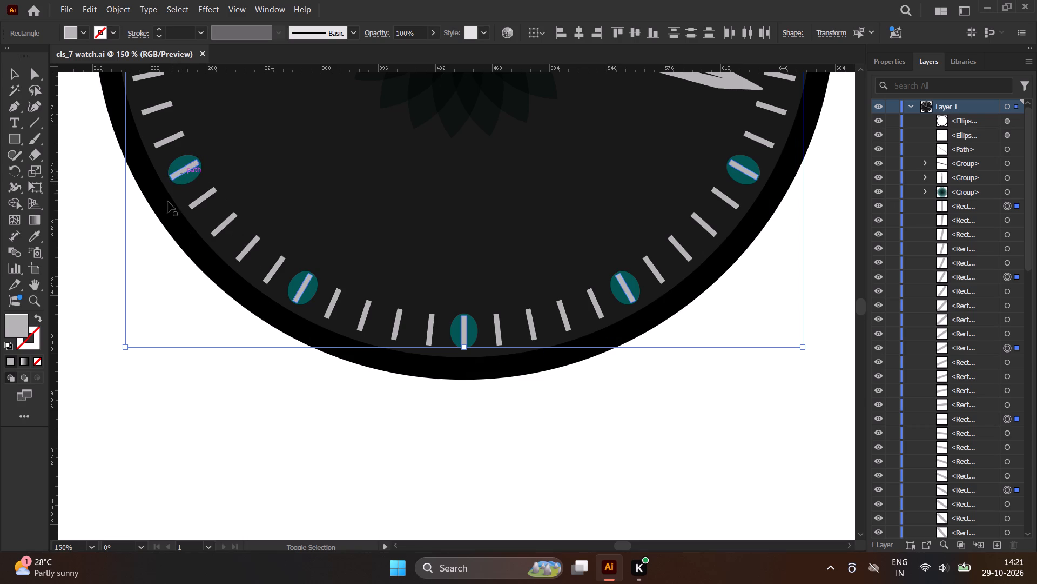
pyautogui.keyDown('shift'); pyautogui.scroll(-1, 154, 239); pyautogui.keyUp('shift')
pyautogui.keyDown('shift'); pyautogui.scroll(1, 169, 315); pyautogui.keyUp('shift')
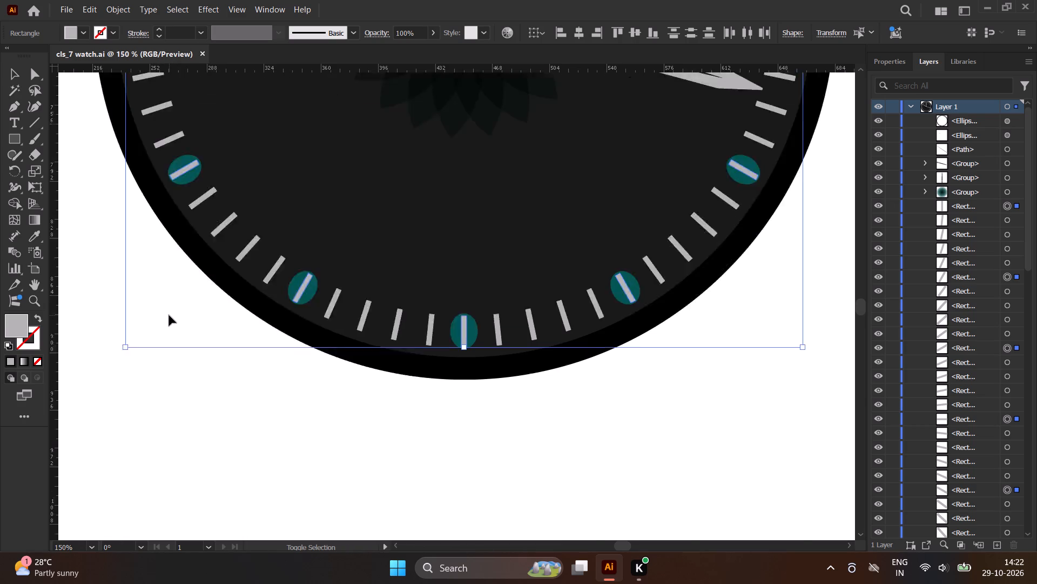
pyautogui.keyDown('shift'); pyautogui.scroll(1, 169, 315); pyautogui.keyUp('shift')
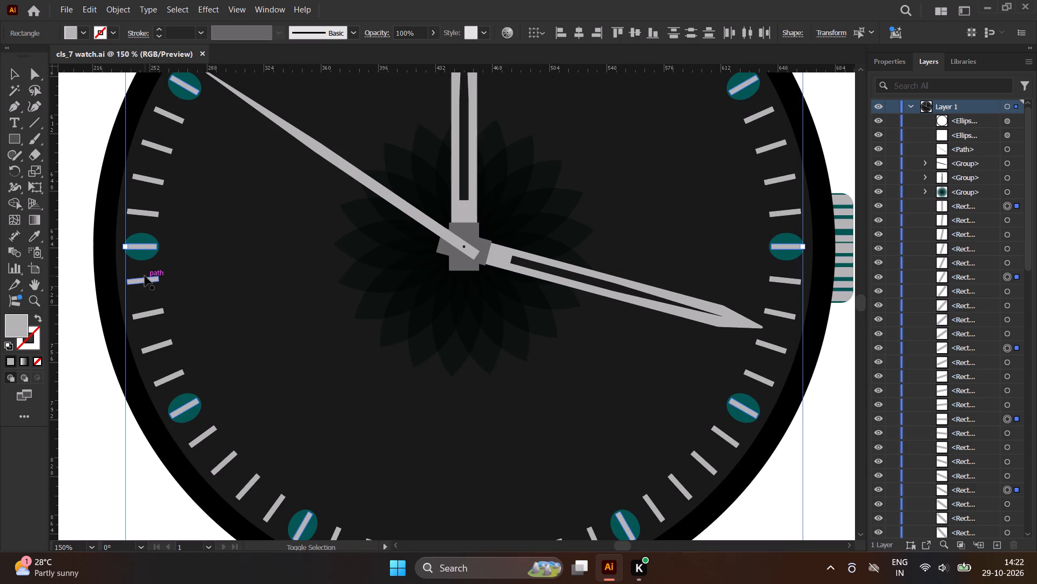
pyautogui.scroll(-1, 145, 276)
pyautogui.scroll(-1, 514, 274)
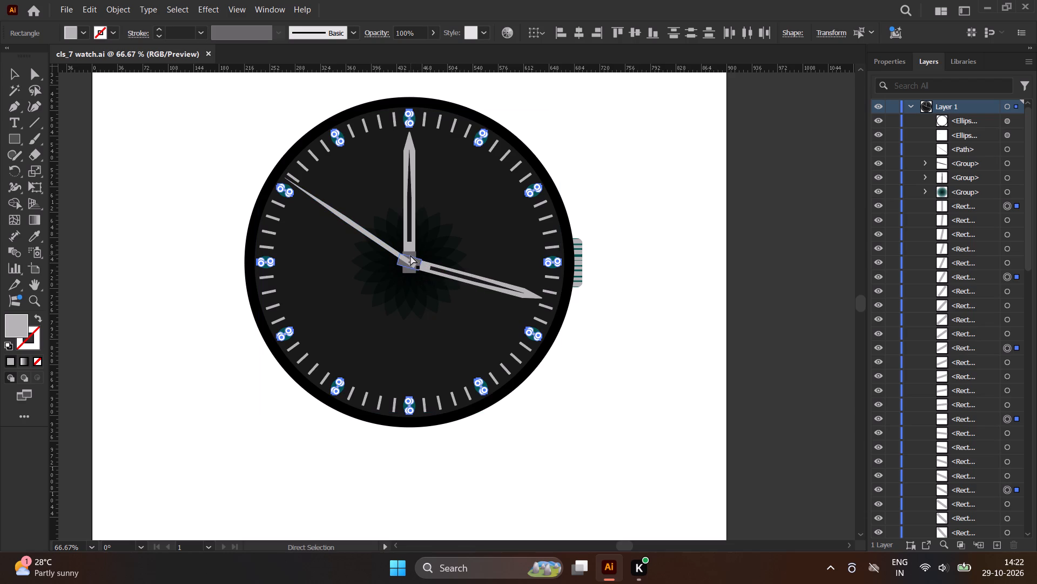
pyautogui.hotkey('ctrl', 'g')
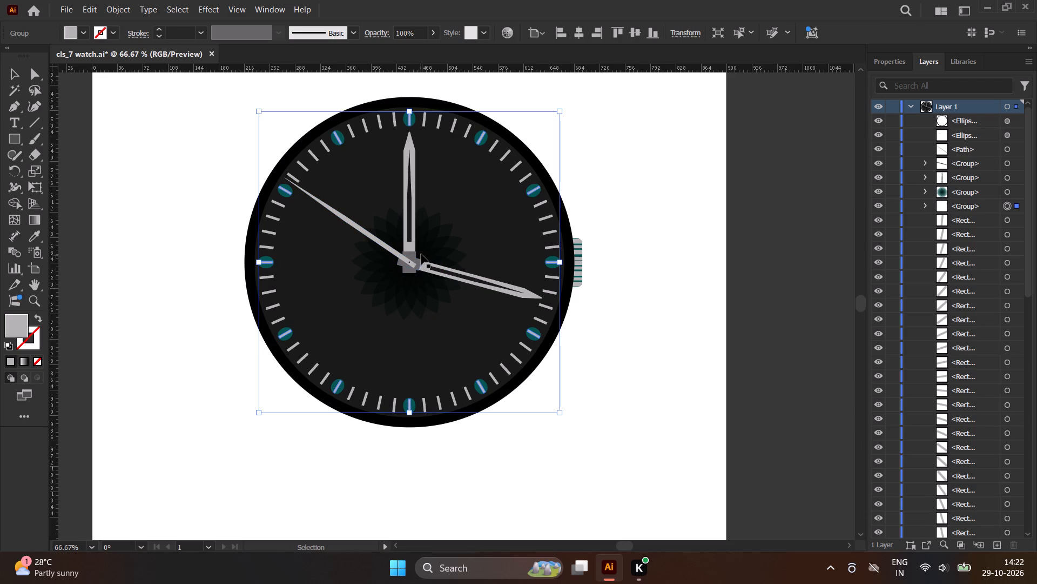
# Move the grouped hour-marker bars about 319 pt right and 57 pt down, partly off the watch.
pyautogui.moveTo(410, 121); pyautogui.dragTo(472, 221)
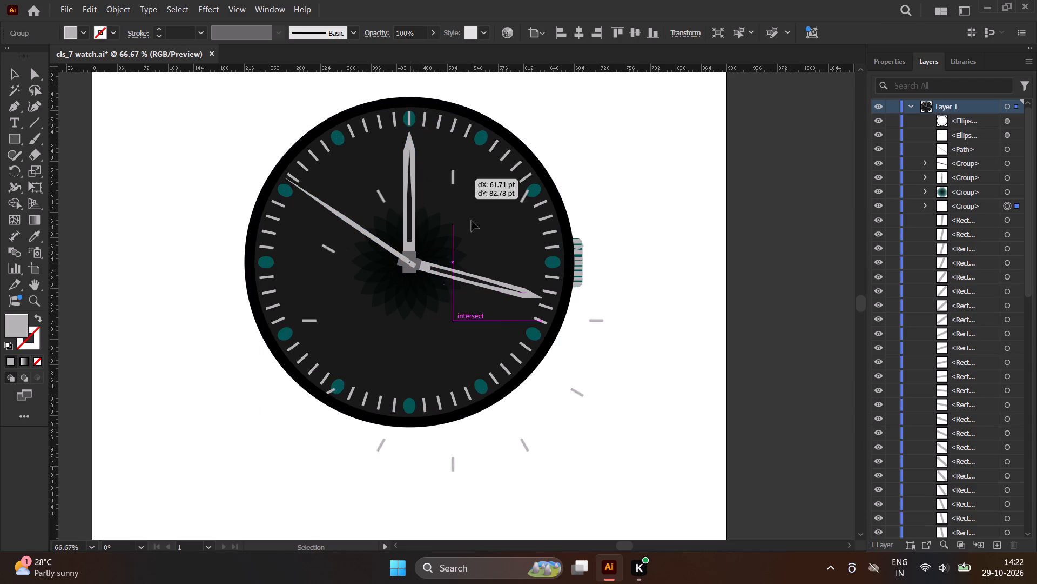
pyautogui.moveTo(472, 221); pyautogui.dragTo(639, 160)
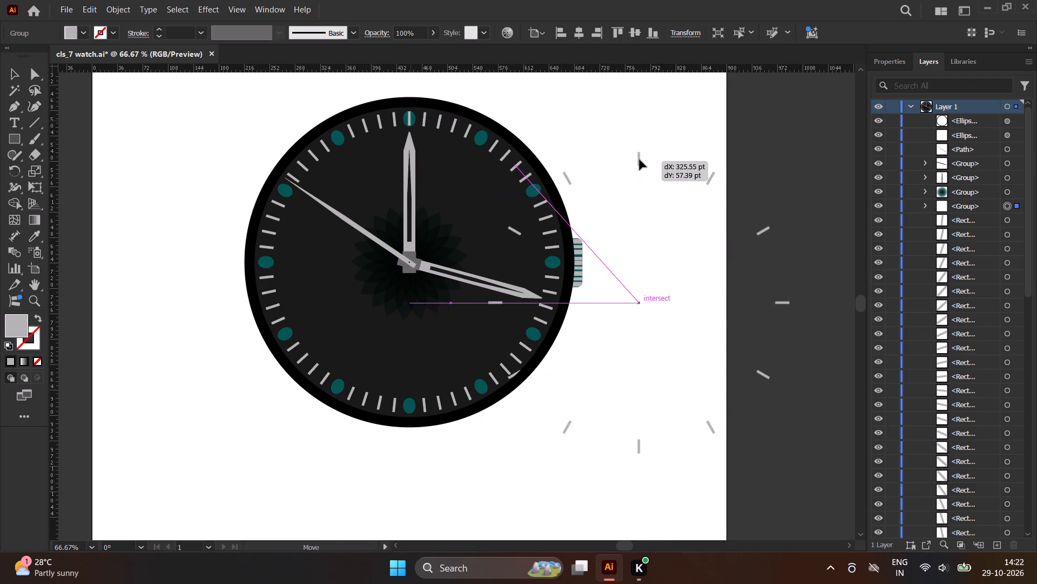
pyautogui.moveTo(639, 160); pyautogui.dragTo(636, 154)
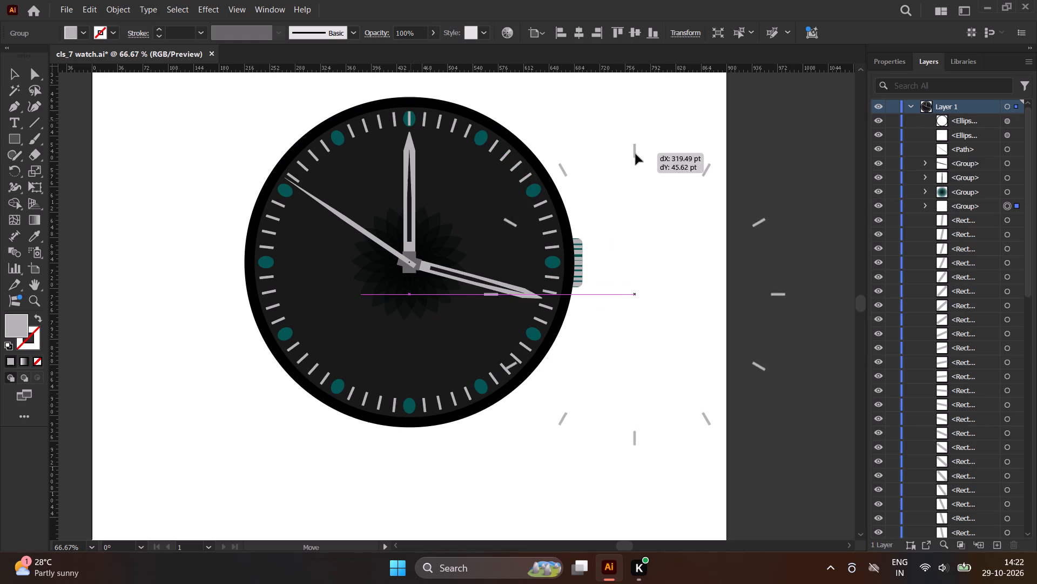
pyautogui.moveTo(636, 154); pyautogui.dragTo(636, 162)
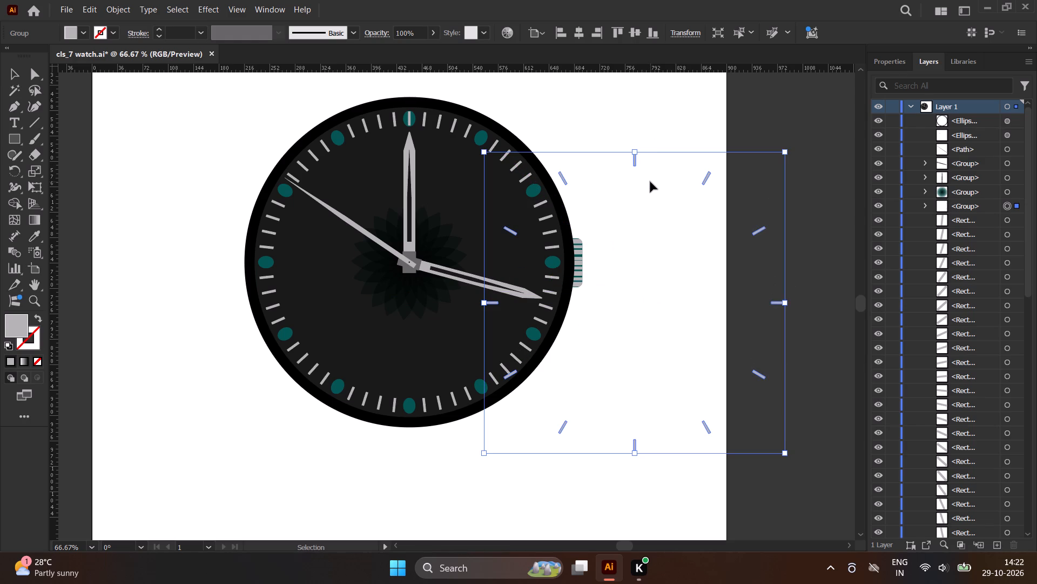
# Delete the displaced group of hour-marker bars, undoing and redoing its move and deletion once to compare.
pyautogui.press('Delete')
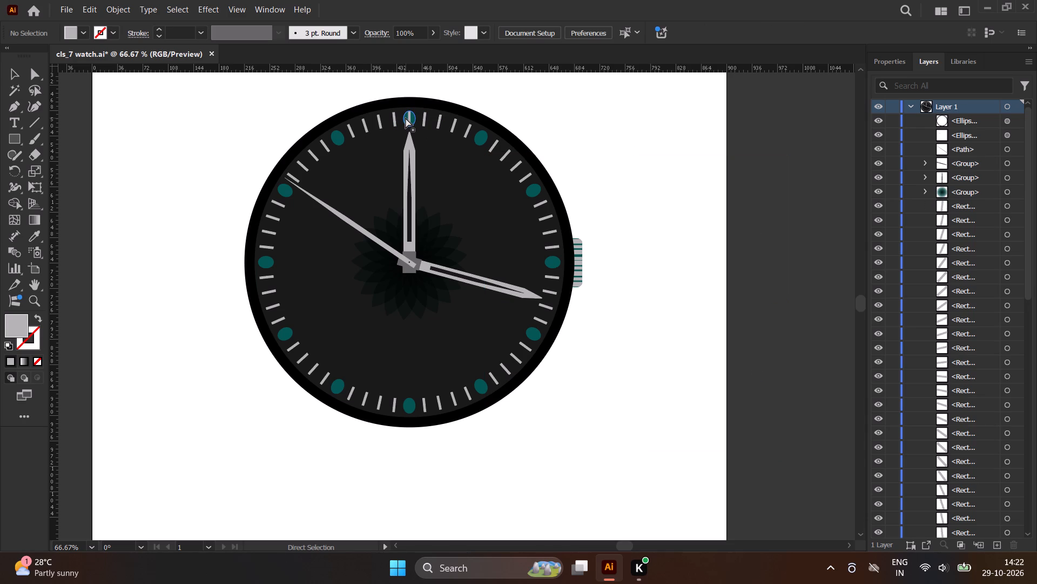
pyautogui.hotkey('ctrl', 'z')
pyautogui.hotkey('ctrl', 'z')
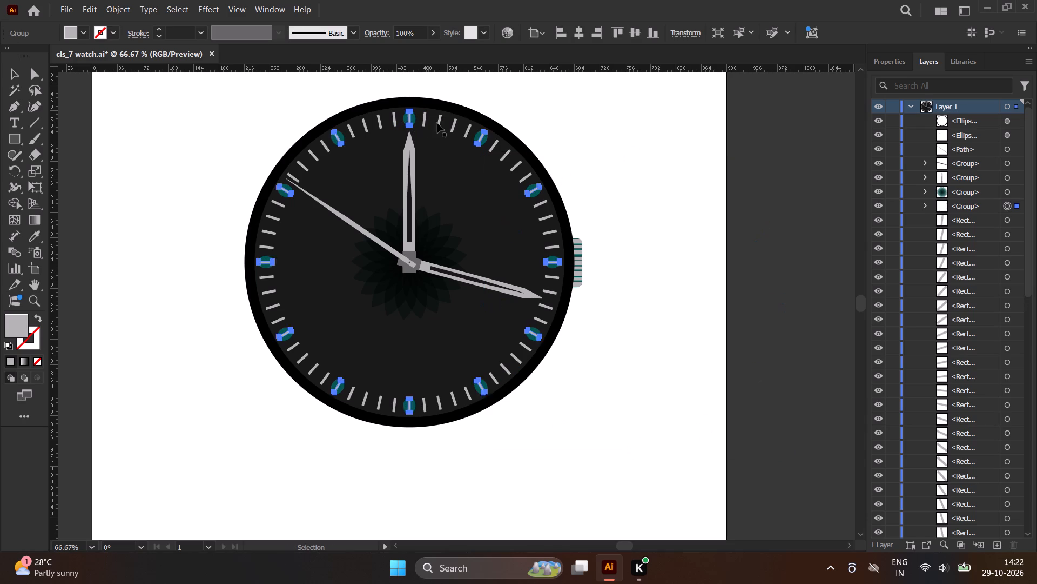
pyautogui.click(604, 116)
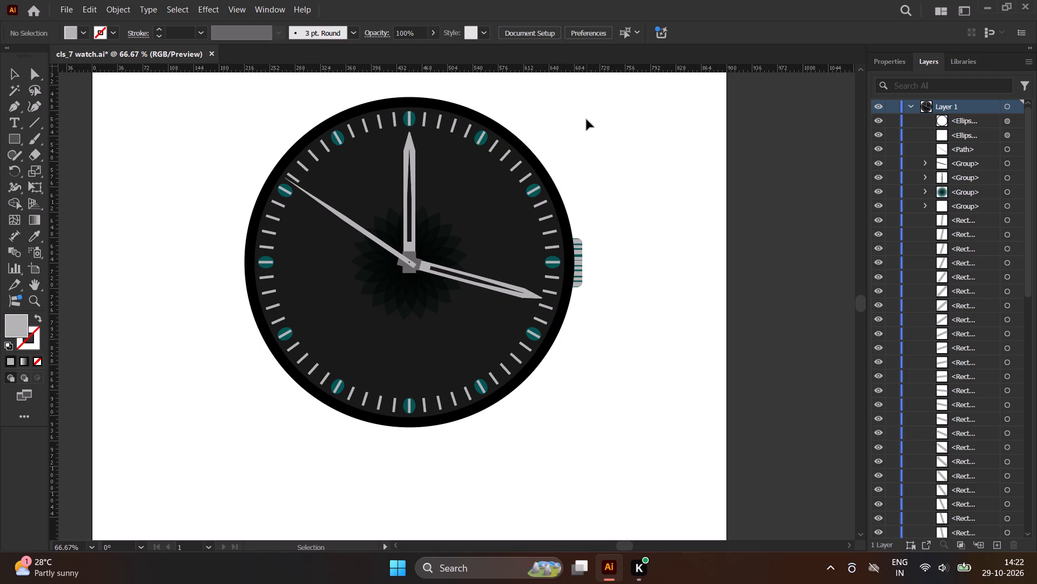
pyautogui.hotkey('ctrl', 'shift', 'z')
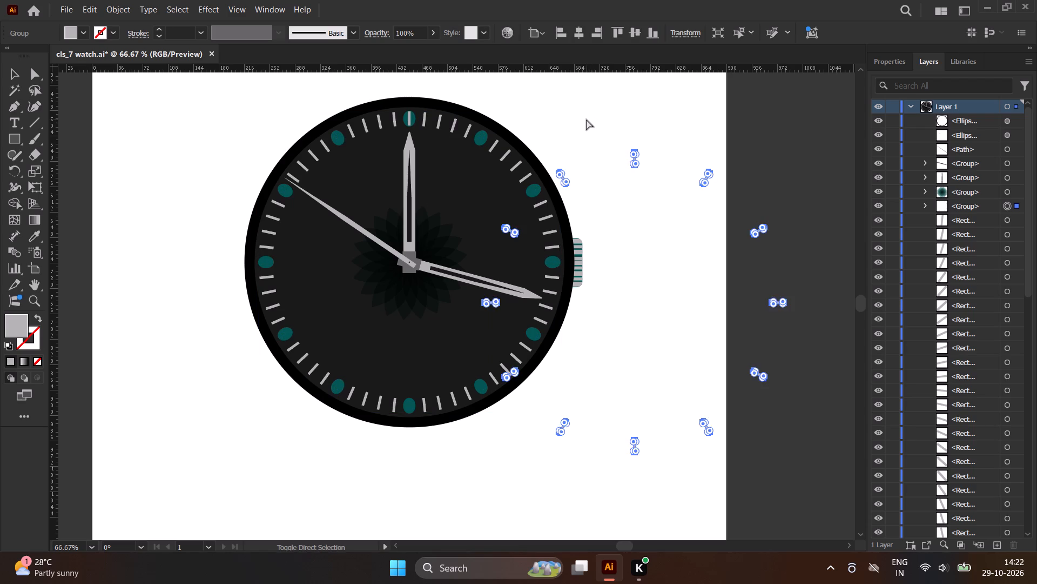
pyautogui.hotkey('ctrl', 'shift', 'z')
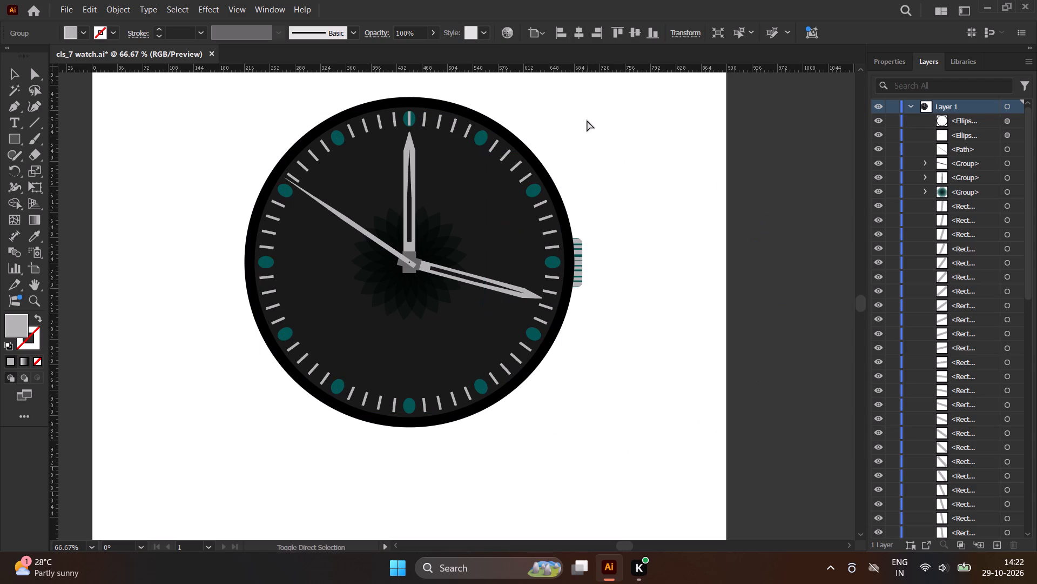
# Delete the leftover grey bar on the teal oval at the 12 o'clock position.
pyautogui.click(411, 119)
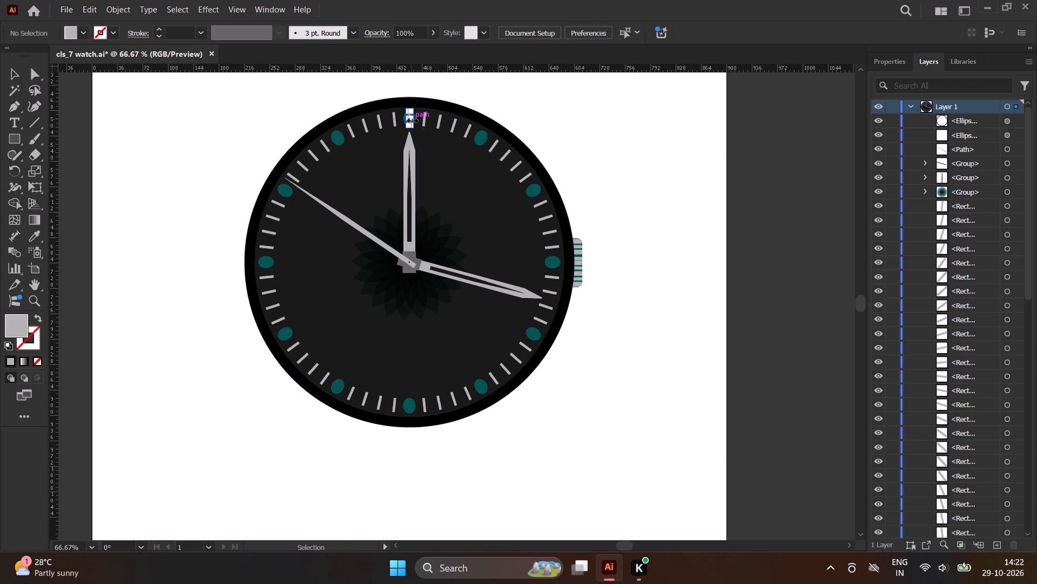
pyautogui.press('Delete')
pyautogui.click(617, 123)
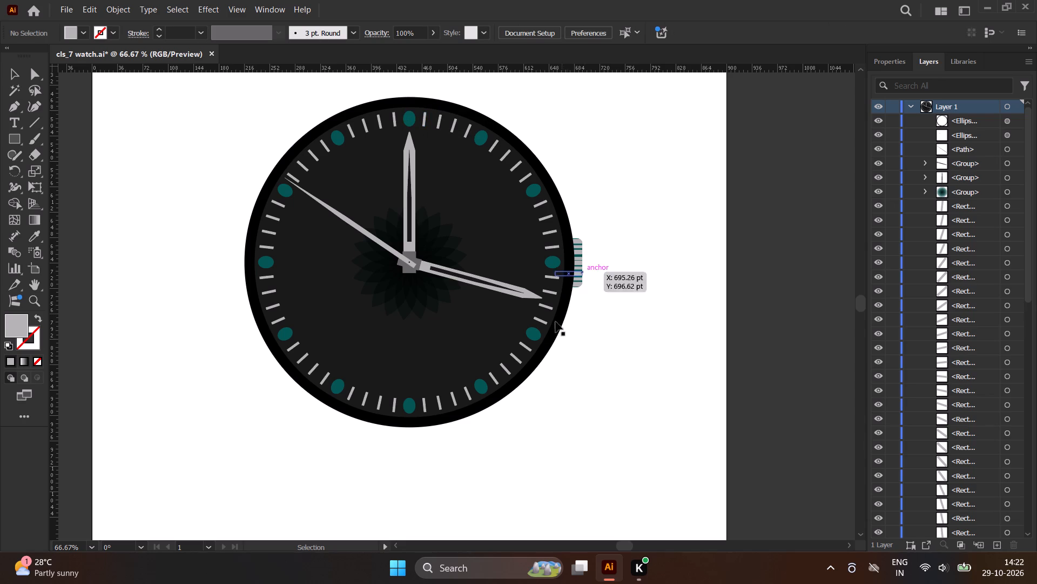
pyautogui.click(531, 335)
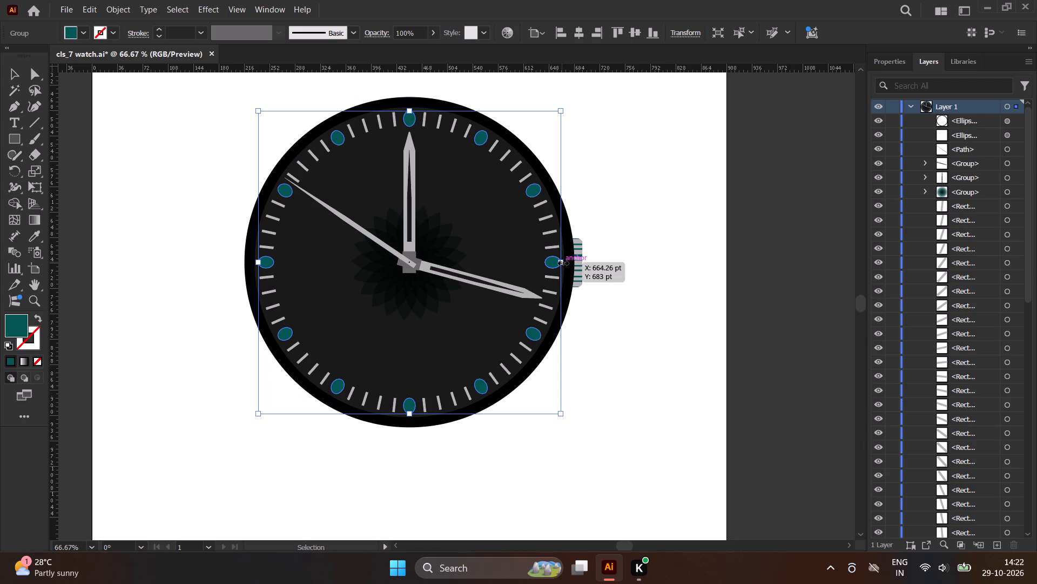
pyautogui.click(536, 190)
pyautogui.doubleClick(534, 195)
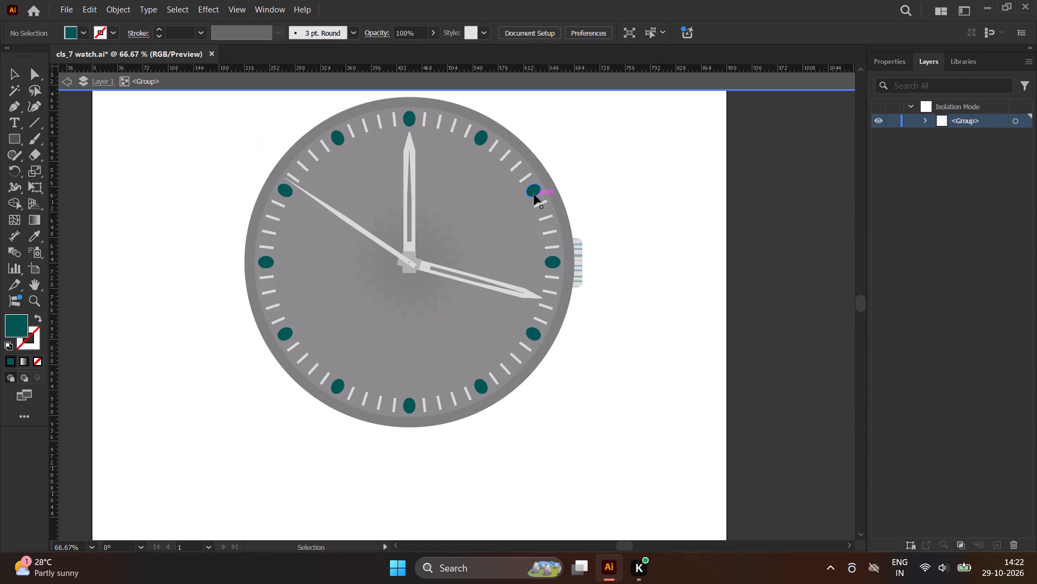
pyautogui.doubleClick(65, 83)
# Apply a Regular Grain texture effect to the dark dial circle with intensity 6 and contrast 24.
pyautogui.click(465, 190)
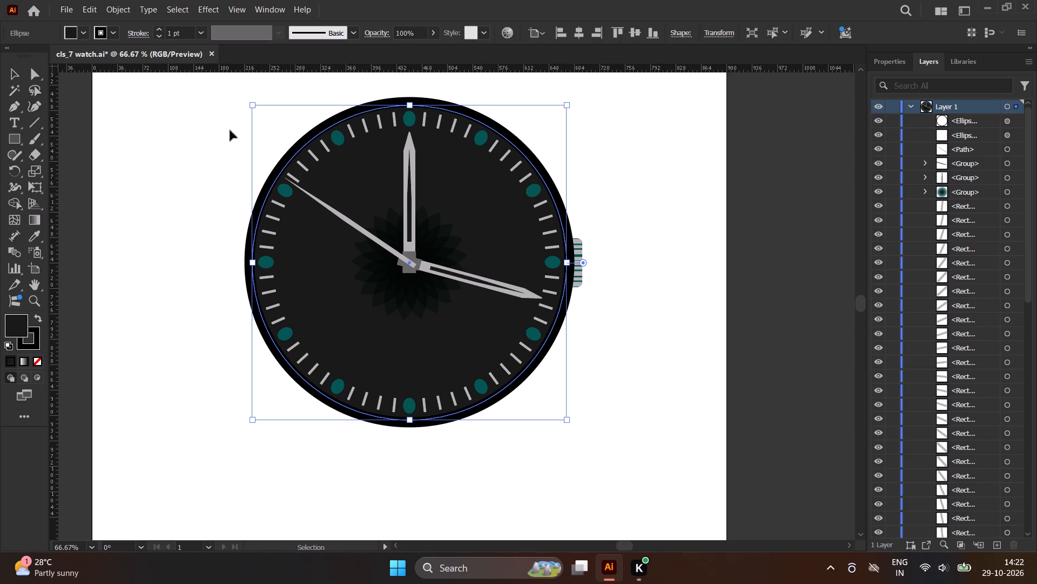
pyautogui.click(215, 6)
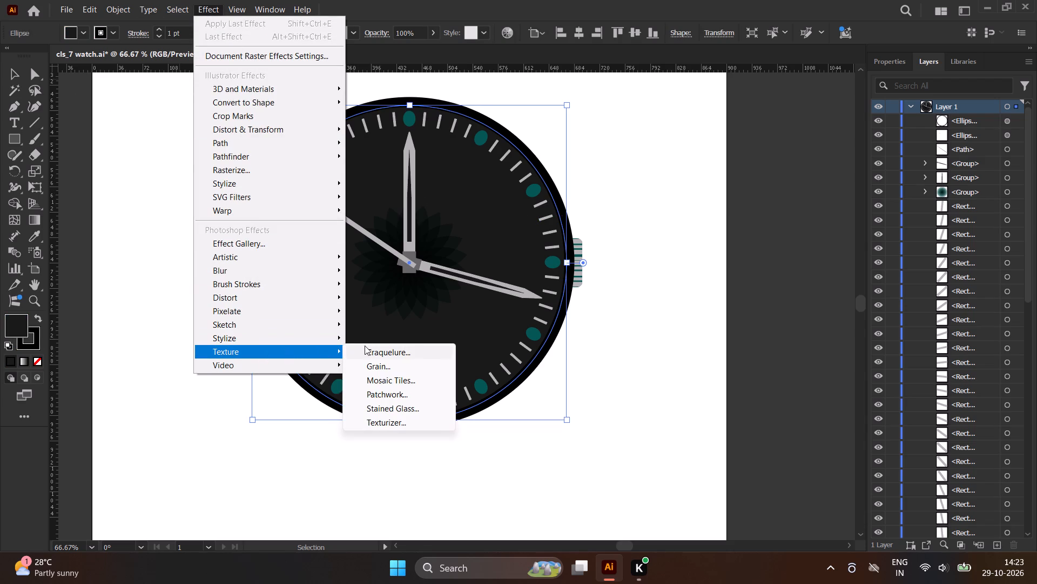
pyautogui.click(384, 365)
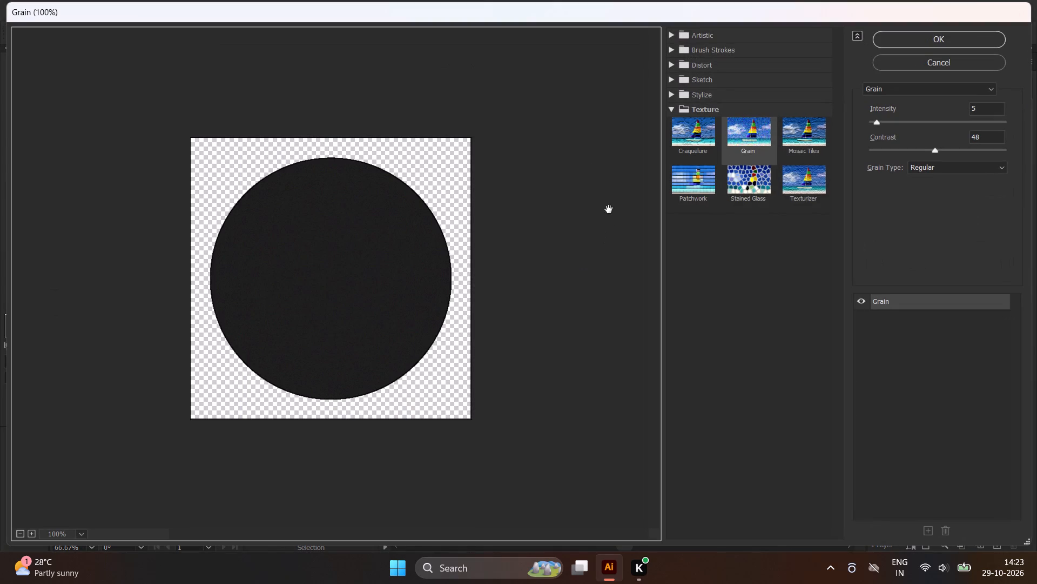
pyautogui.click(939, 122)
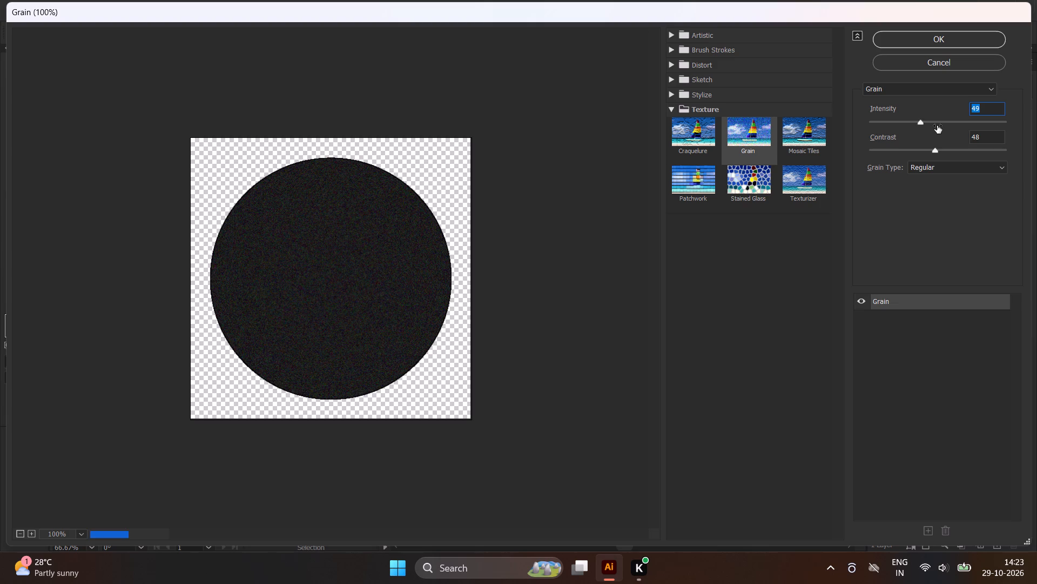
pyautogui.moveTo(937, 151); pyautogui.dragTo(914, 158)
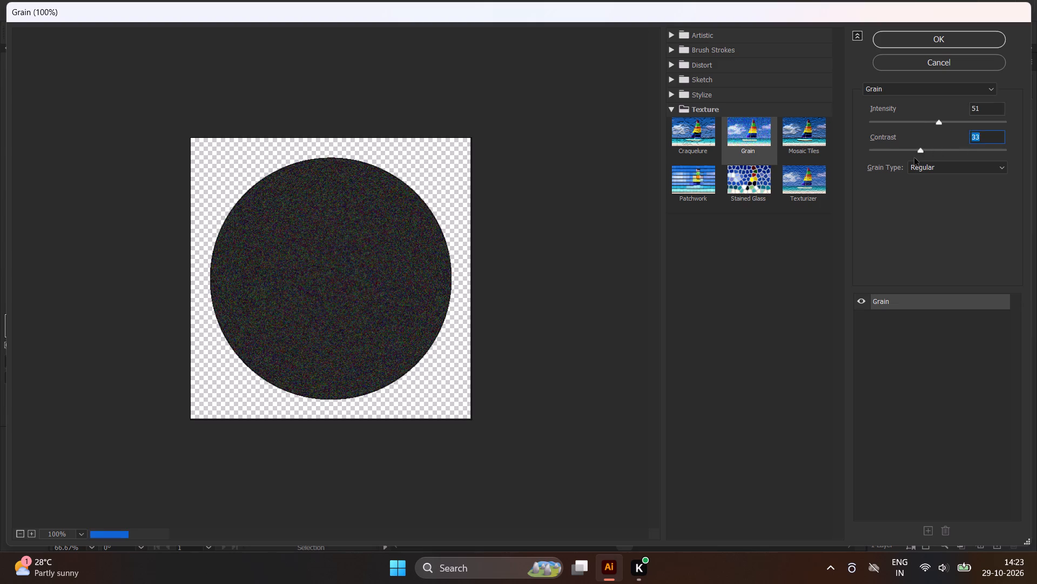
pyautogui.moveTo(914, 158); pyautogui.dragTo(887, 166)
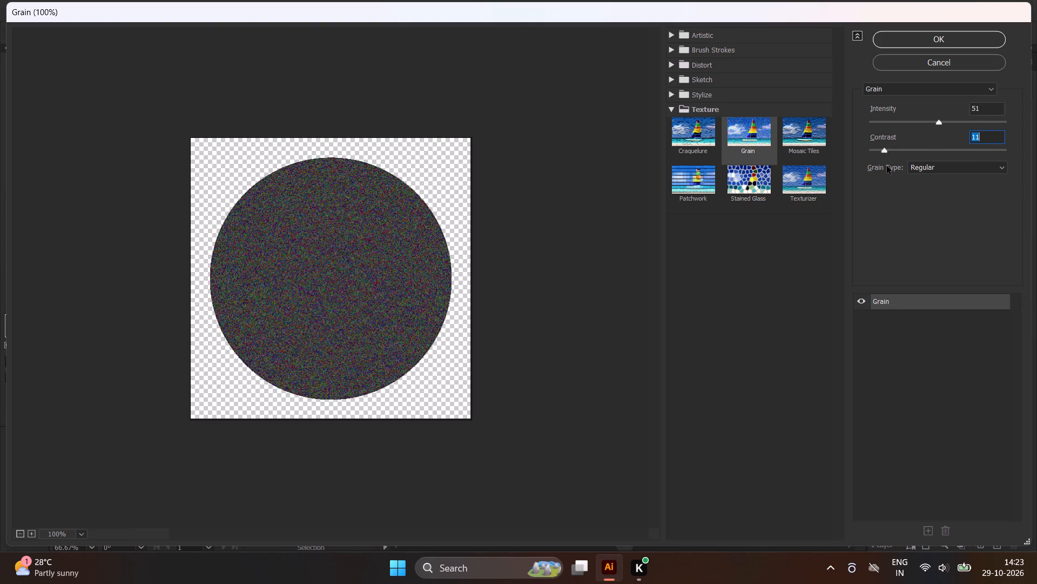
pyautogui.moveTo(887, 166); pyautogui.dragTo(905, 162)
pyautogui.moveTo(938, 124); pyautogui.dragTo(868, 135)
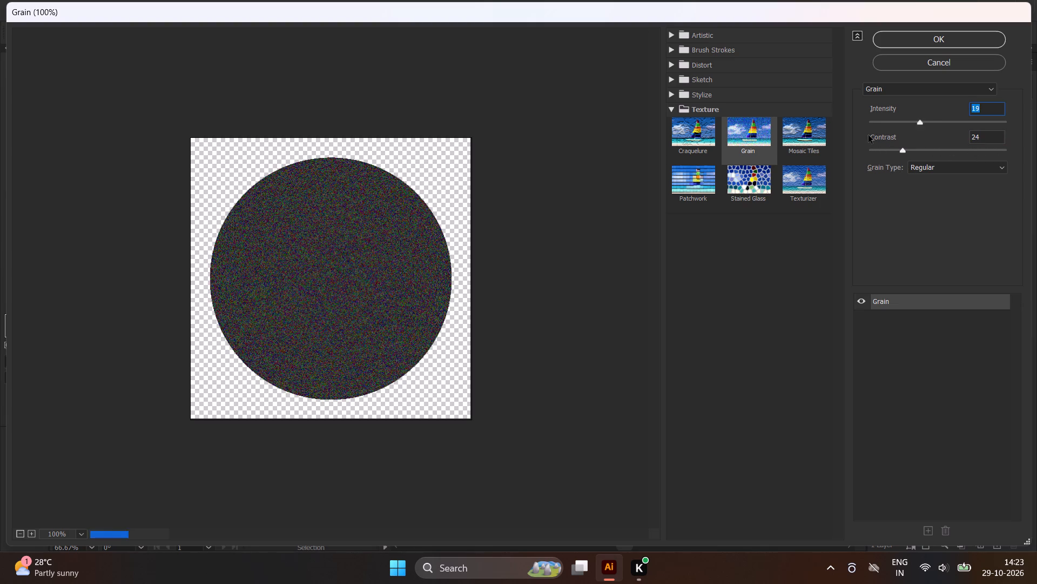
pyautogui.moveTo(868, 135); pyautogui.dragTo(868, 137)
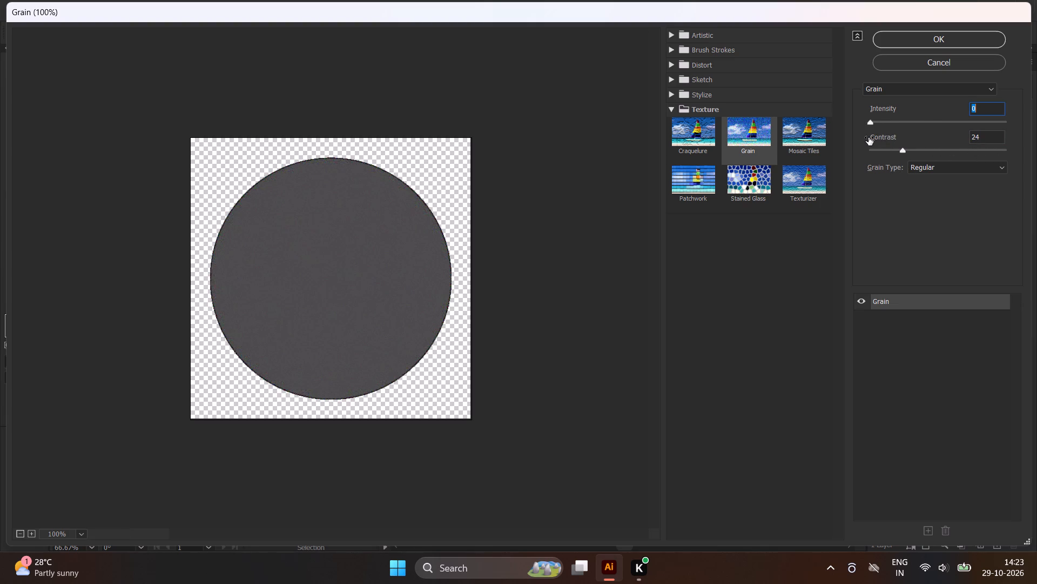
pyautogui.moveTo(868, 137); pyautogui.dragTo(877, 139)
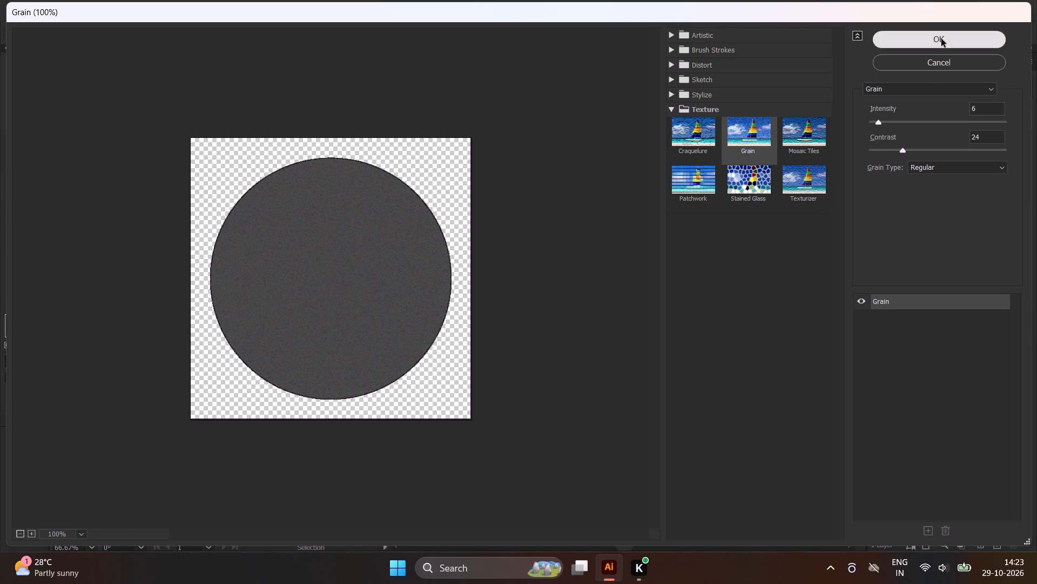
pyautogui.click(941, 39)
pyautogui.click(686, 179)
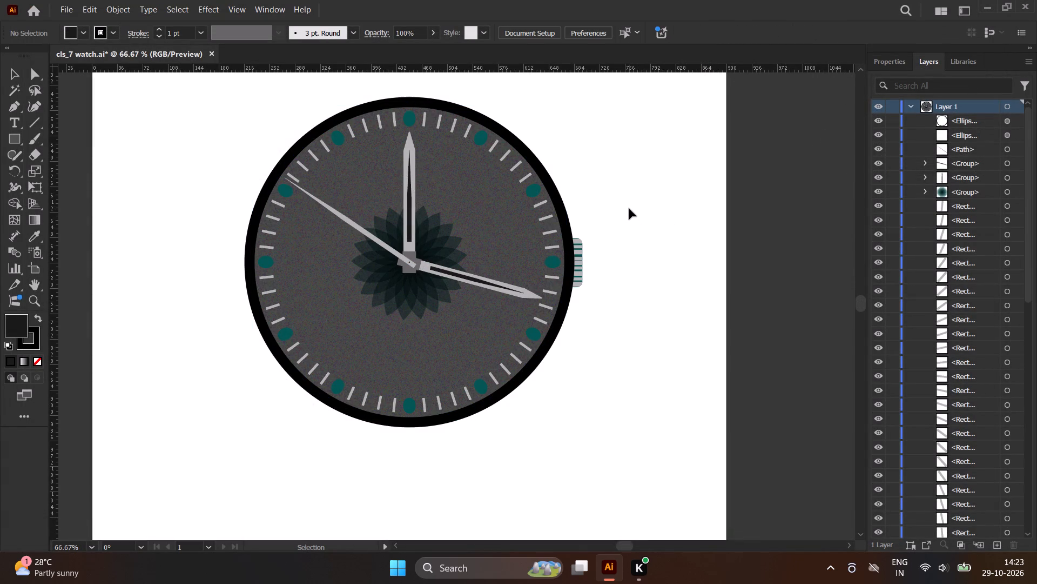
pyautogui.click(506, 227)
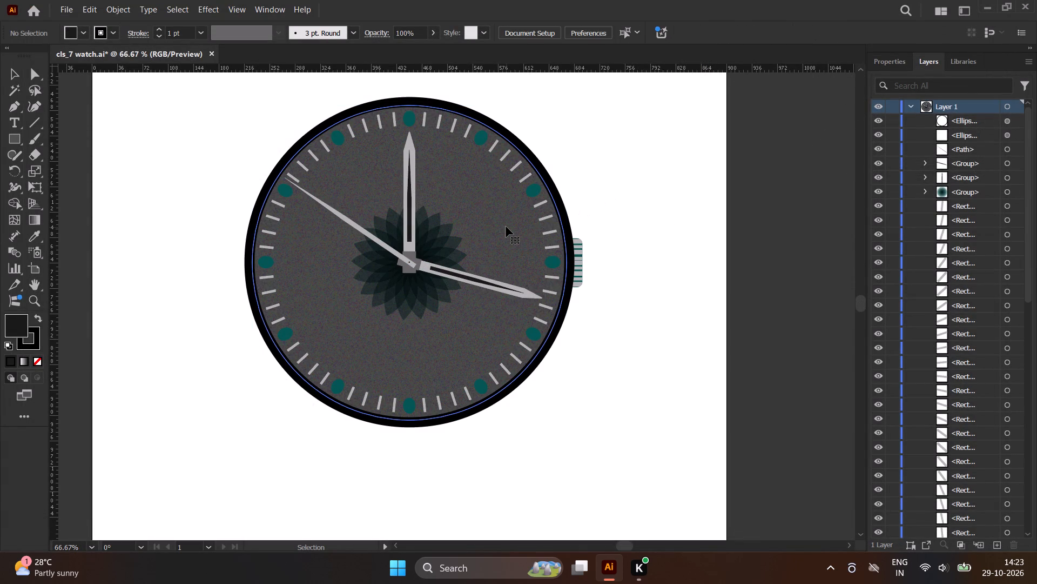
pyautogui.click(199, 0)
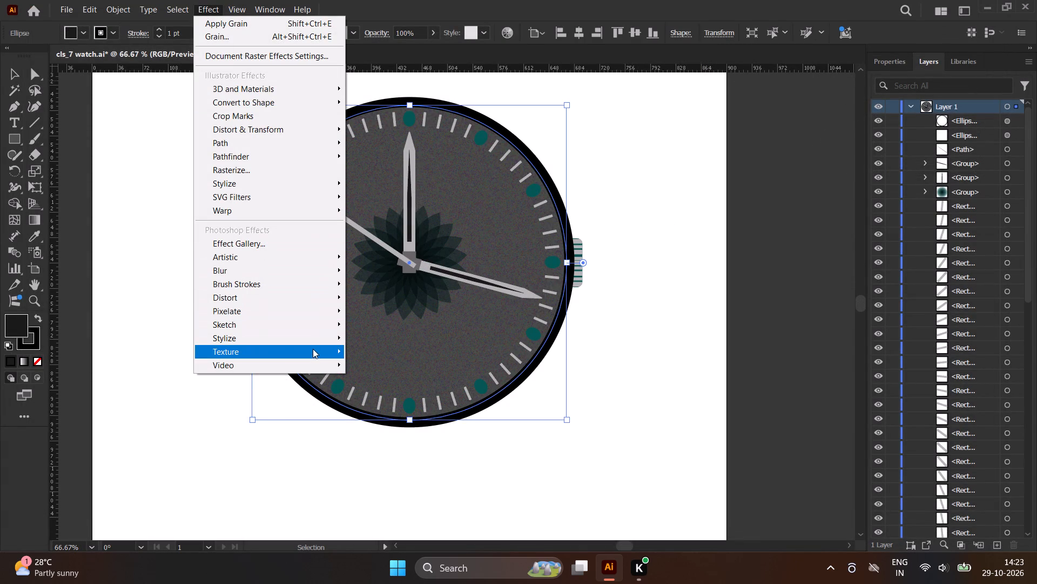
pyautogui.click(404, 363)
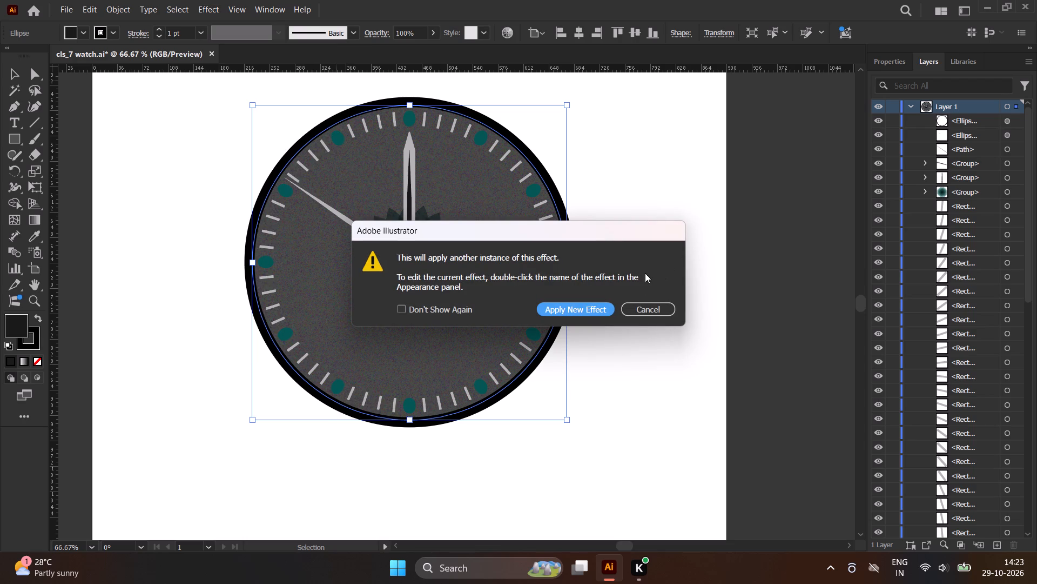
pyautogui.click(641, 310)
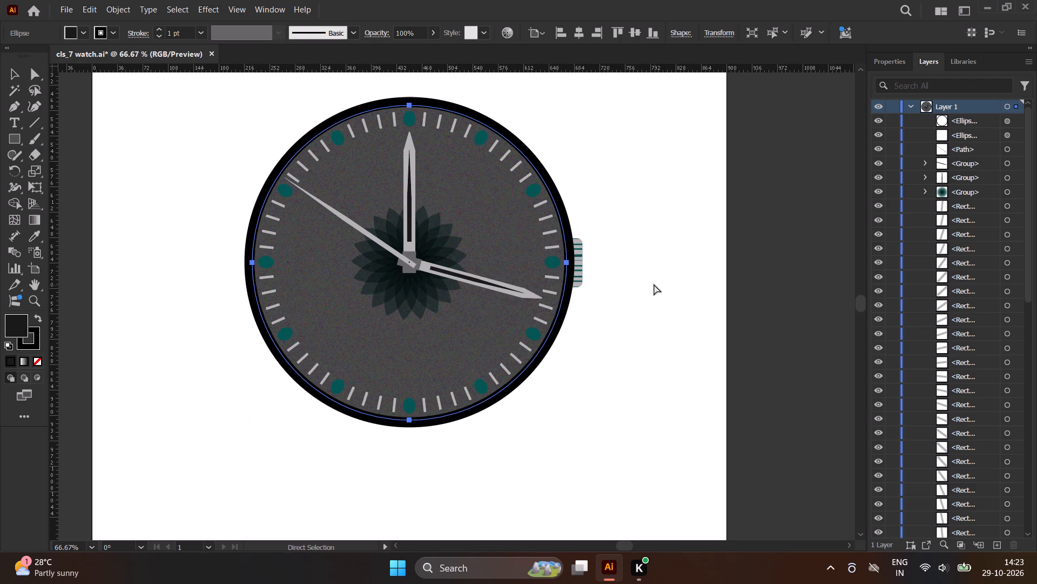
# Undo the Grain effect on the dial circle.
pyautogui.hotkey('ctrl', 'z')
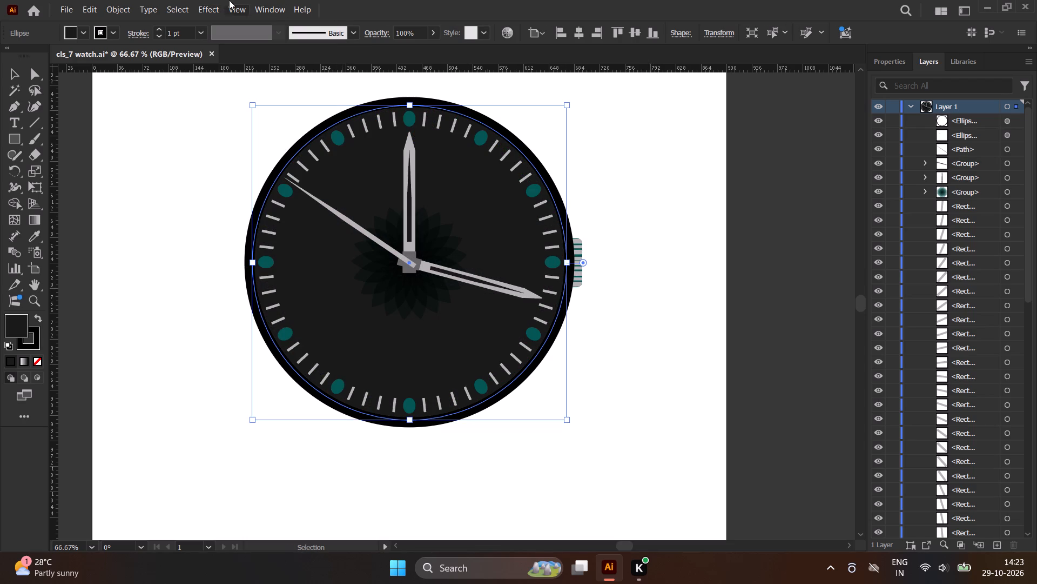
# Apply a Regular Grain texture effect to the dark dial circle with intensity 6 and contrast 48.
pyautogui.click(210, 0)
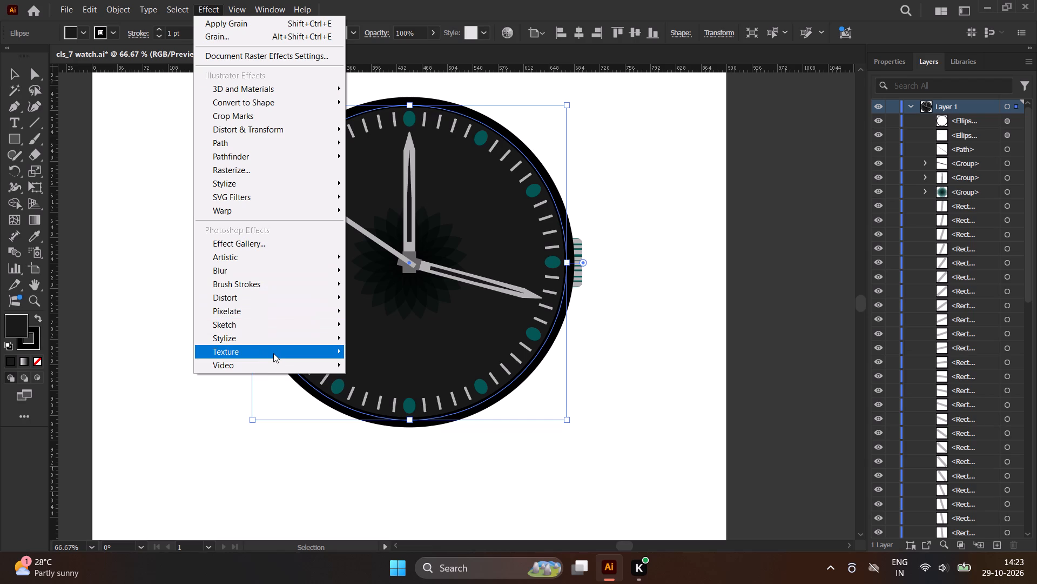
pyautogui.click(376, 367)
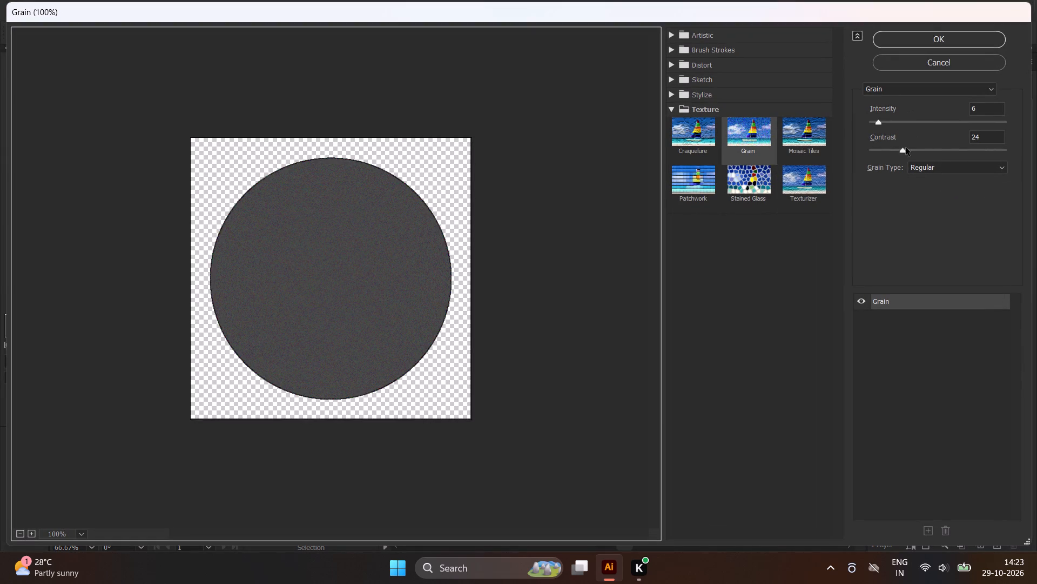
pyautogui.moveTo(913, 151); pyautogui.dragTo(950, 145)
pyautogui.moveTo(946, 146); pyautogui.dragTo(925, 151)
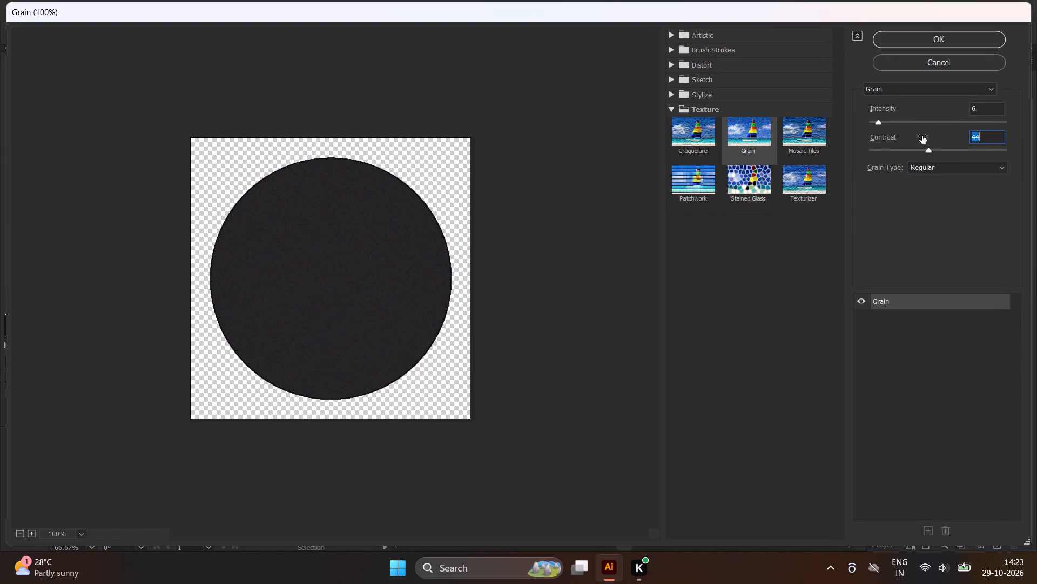
pyautogui.click(934, 151)
pyautogui.click(955, 29)
pyautogui.click(952, 43)
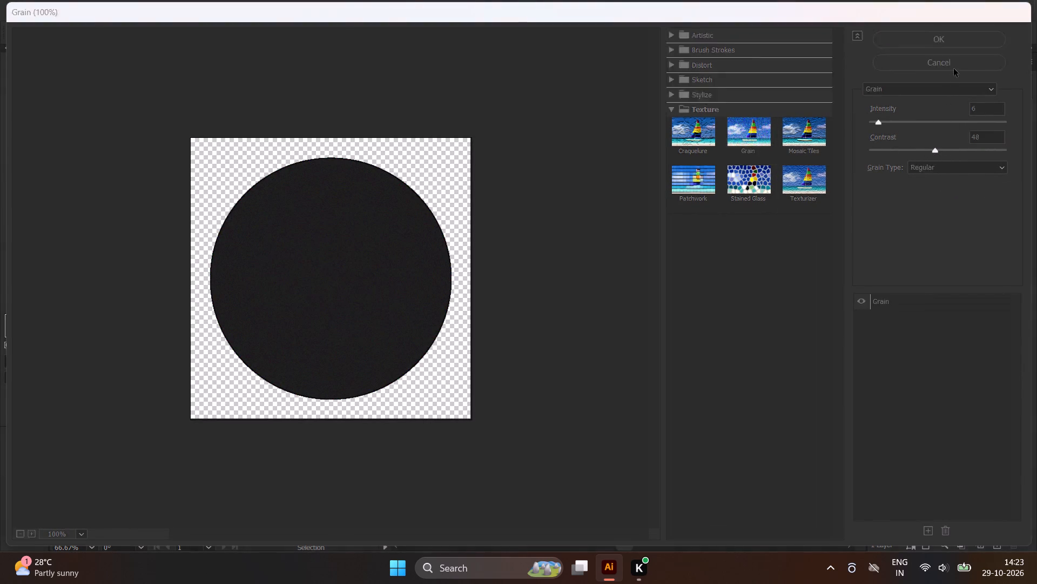
pyautogui.click(704, 197)
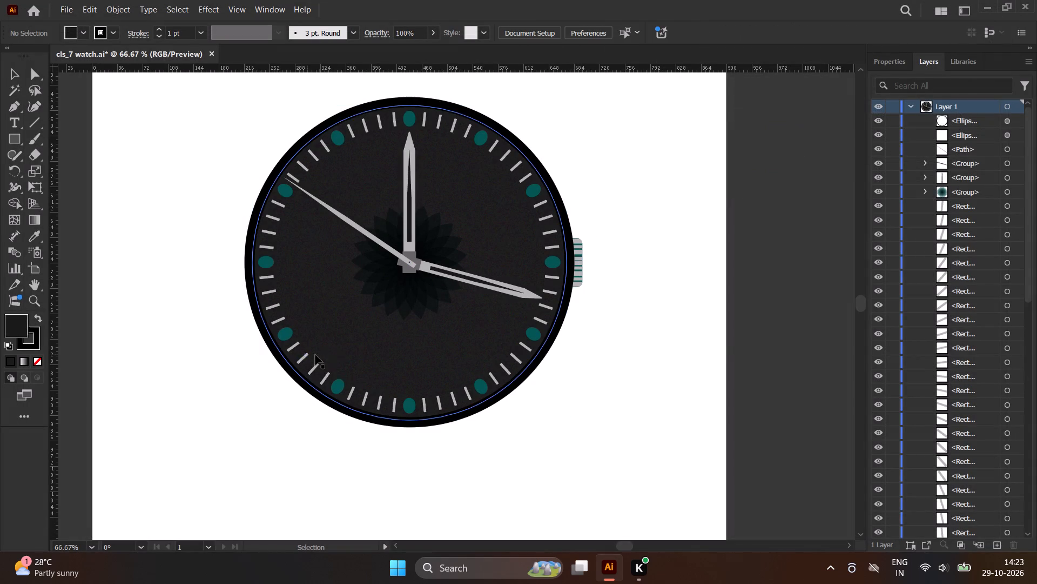
# Delete the thick black ring around the outside of the watch dial.
pyautogui.scroll(-1, 340, 355)
pyautogui.click(504, 236)
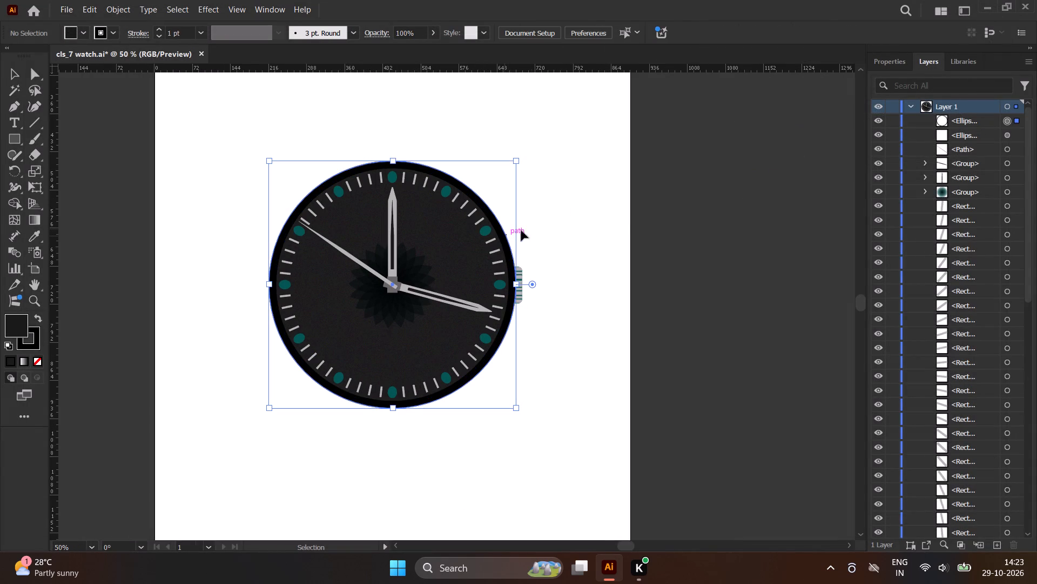
pyautogui.press('BackSpace')
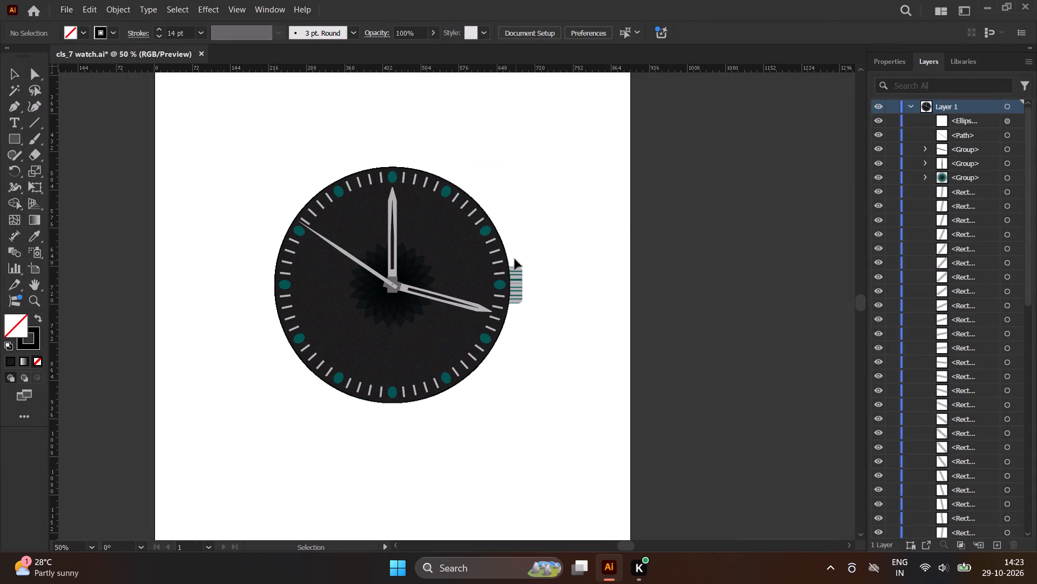
# Move the striped winding crown off the dial's right side to the artboard's left edge, above the dial.
pyautogui.moveTo(510, 242); pyautogui.dragTo(543, 318)
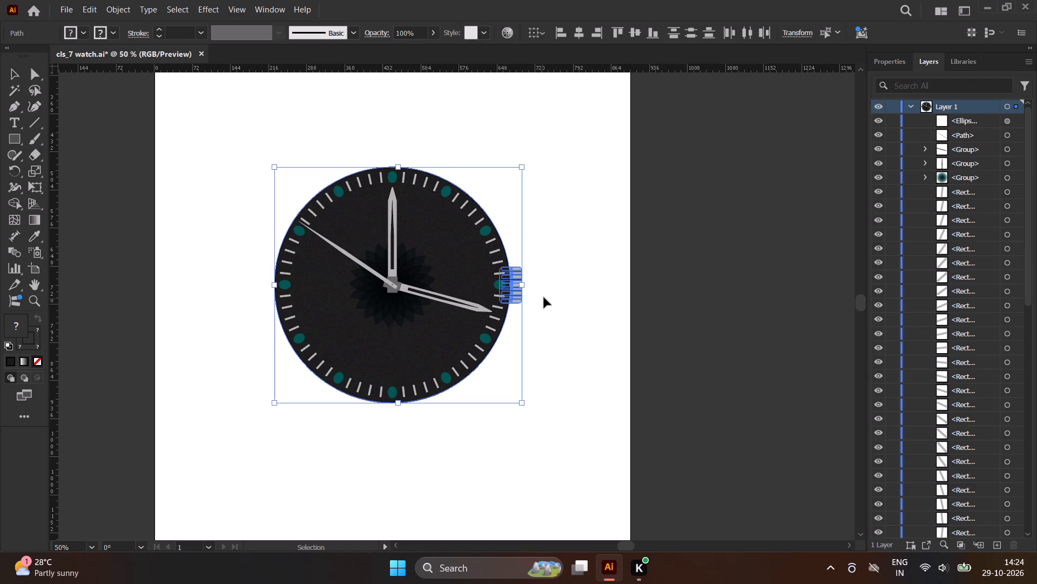
pyautogui.click(574, 287)
pyautogui.moveTo(517, 239); pyautogui.dragTo(542, 311)
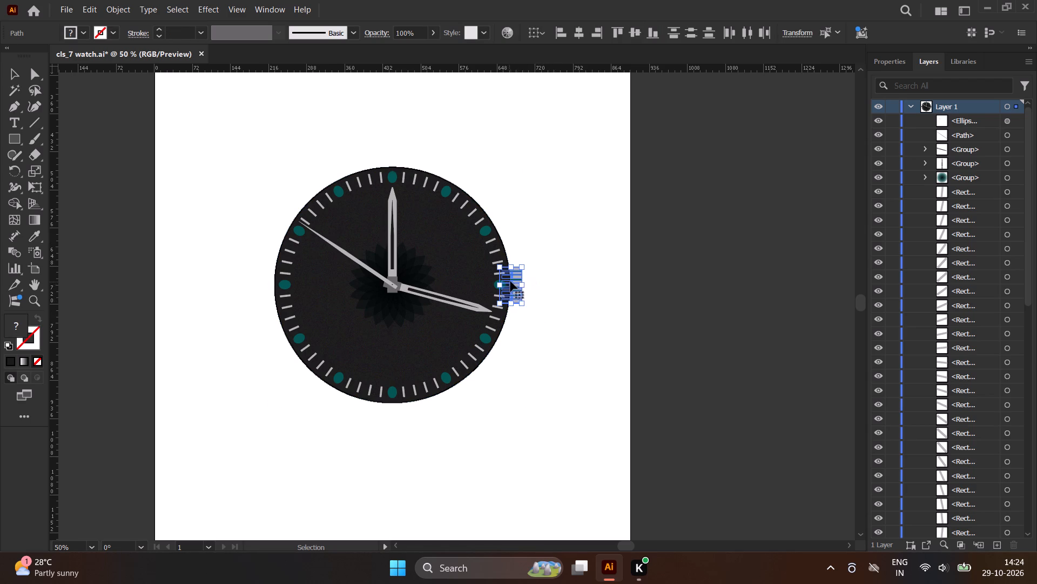
pyautogui.moveTo(512, 275); pyautogui.dragTo(466, 165)
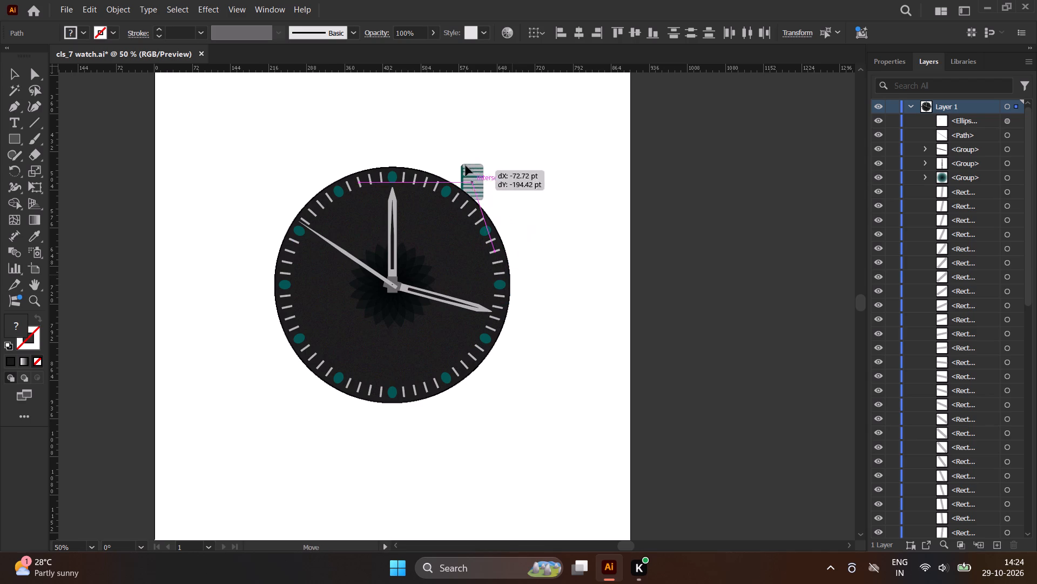
pyautogui.moveTo(466, 165); pyautogui.dragTo(193, 90)
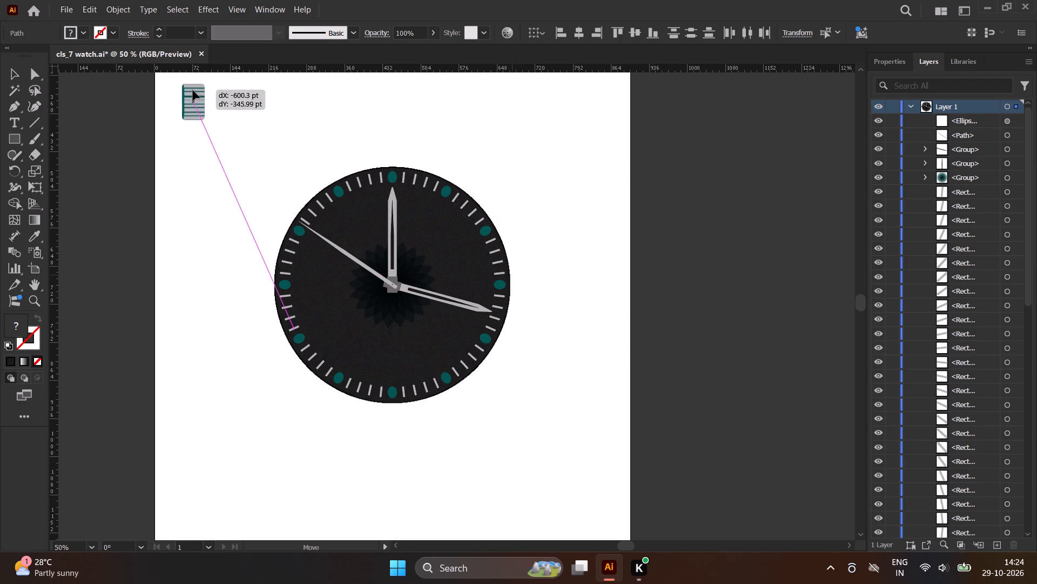
pyautogui.moveTo(193, 90); pyautogui.dragTo(170, 86)
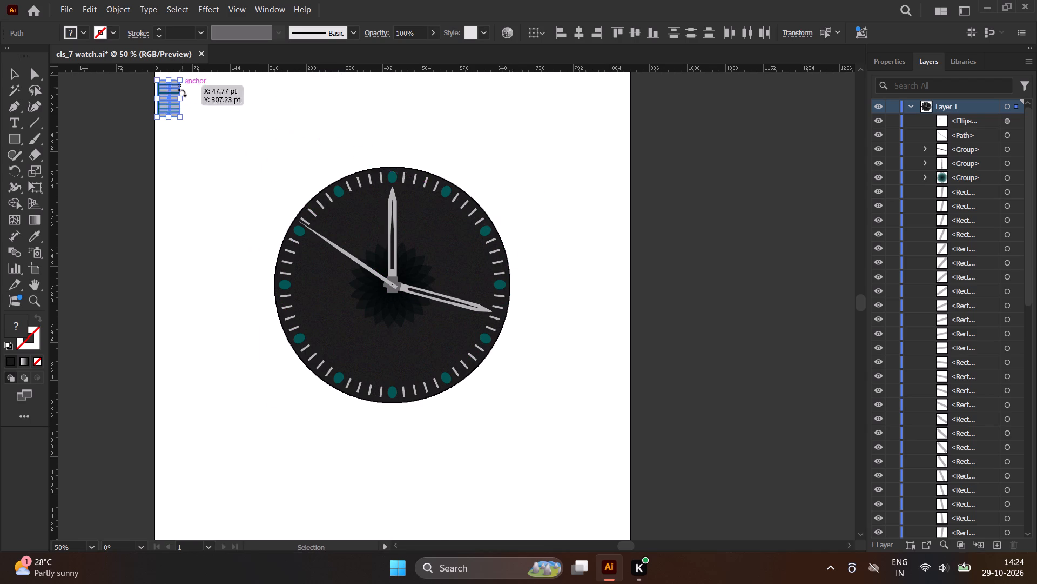
# Group the crown's nine grey bars together with their teal rounded base.
pyautogui.scroll(-1, 181, 116)
pyautogui.scroll(-1, 173, 160)
pyautogui.scroll(-1, 669, 534)
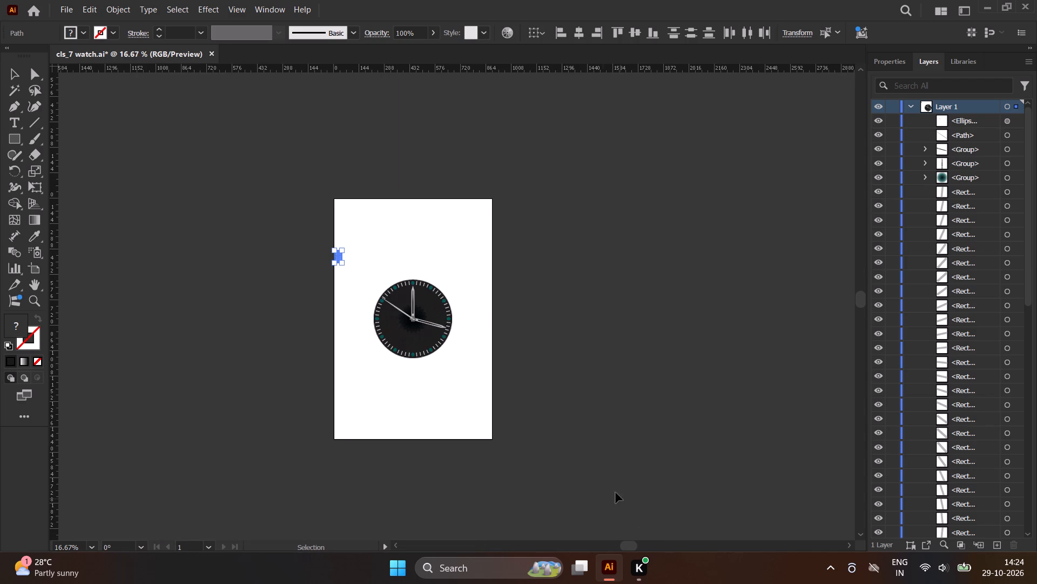
pyautogui.scroll(1, 415, 302)
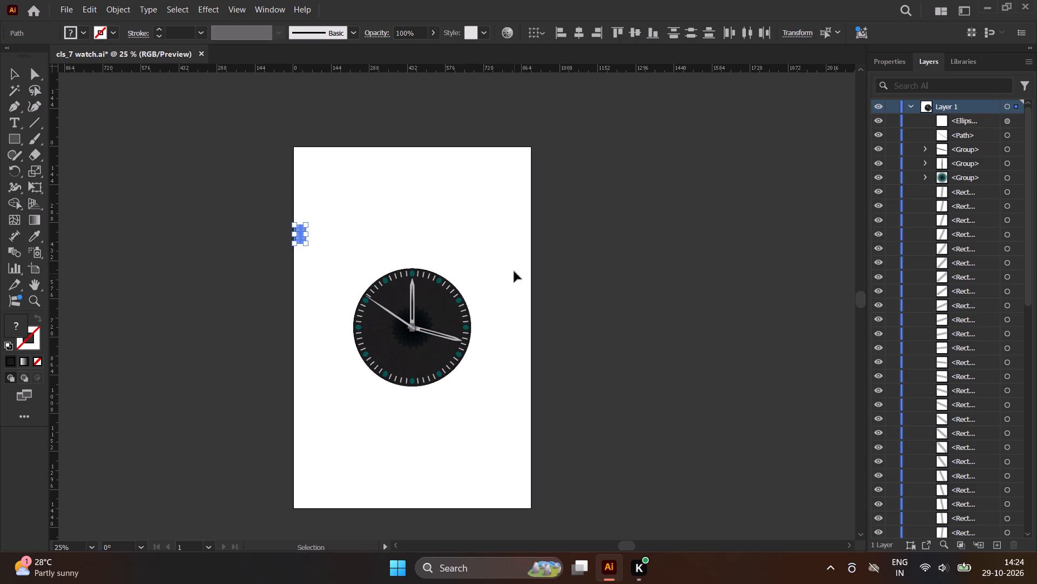
pyautogui.click(520, 244)
pyautogui.click(300, 234)
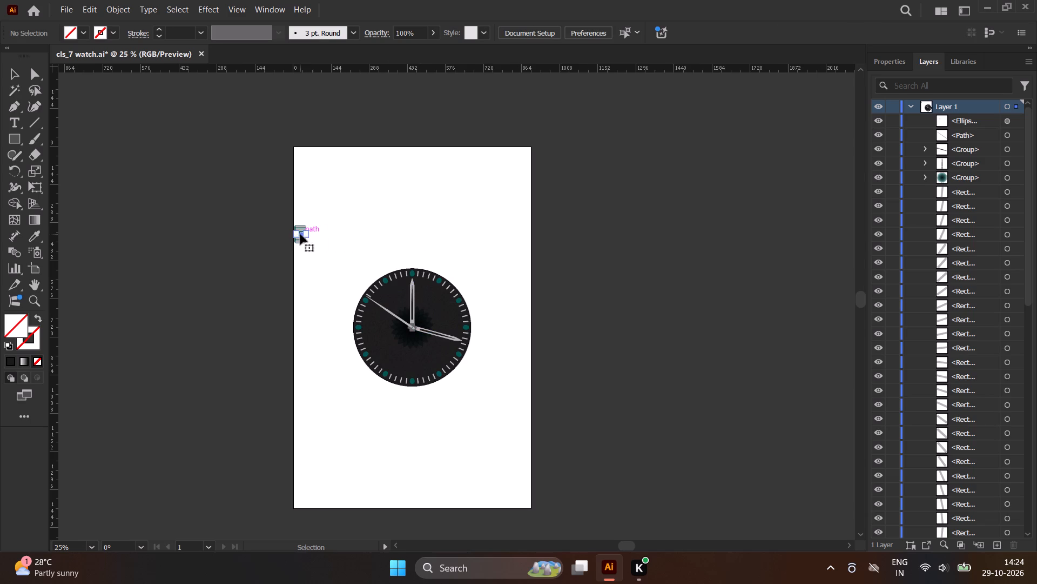
pyautogui.click(300, 234)
pyautogui.click(314, 246)
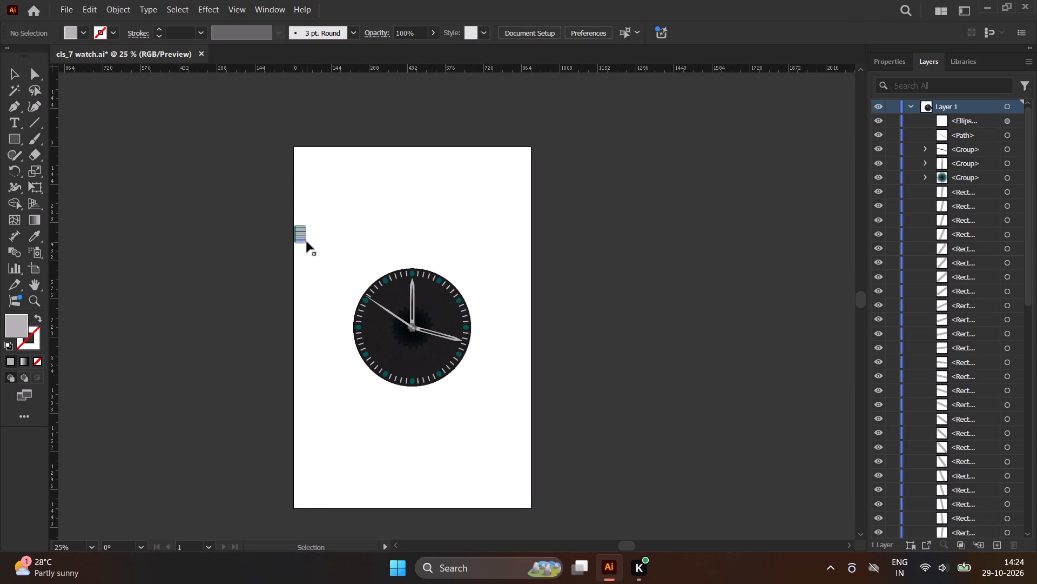
pyautogui.click(305, 240)
pyautogui.scroll(6, 295, 241)
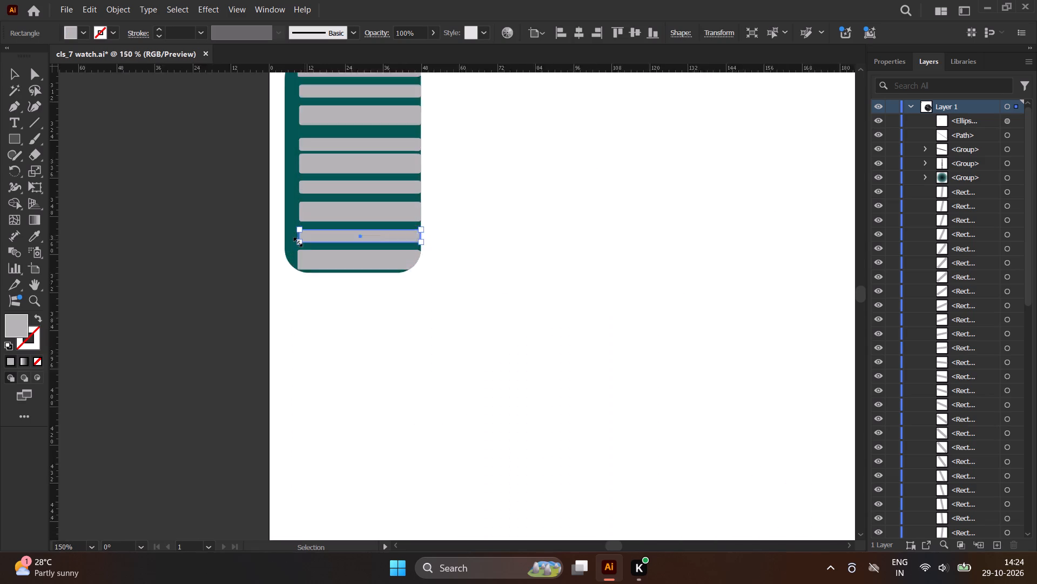
pyautogui.scroll(3, 297, 241)
pyautogui.click(376, 276)
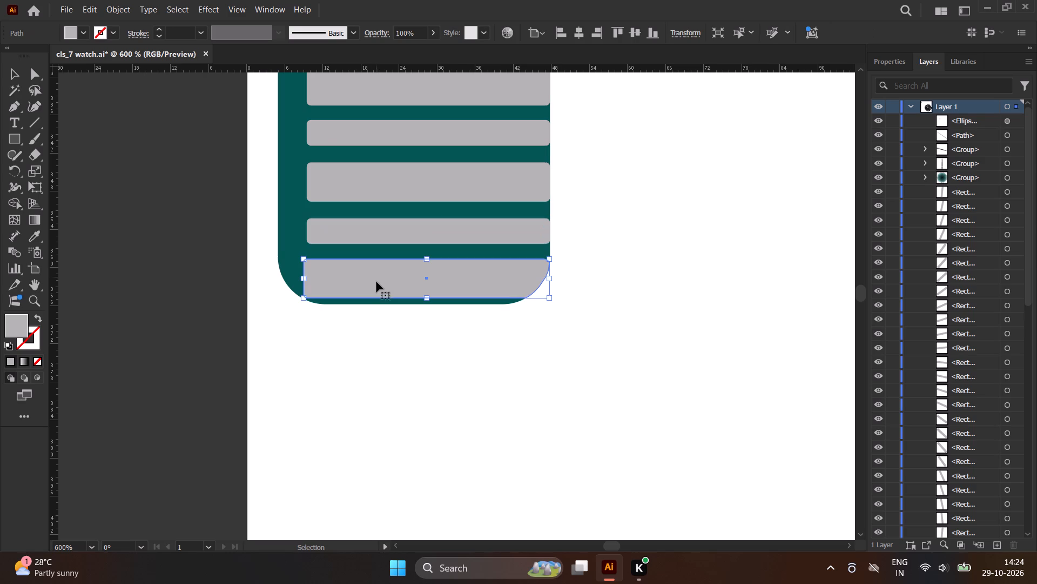
pyautogui.scroll(-2, 377, 402)
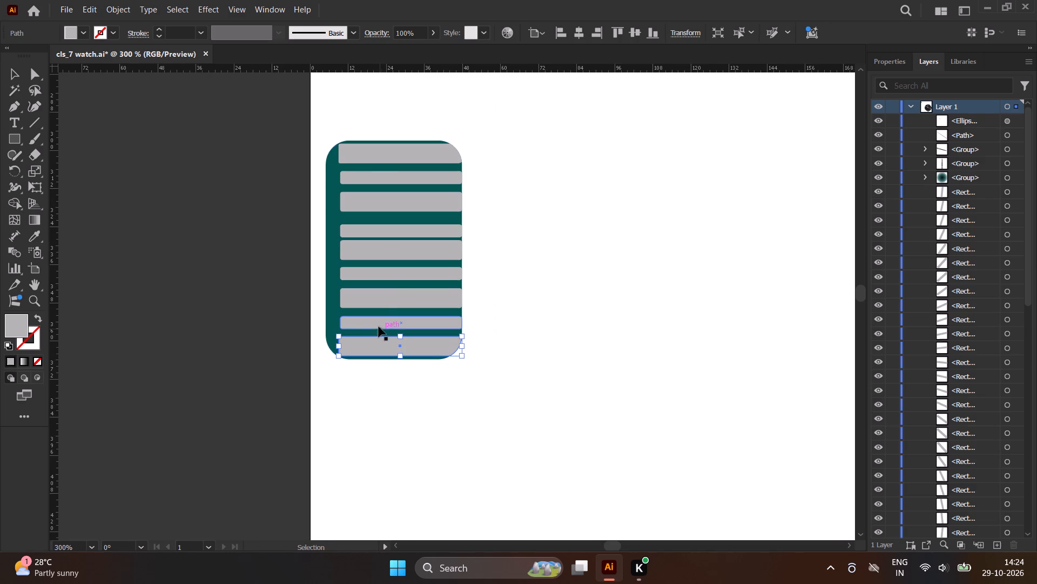
pyautogui.keyDown('shift'); pyautogui.click(375, 323); pyautogui.keyUp('shift')
pyautogui.keyDown('shift'); pyautogui.click(385, 295); pyautogui.keyUp('shift')
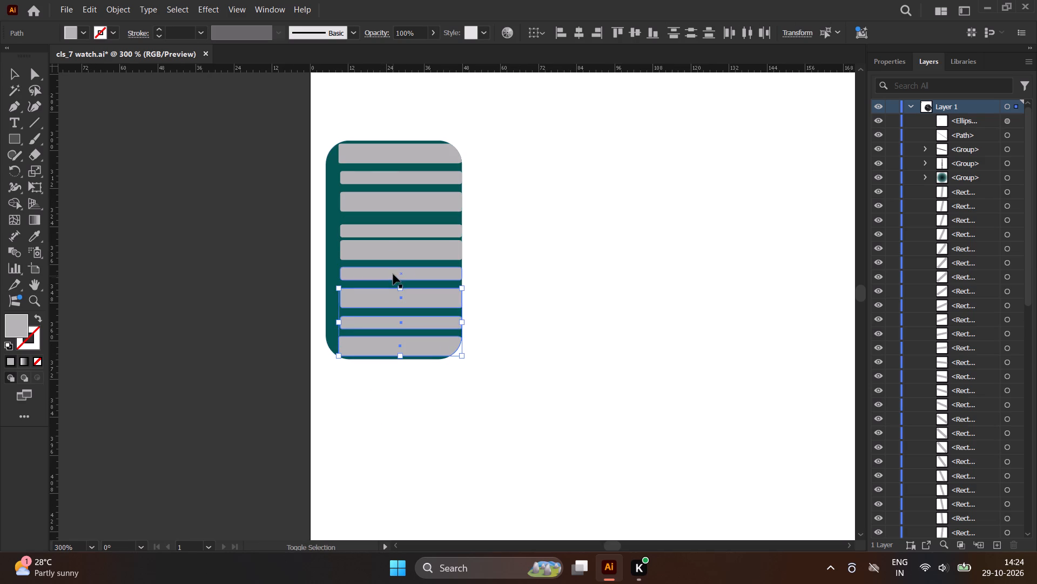
pyautogui.keyDown('shift'); pyautogui.click(393, 274); pyautogui.keyUp('shift')
pyautogui.keyDown('shift'); pyautogui.click(402, 250); pyautogui.keyUp('shift')
pyautogui.keyDown('shift'); pyautogui.click(407, 231); pyautogui.keyUp('shift')
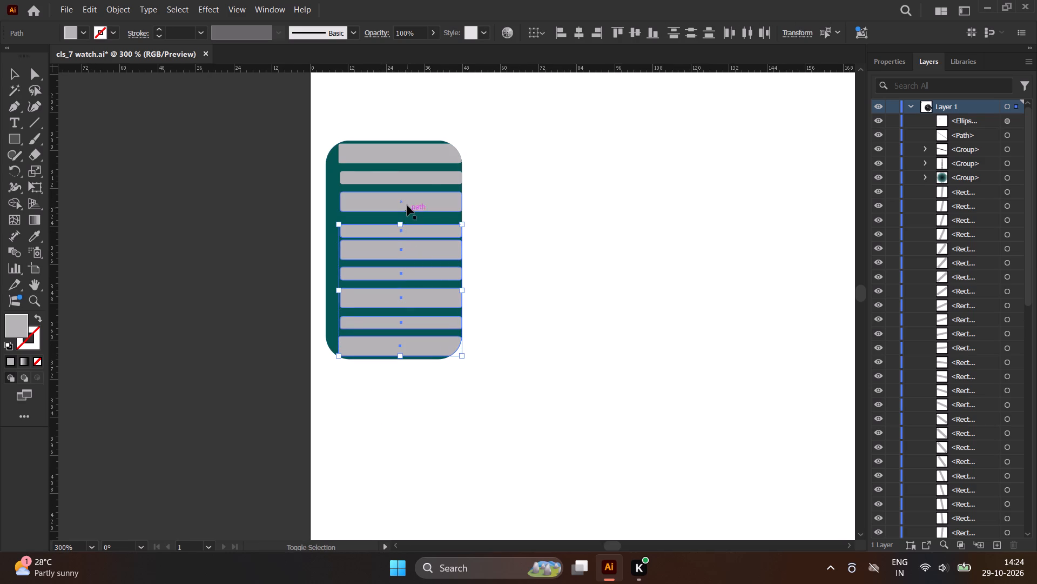
pyautogui.keyDown('shift'); pyautogui.click(408, 201); pyautogui.keyUp('shift')
pyautogui.keyDown('shift'); pyautogui.click(410, 178); pyautogui.keyUp('shift')
pyautogui.keyDown('shift'); pyautogui.click(412, 156); pyautogui.keyUp('shift')
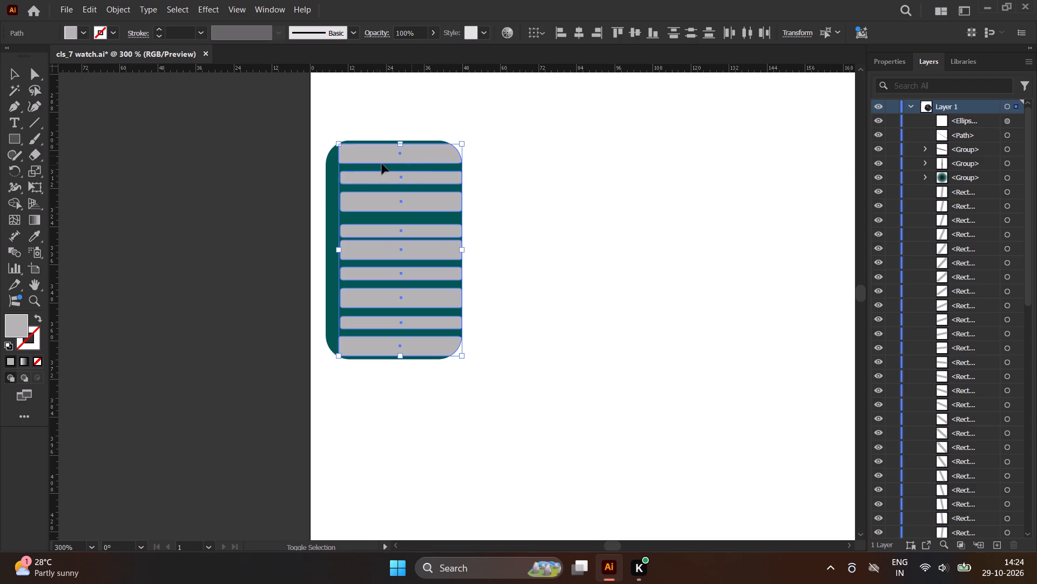
pyautogui.keyDown('shift'); pyautogui.click(331, 185); pyautogui.keyUp('shift')
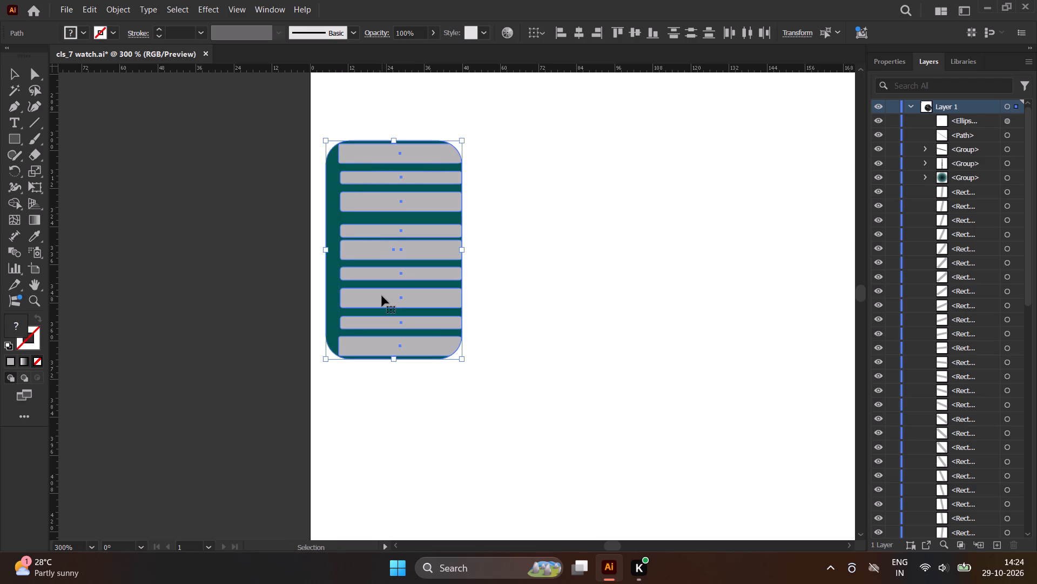
pyautogui.hotkey('ctrl', 'g')
pyautogui.click(570, 212)
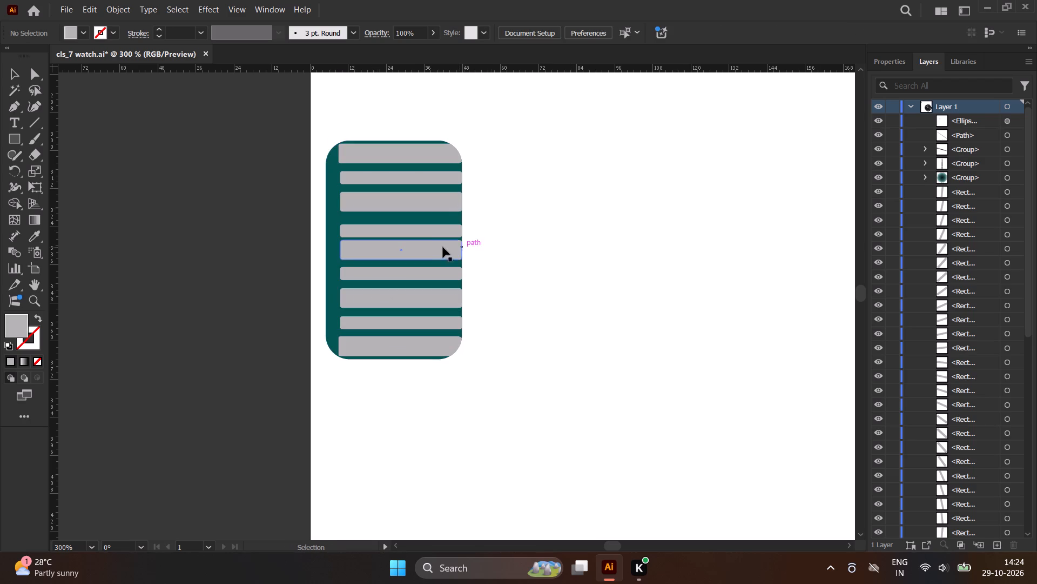
pyautogui.click(438, 248)
pyautogui.click(600, 240)
pyautogui.click(344, 248)
pyautogui.click(652, 229)
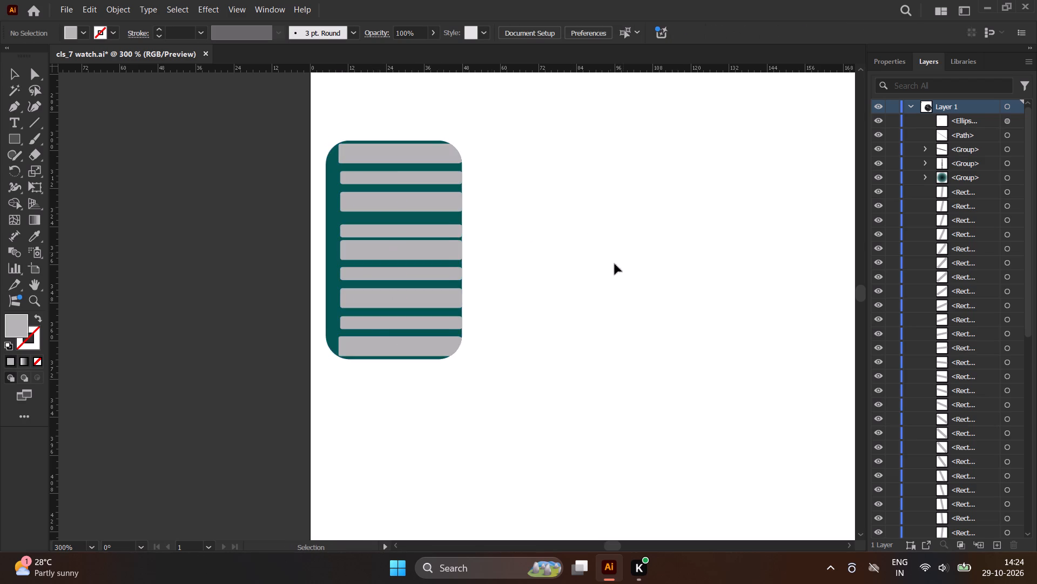
# Move the grouped crown up into the artboard's top-left corner.
pyautogui.scroll(-2, 473, 295)
pyautogui.scroll(-1, 266, 287)
pyautogui.moveTo(373, 272); pyautogui.dragTo(393, 136)
pyautogui.click(489, 154)
pyautogui.scroll(-1, 302, 284)
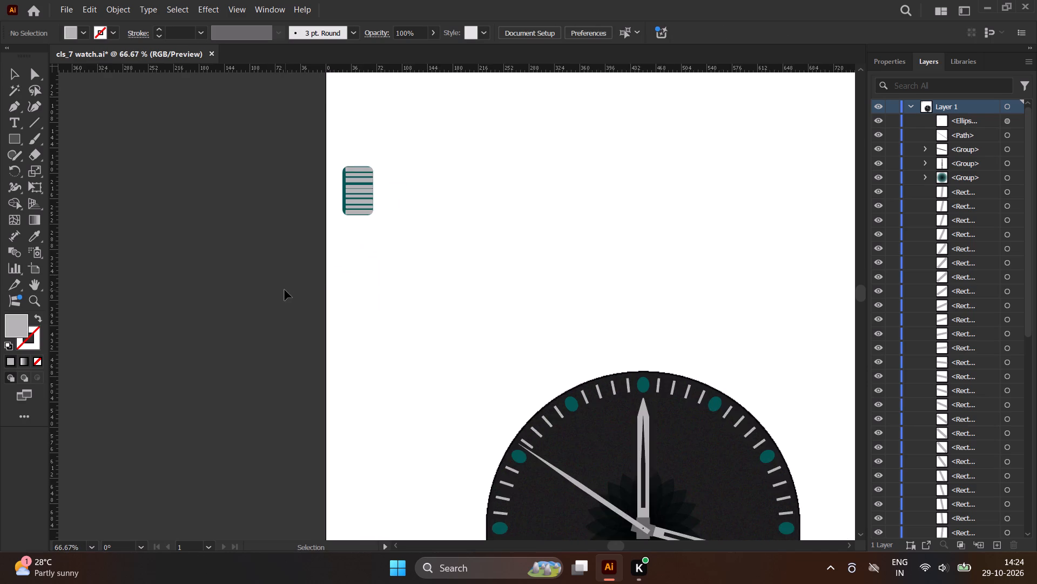
pyautogui.scroll(-1, 285, 290)
pyautogui.moveTo(338, 216); pyautogui.dragTo(344, 144)
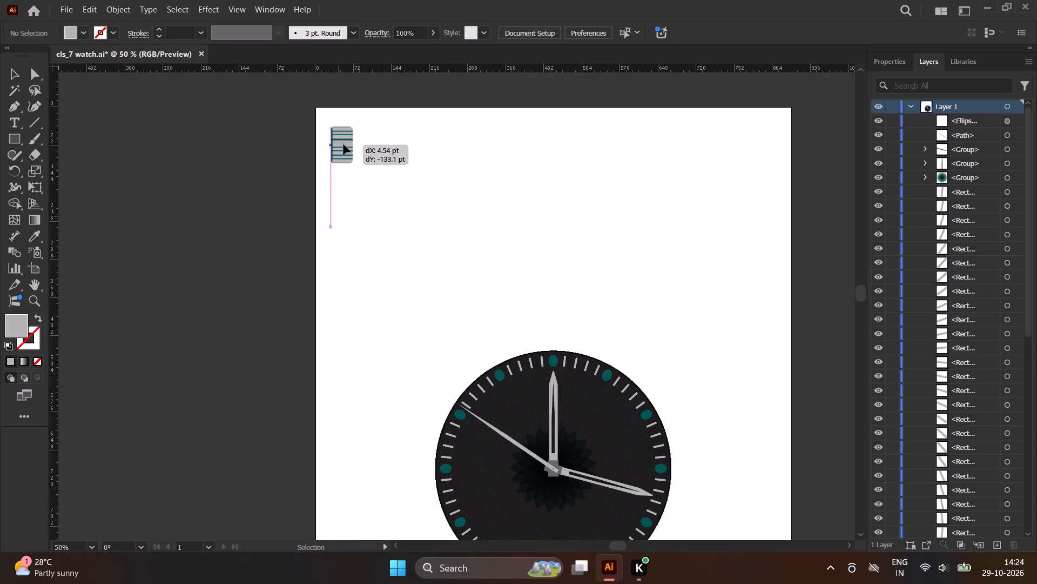
pyautogui.click(419, 158)
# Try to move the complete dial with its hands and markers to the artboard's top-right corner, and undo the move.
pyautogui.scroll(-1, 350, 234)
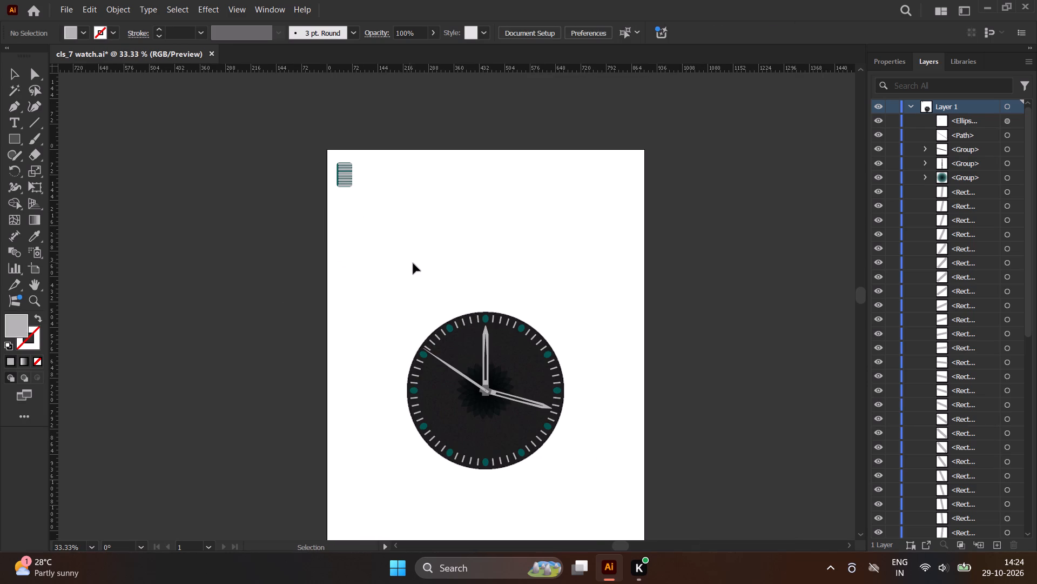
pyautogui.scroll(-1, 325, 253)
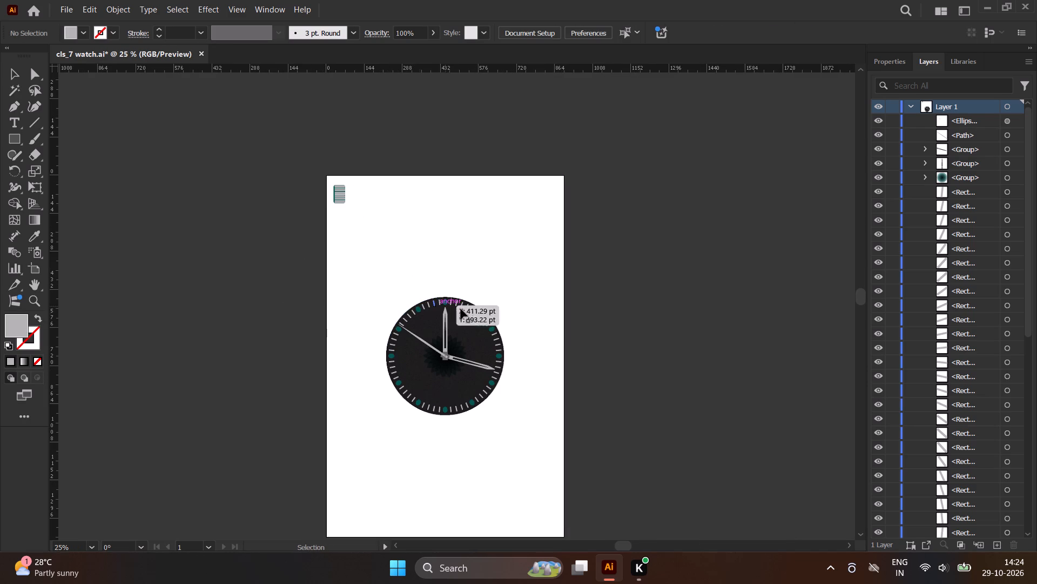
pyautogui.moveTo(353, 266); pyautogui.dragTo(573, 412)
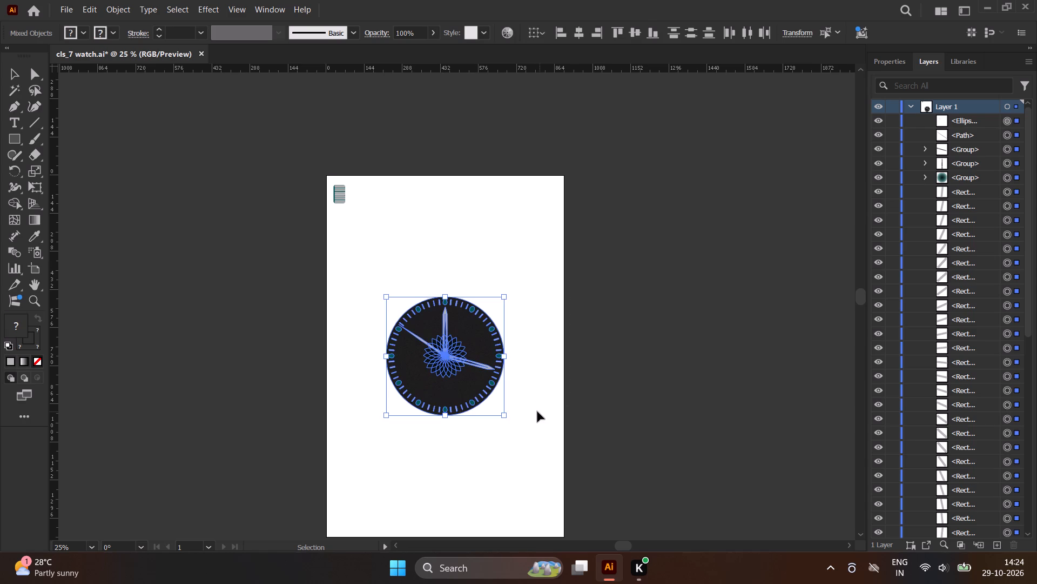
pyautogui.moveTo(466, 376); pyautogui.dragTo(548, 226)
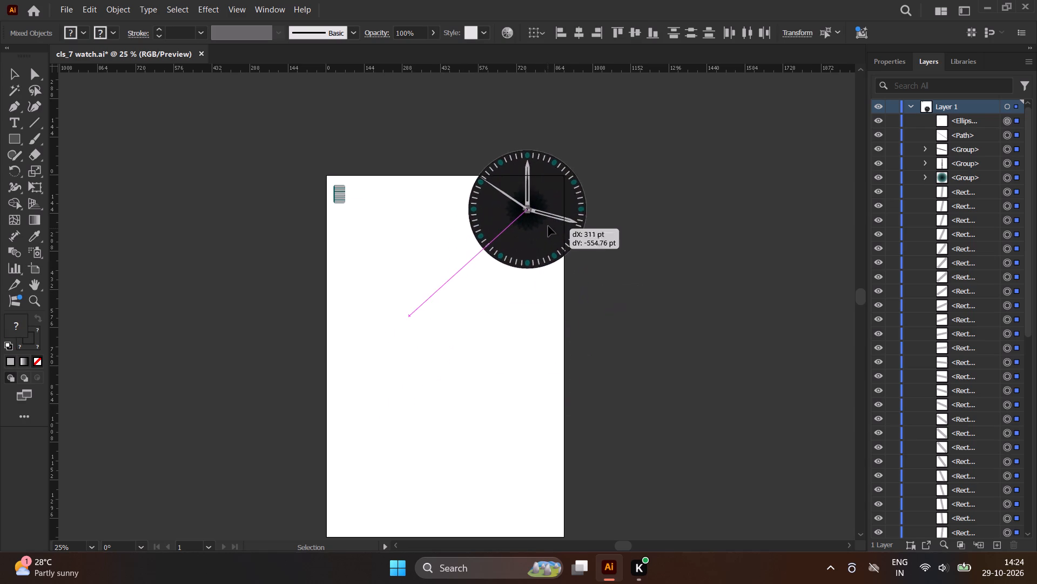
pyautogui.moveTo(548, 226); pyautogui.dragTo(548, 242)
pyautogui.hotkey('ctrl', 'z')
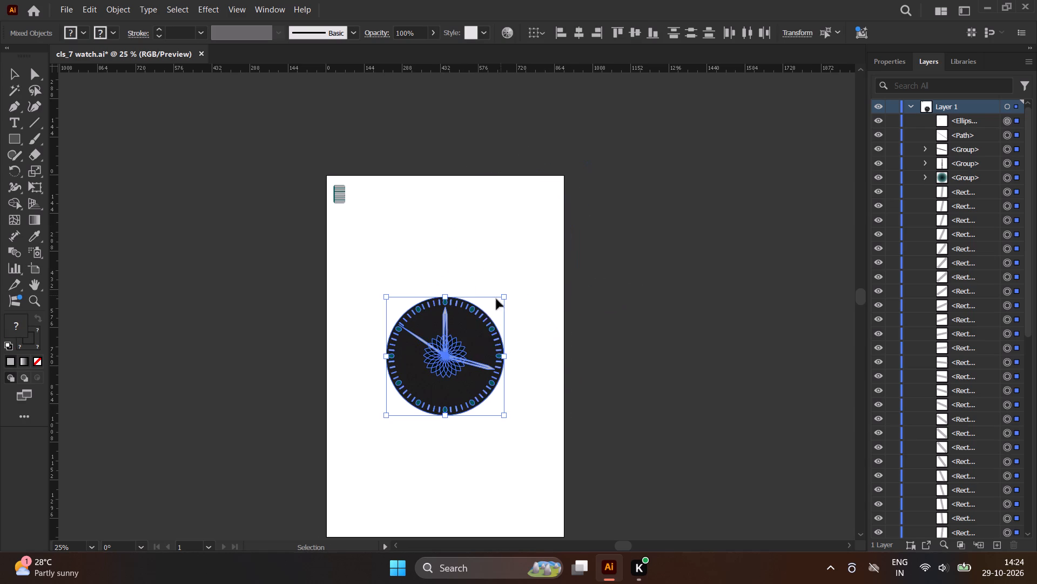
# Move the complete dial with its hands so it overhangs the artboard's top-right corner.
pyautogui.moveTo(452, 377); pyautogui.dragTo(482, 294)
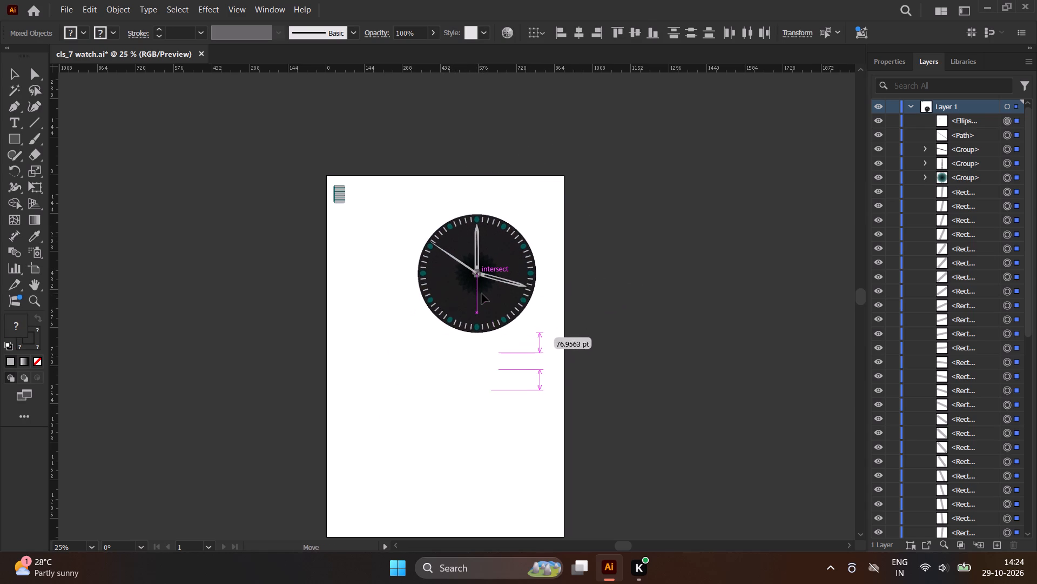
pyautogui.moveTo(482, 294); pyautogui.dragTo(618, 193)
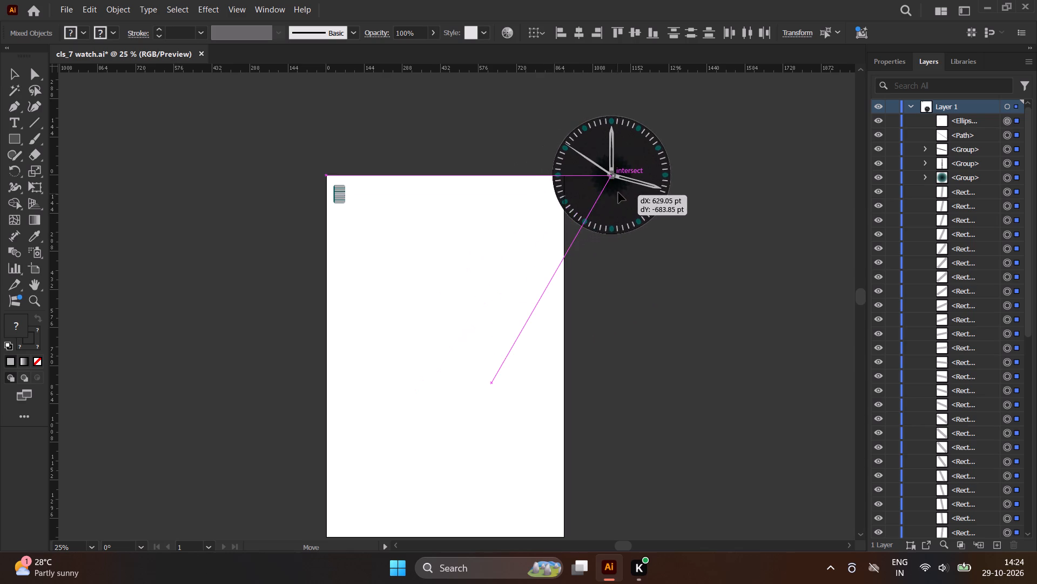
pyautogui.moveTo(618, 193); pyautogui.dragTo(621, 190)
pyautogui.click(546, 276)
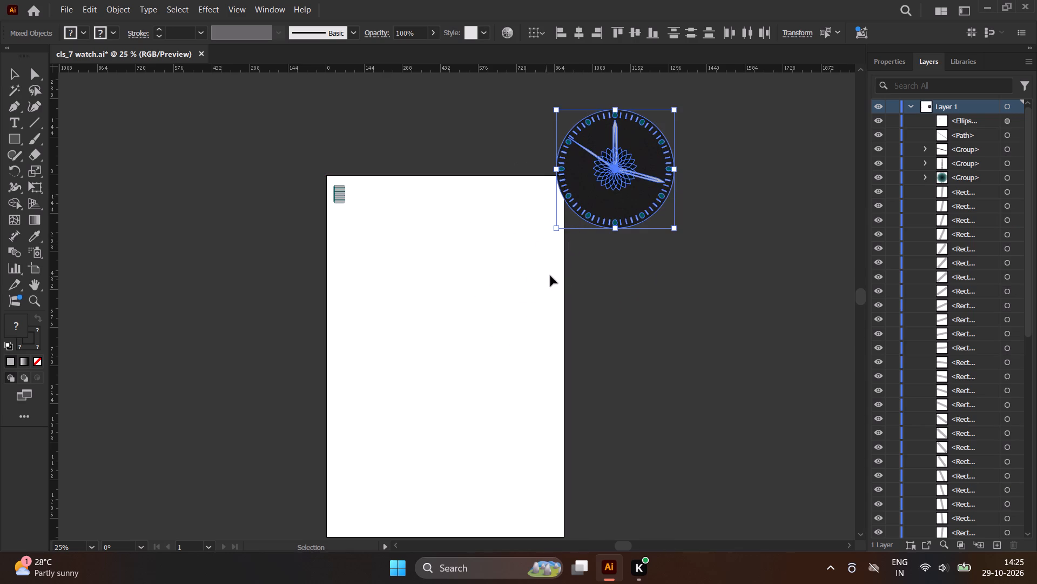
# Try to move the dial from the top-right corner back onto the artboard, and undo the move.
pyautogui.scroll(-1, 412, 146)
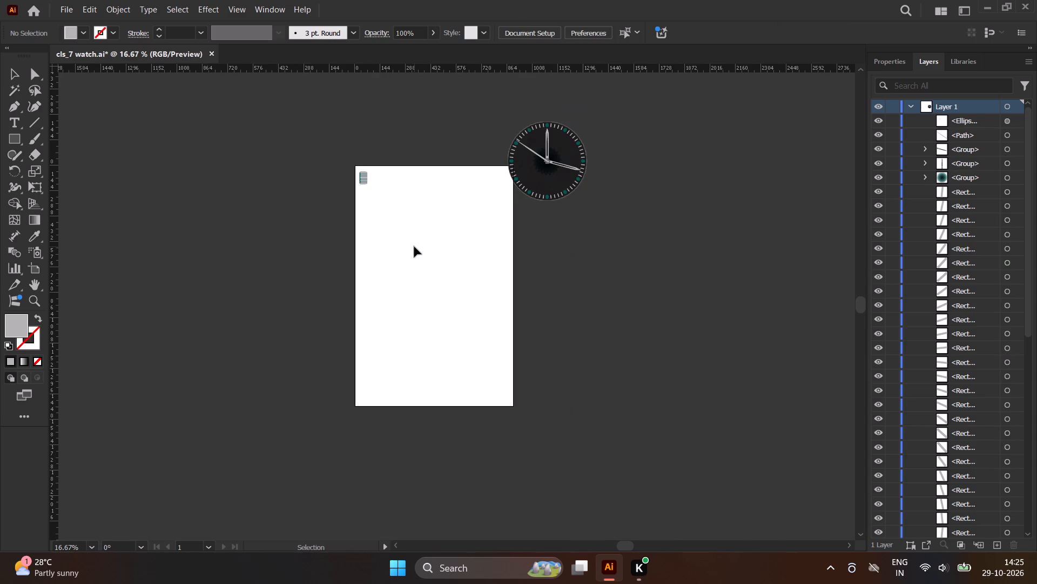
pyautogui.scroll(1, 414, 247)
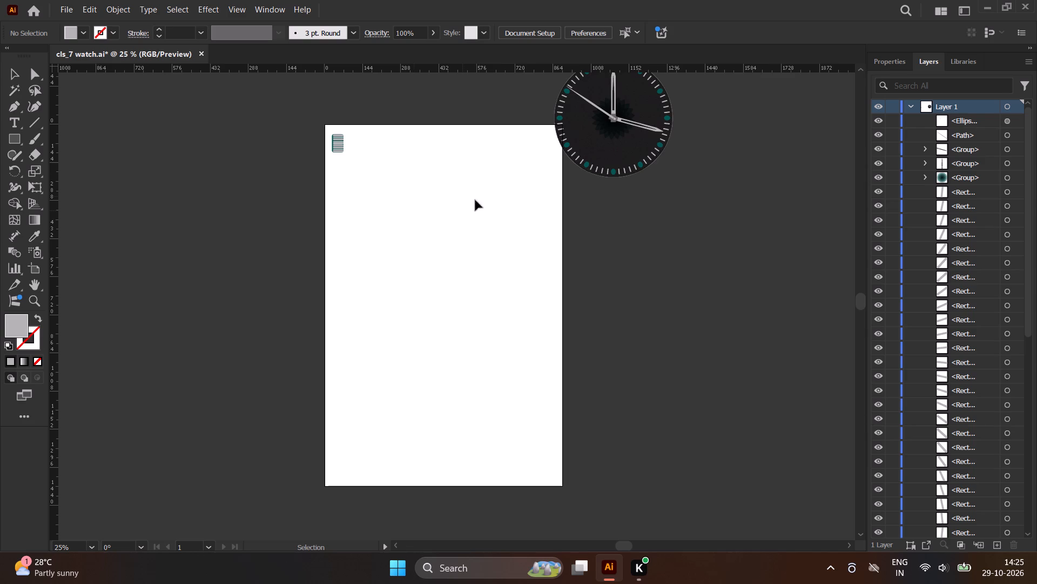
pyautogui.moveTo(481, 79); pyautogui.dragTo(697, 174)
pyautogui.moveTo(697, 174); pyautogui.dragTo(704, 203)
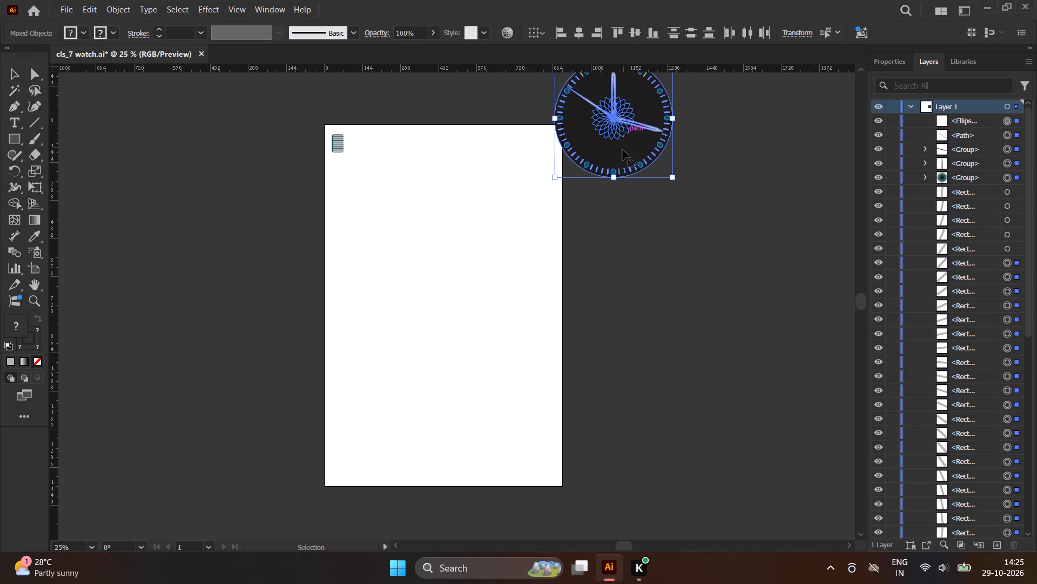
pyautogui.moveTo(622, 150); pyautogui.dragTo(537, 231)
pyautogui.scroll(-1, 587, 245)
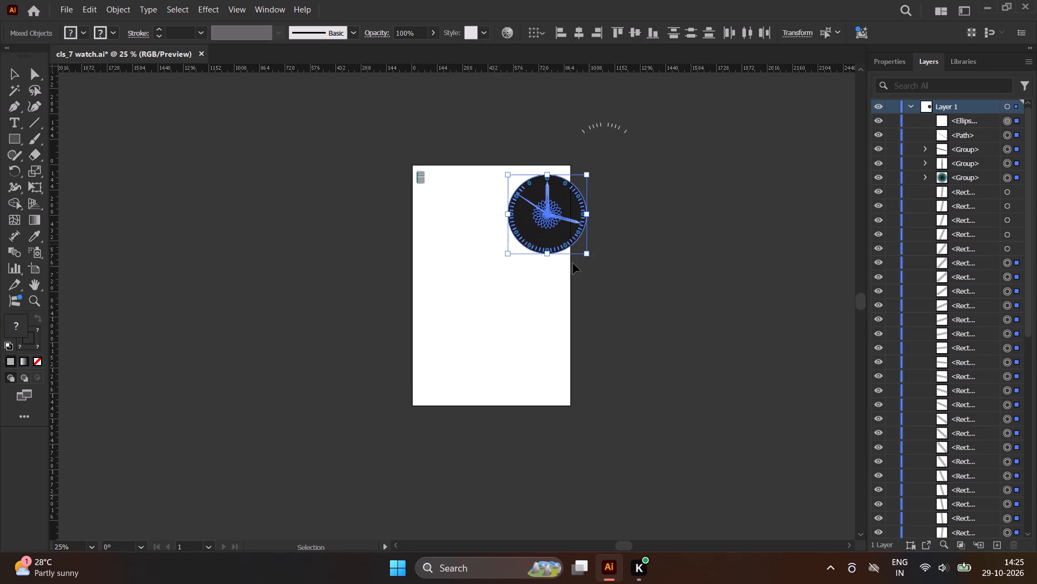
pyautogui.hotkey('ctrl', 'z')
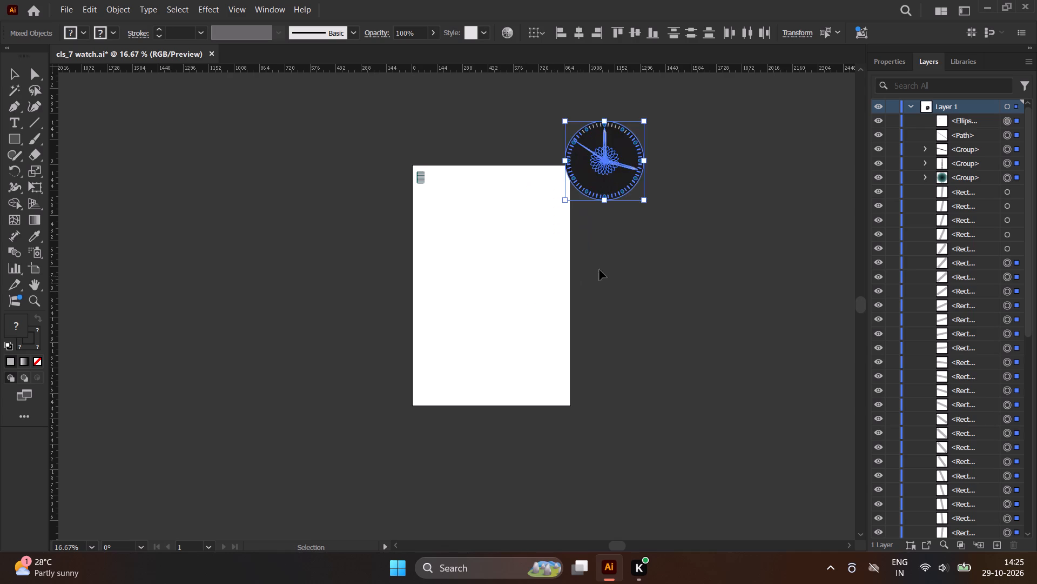
# Move the complete dial with its hands and markers from the artboard's top-right corner to the centre of the artboard.
pyautogui.click(608, 263)
pyautogui.moveTo(537, 80); pyautogui.dragTo(652, 225)
pyautogui.moveTo(616, 170); pyautogui.dragTo(520, 280)
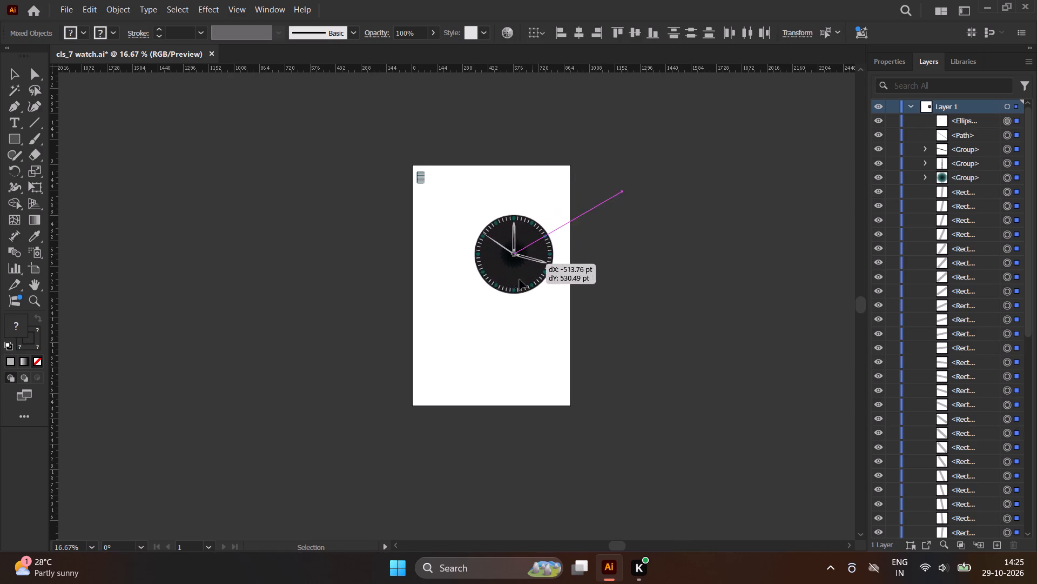
pyautogui.moveTo(520, 280); pyautogui.dragTo(500, 283)
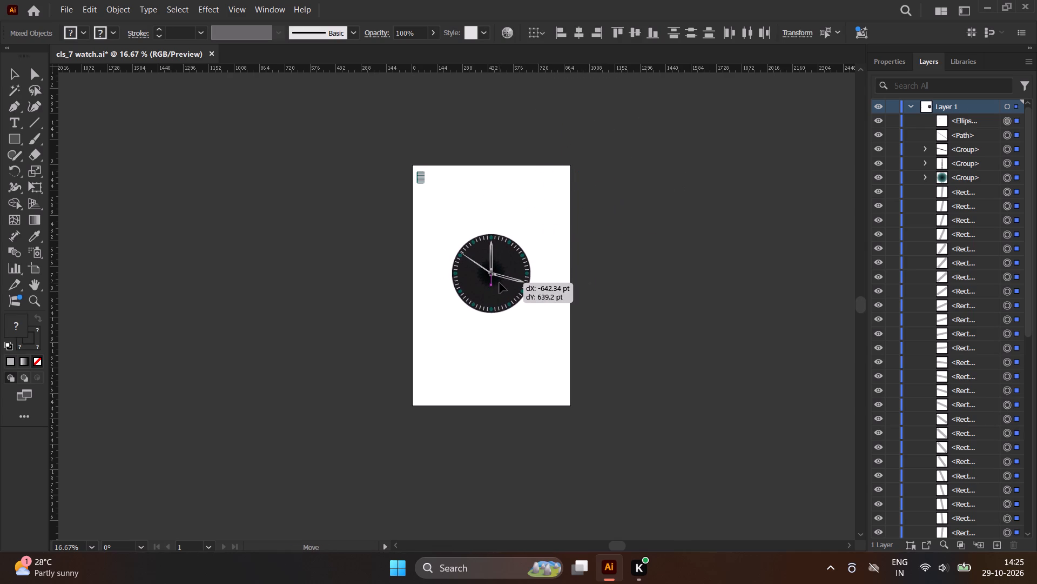
pyautogui.moveTo(500, 283); pyautogui.dragTo(499, 286)
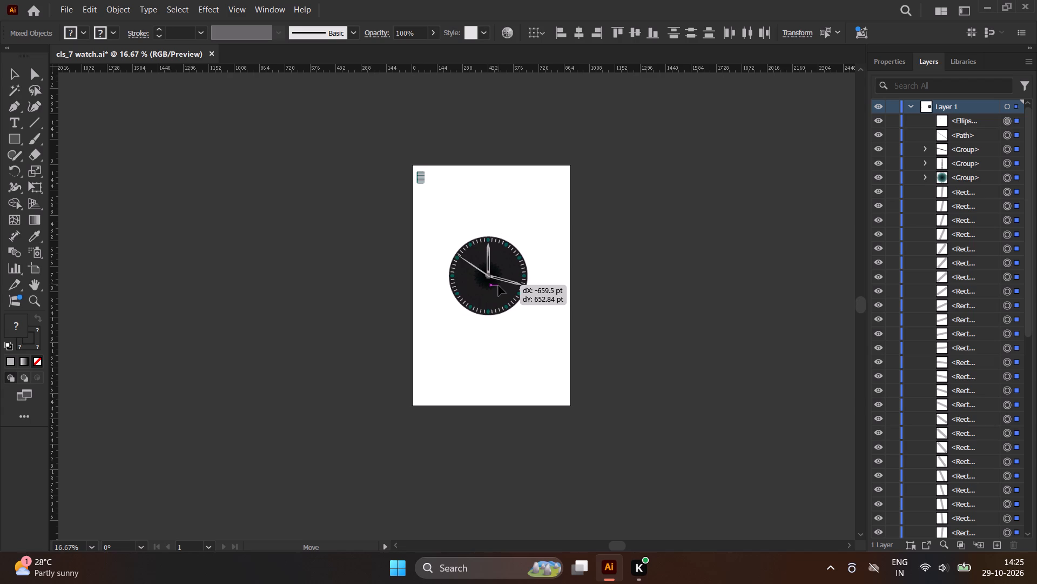
pyautogui.moveTo(499, 286); pyautogui.dragTo(502, 292)
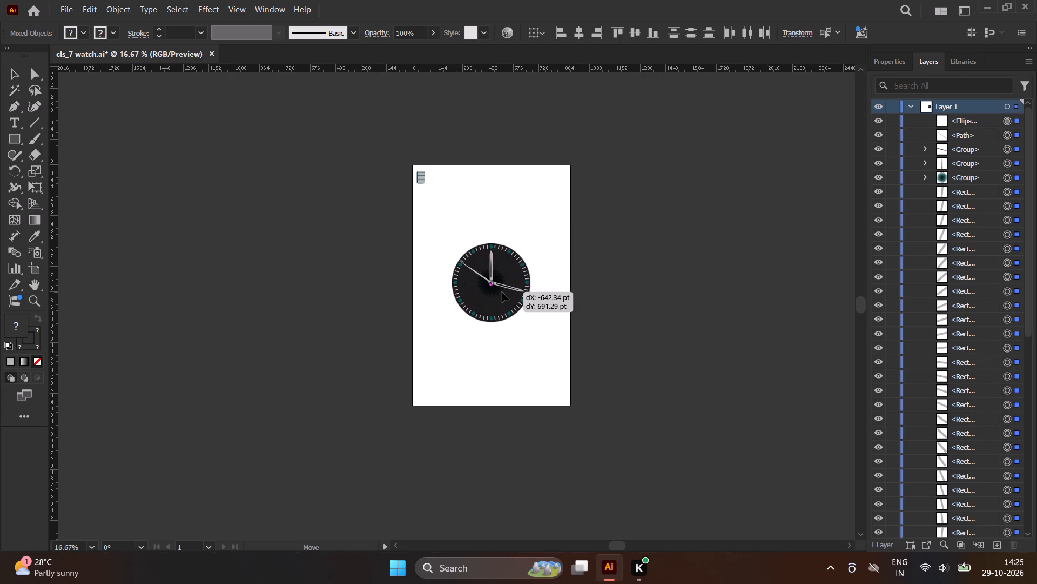
pyautogui.moveTo(502, 292); pyautogui.dragTo(502, 293)
pyautogui.click(605, 276)
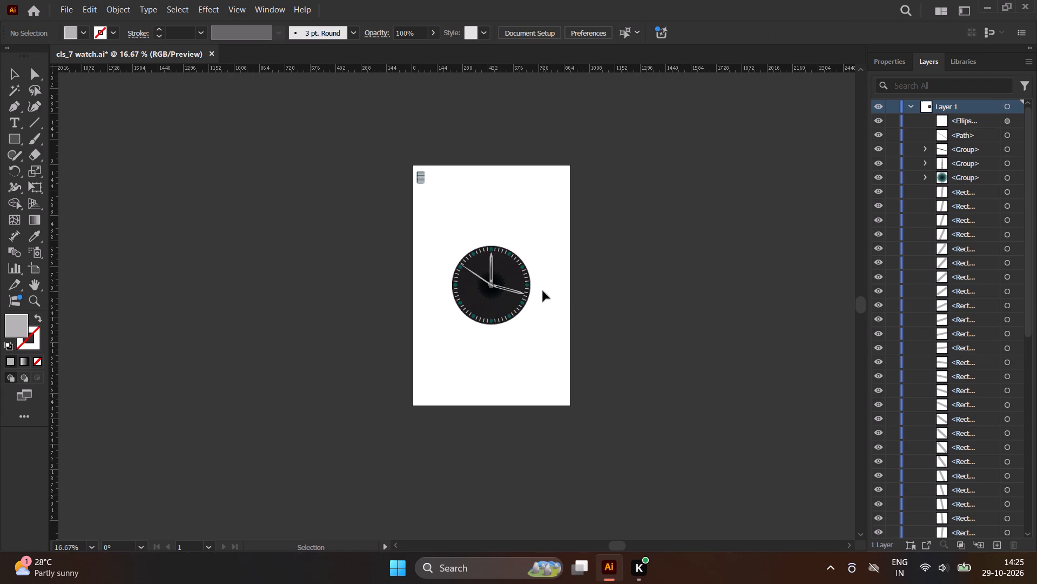
# Get the Ellipse tool ready at the dial's centre, where the watch hands meet.
pyautogui.scroll(1, 516, 326)
pyautogui.scroll(1, 520, 244)
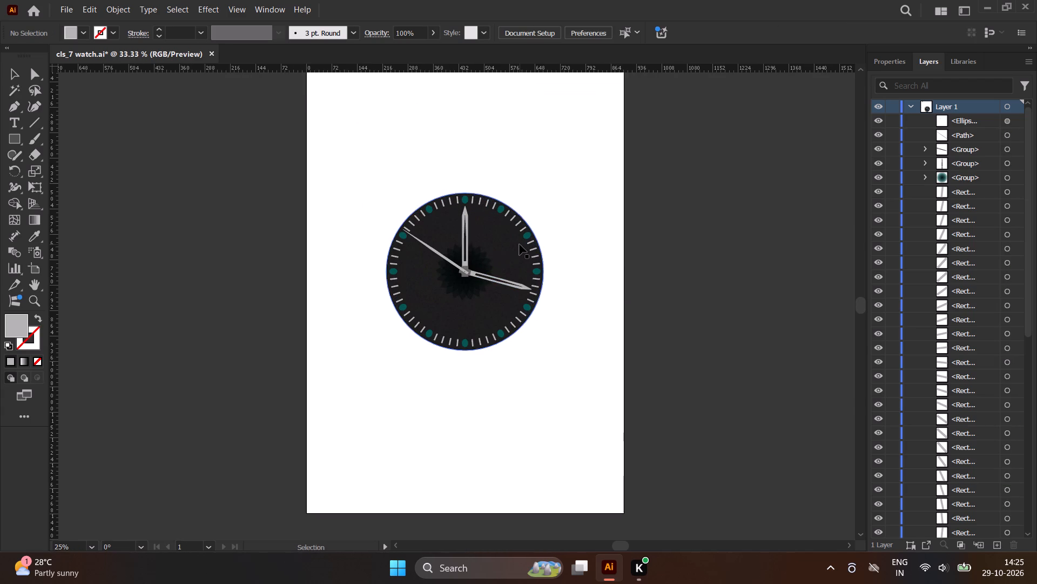
pyautogui.rightClick(6, 134)
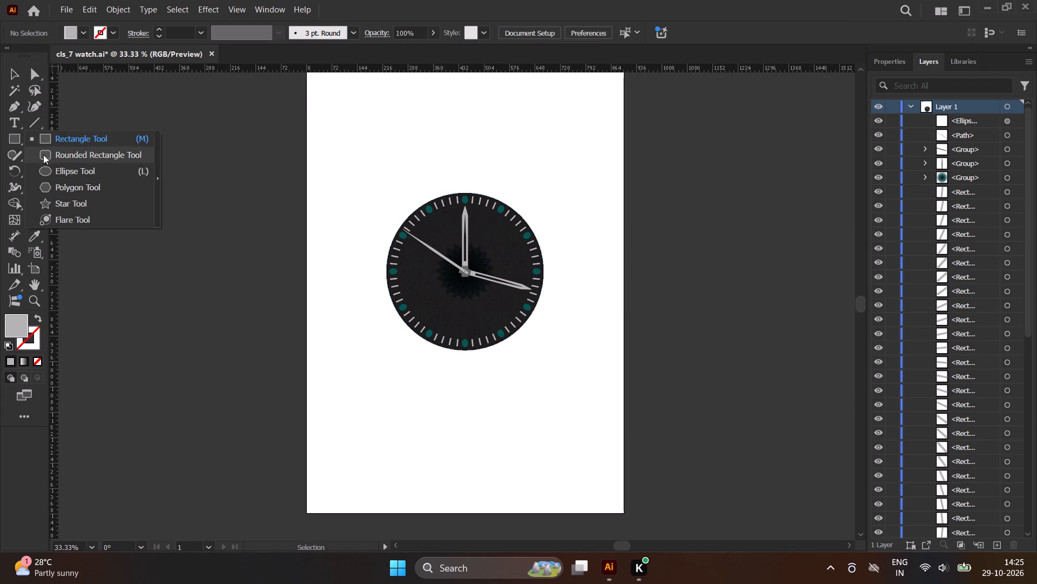
pyautogui.click(66, 169)
pyautogui.scroll(3, 463, 277)
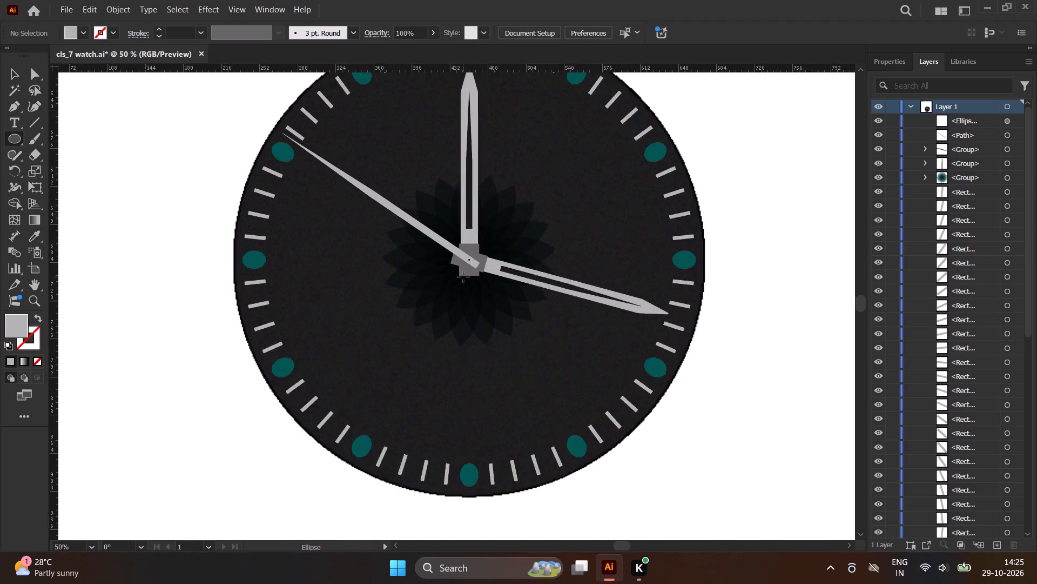
pyautogui.scroll(1, 463, 277)
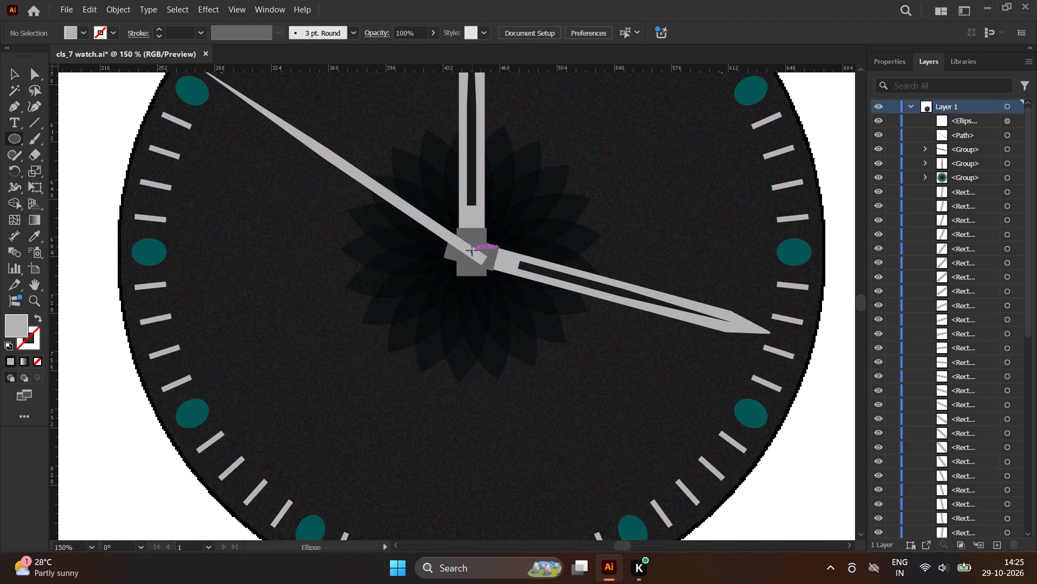
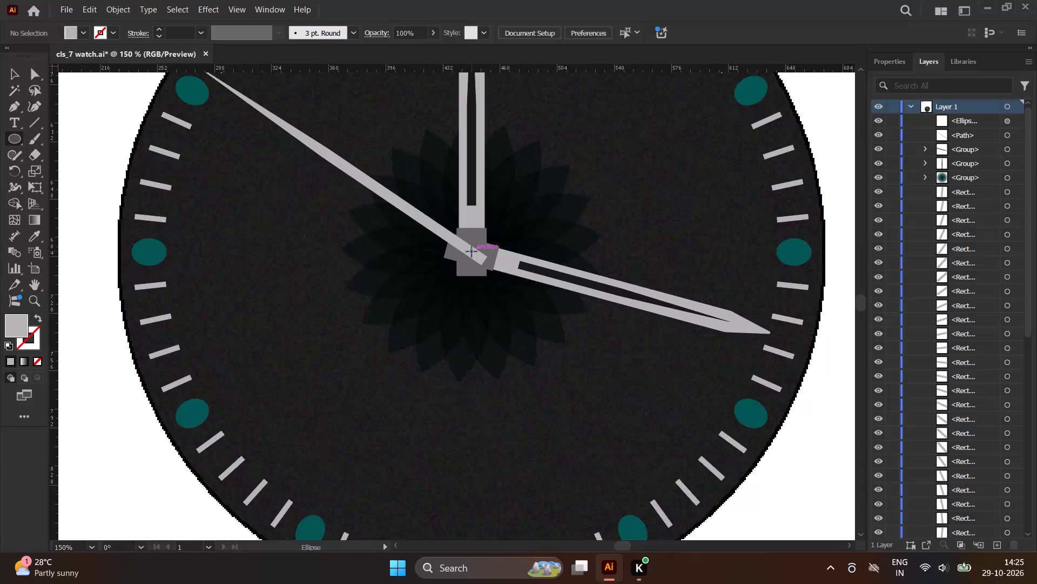
# Draw a grey circle about 559 pt in diameter, centred on the dial where the watch hands meet.
pyautogui.keyDown('alt'); pyautogui.keyDown('shift'); pyautogui.moveTo(472, 251); pyautogui.dragTo(580, 370); pyautogui.keyUp('shift'); pyautogui.keyUp('alt')
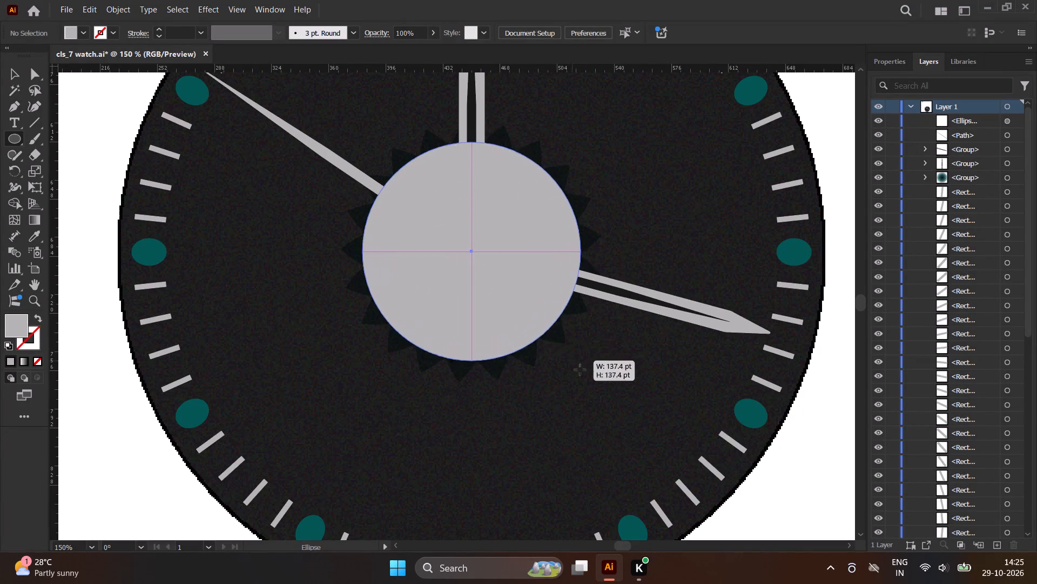
pyautogui.keyDown('alt'); pyautogui.keyDown('shift'); pyautogui.moveTo(580, 370); pyautogui.dragTo(794, 528); pyautogui.keyUp('shift'); pyautogui.keyUp('alt')
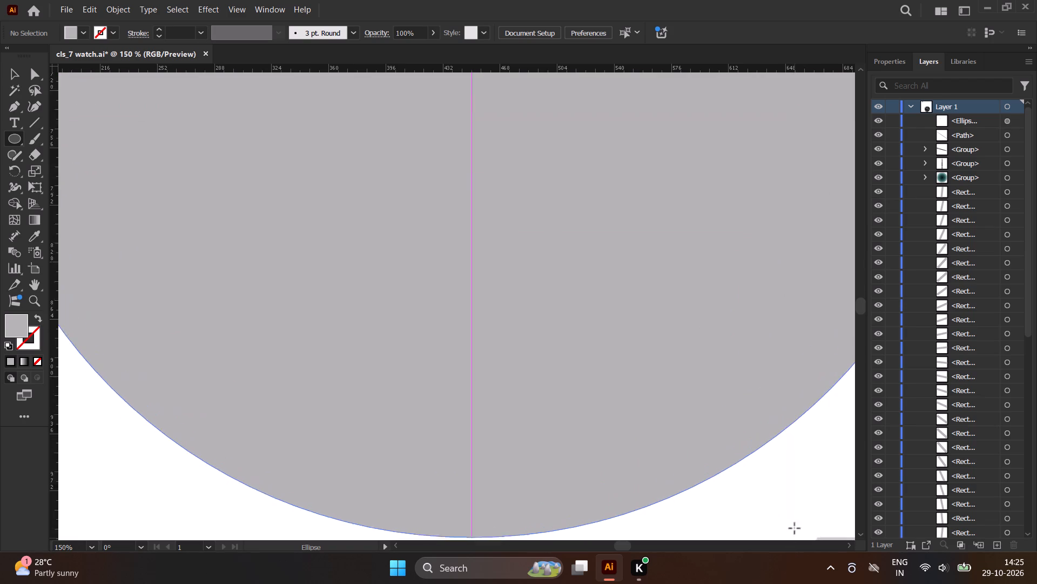
pyautogui.keyDown('alt'); pyautogui.keyDown('shift'); pyautogui.moveTo(794, 528); pyautogui.dragTo(763, 429); pyautogui.keyUp('shift'); pyautogui.keyUp('alt')
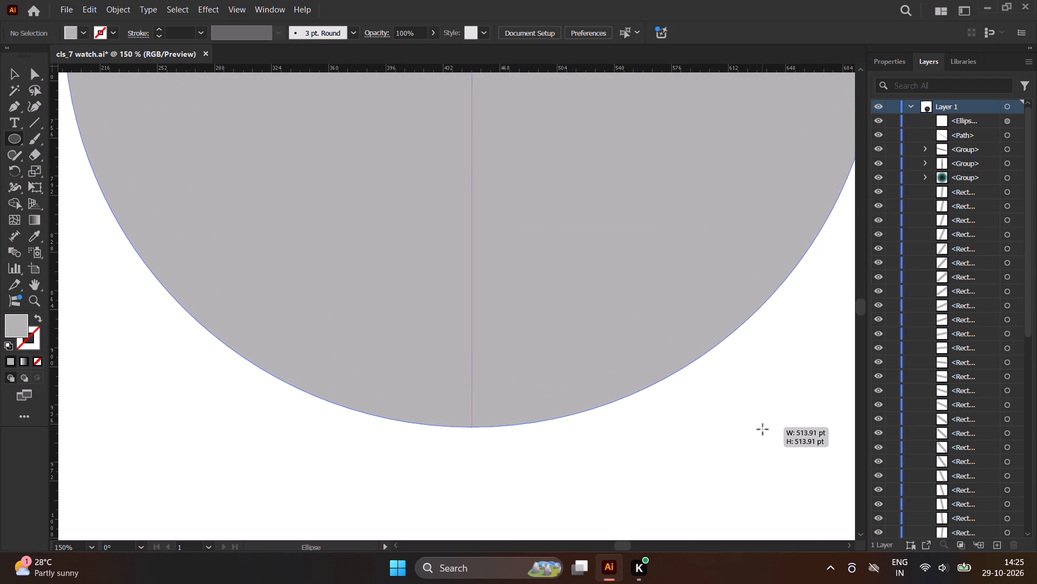
pyautogui.keyDown('alt'); pyautogui.keyDown('shift'); pyautogui.moveTo(763, 429); pyautogui.dragTo(765, 439); pyautogui.keyUp('shift'); pyautogui.keyUp('alt')
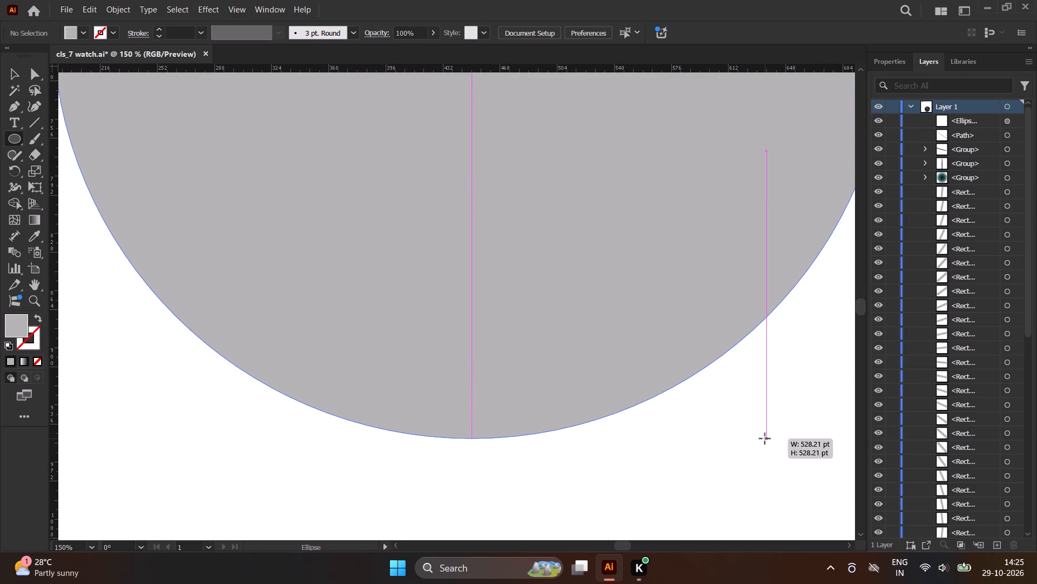
pyautogui.keyDown('alt'); pyautogui.keyDown('shift'); pyautogui.moveTo(765, 439); pyautogui.dragTo(739, 421); pyautogui.keyUp('shift'); pyautogui.keyUp('alt')
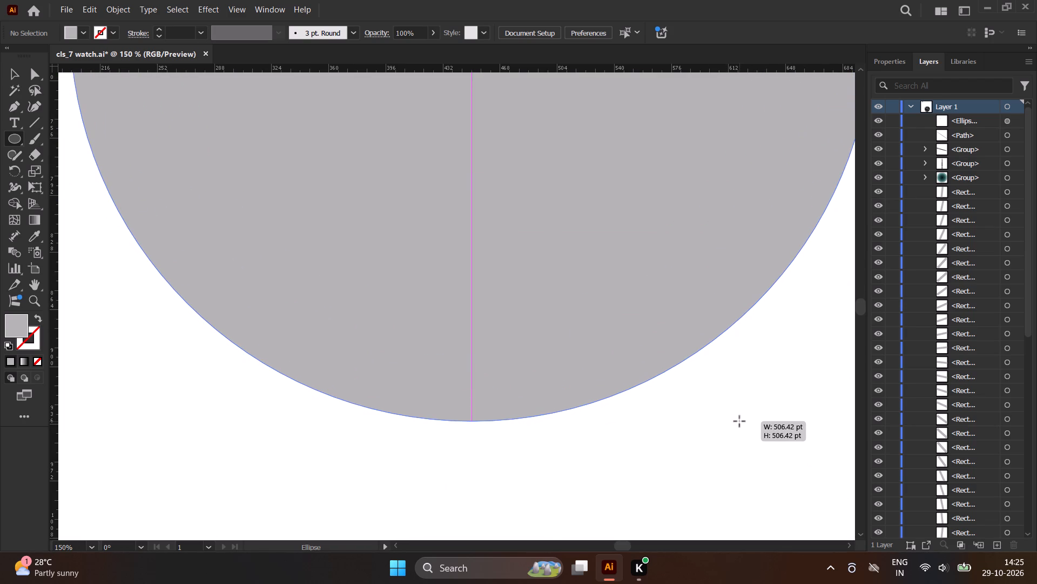
pyautogui.keyDown('alt'); pyautogui.keyDown('shift'); pyautogui.moveTo(739, 421); pyautogui.dragTo(672, 375); pyautogui.keyUp('shift'); pyautogui.keyUp('alt')
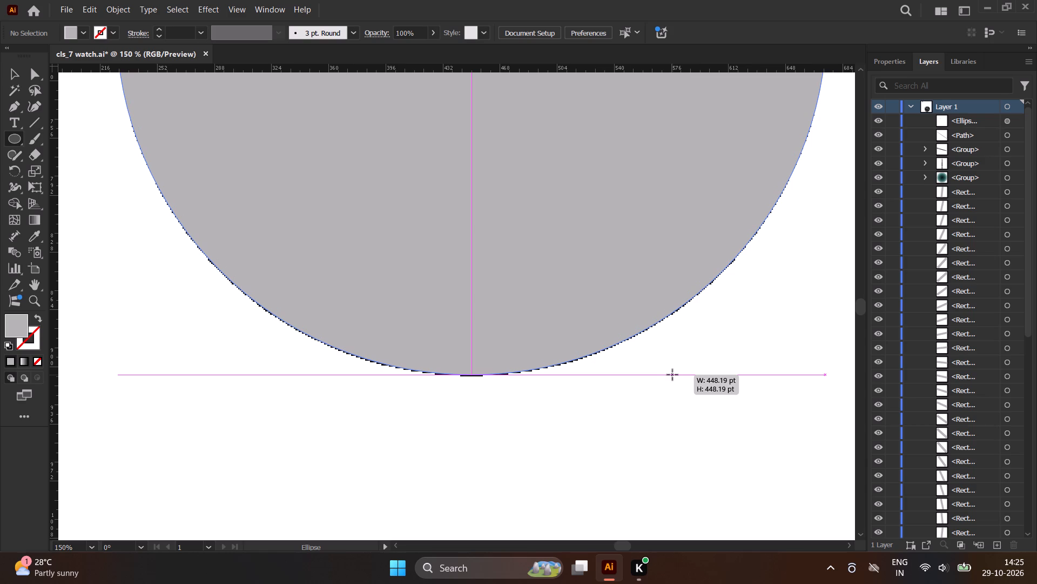
pyautogui.keyDown('alt'); pyautogui.keyDown('shift'); pyautogui.moveTo(672, 375); pyautogui.dragTo(721, 457); pyautogui.keyUp('shift'); pyautogui.keyUp('alt')
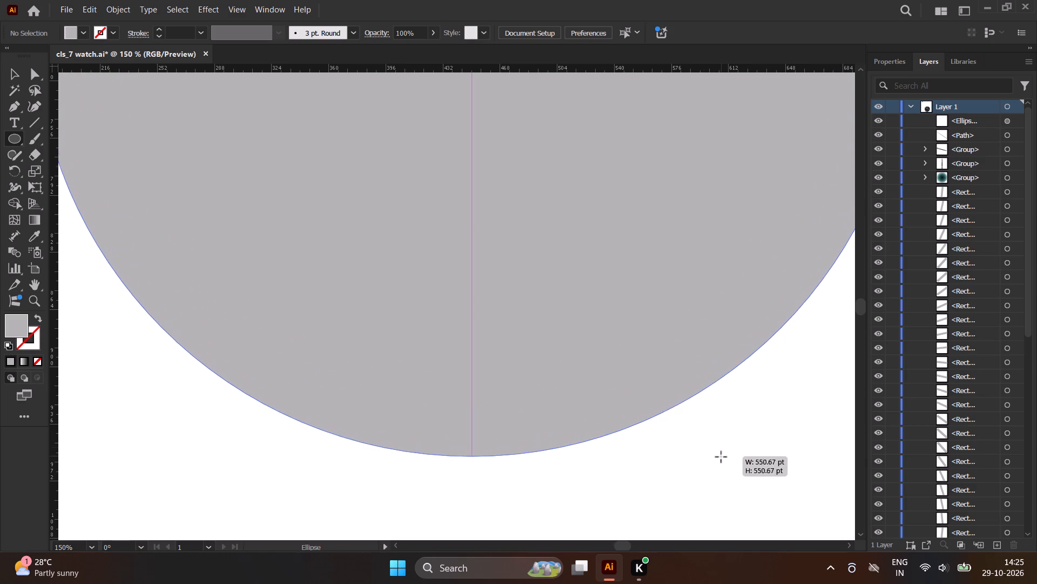
pyautogui.keyDown('alt'); pyautogui.keyDown('shift'); pyautogui.moveTo(721, 457); pyautogui.dragTo(723, 463); pyautogui.keyUp('shift'); pyautogui.keyUp('alt')
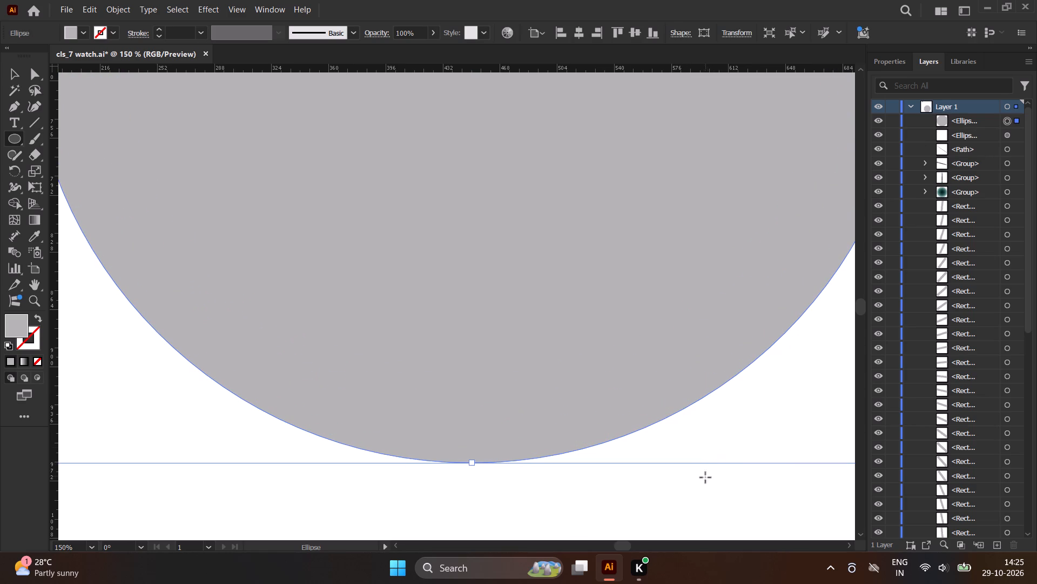
pyautogui.press('v')
pyautogui.click(632, 489)
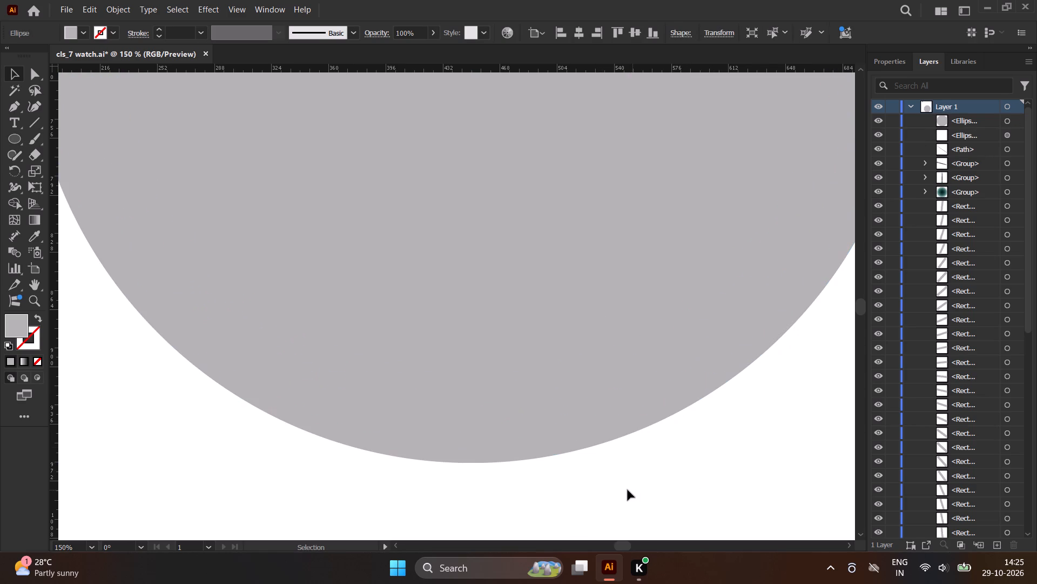
# Send the large grey circle to the back so it sits behind the complete dial.
pyautogui.scroll(-2, 474, 468)
pyautogui.click(495, 393)
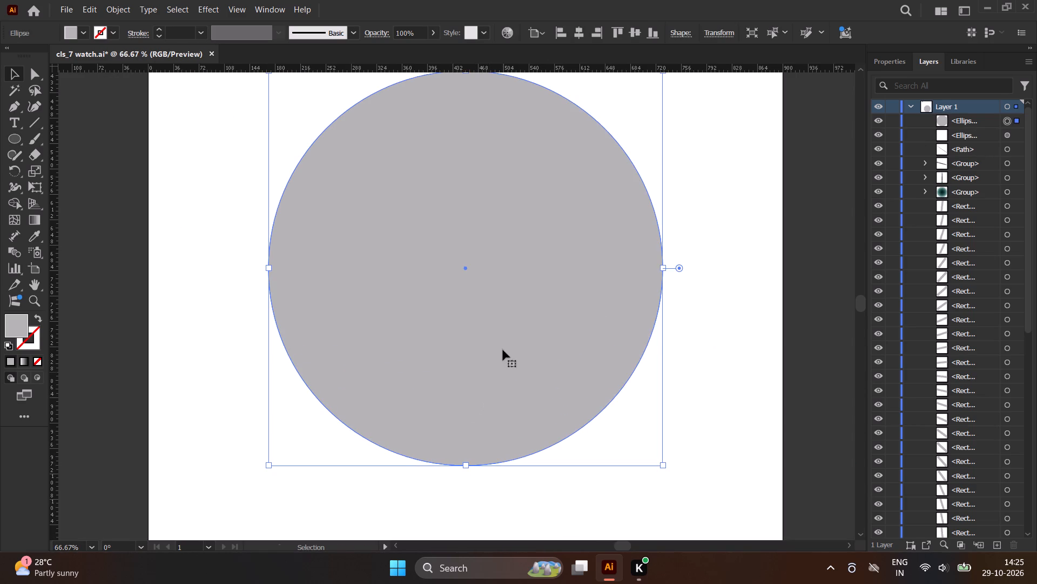
pyautogui.moveTo(501, 247); pyautogui.dragTo(499, 239, button='right')
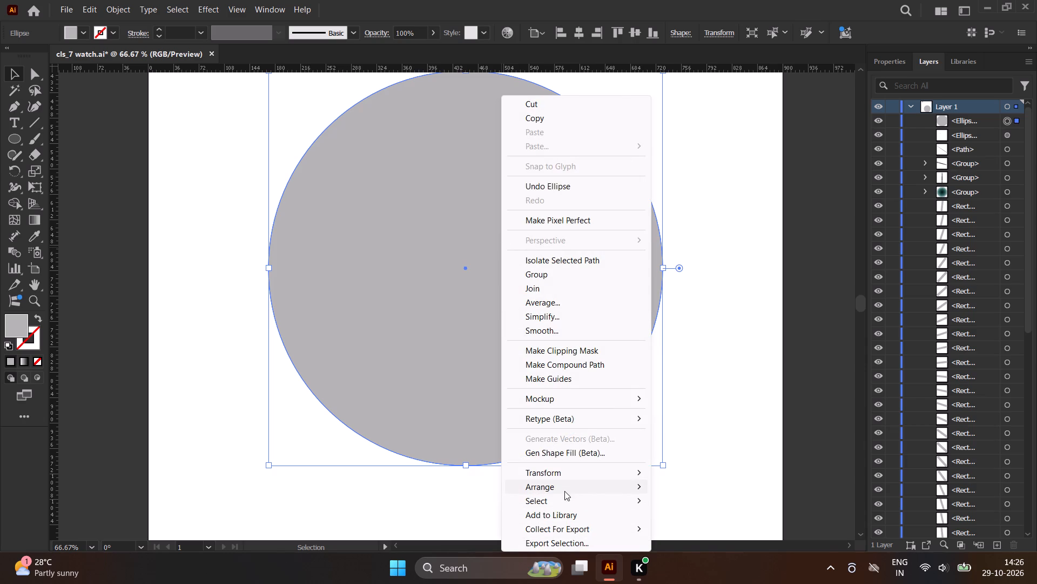
pyautogui.click(722, 529)
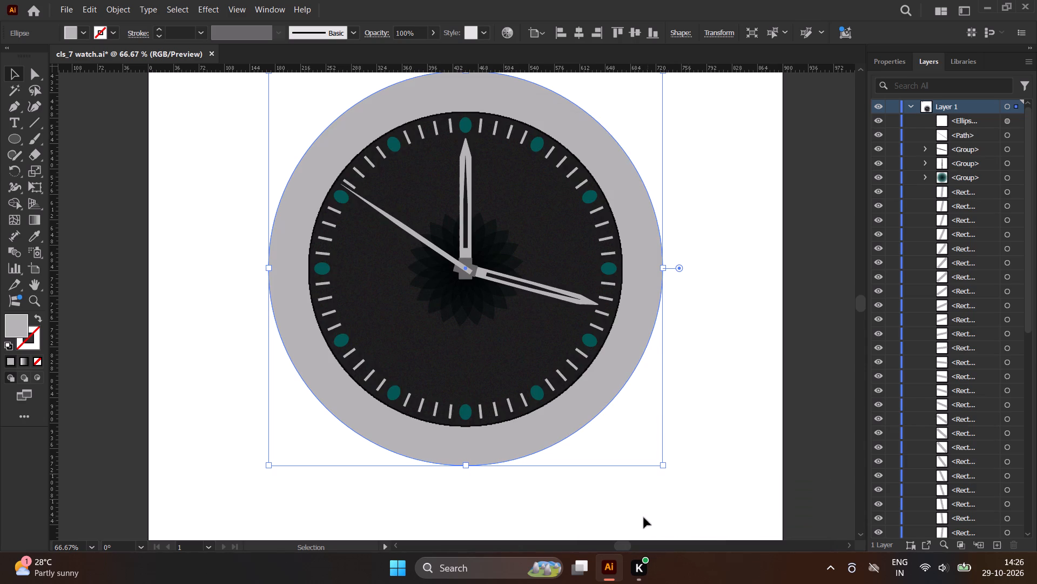
pyautogui.click(209, 435)
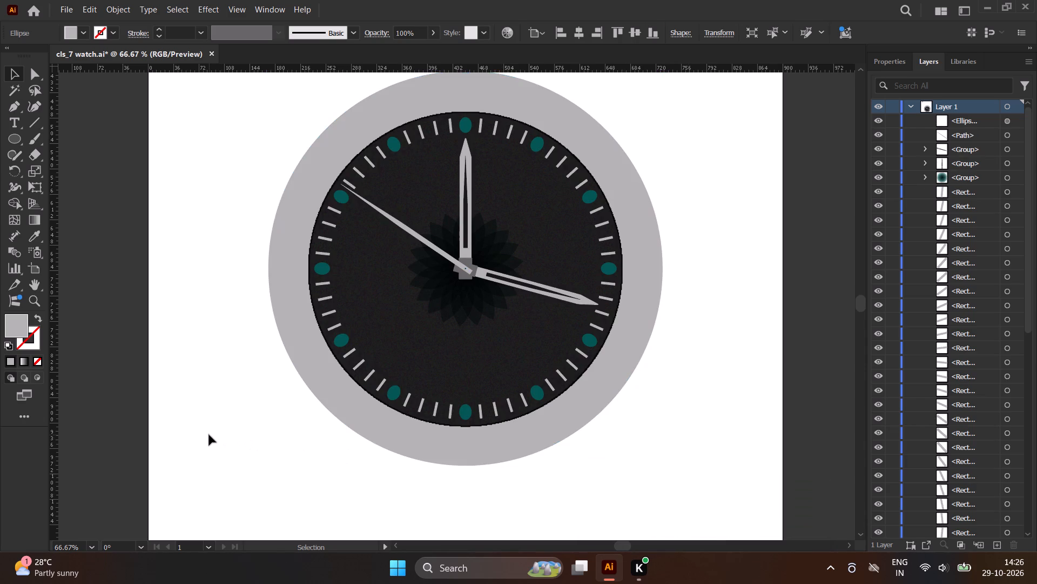
# Move the grey circle out from behind the dial to just below it, clear of the dial's lower edge.
pyautogui.scroll(-2, 209, 435)
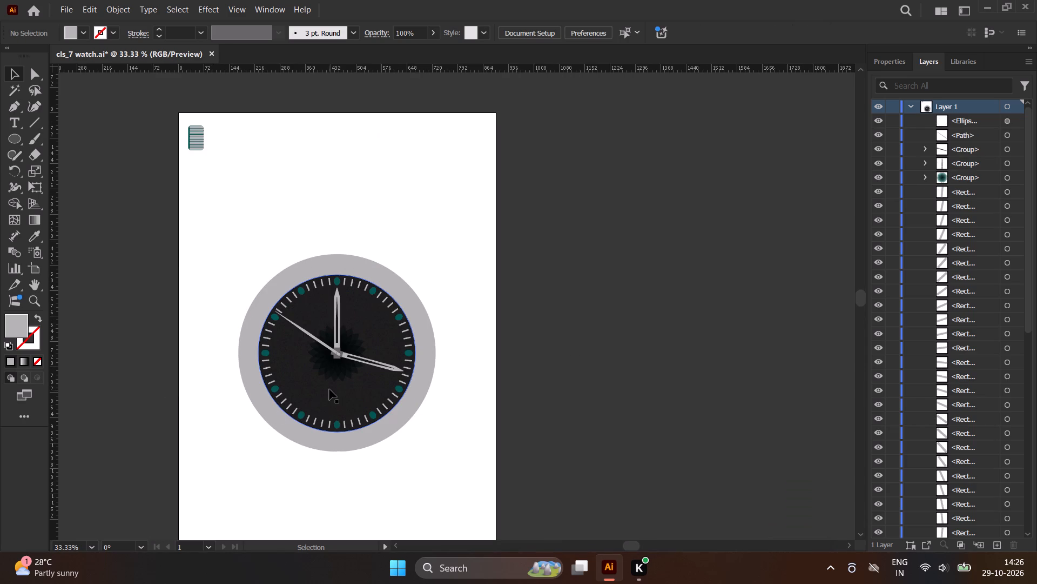
pyautogui.click(329, 389)
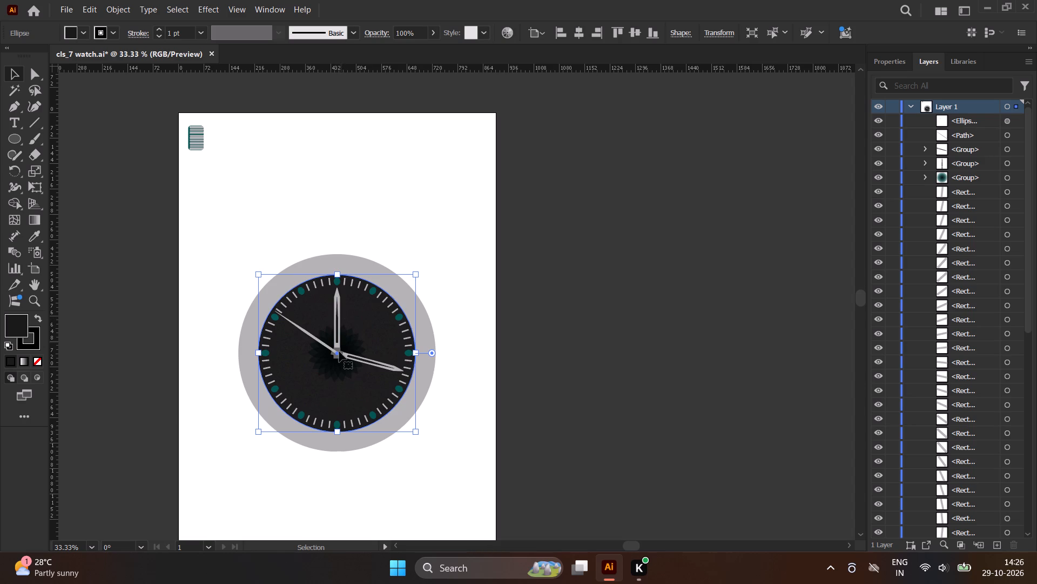
pyautogui.click(347, 200)
pyautogui.moveTo(365, 271); pyautogui.dragTo(425, 410)
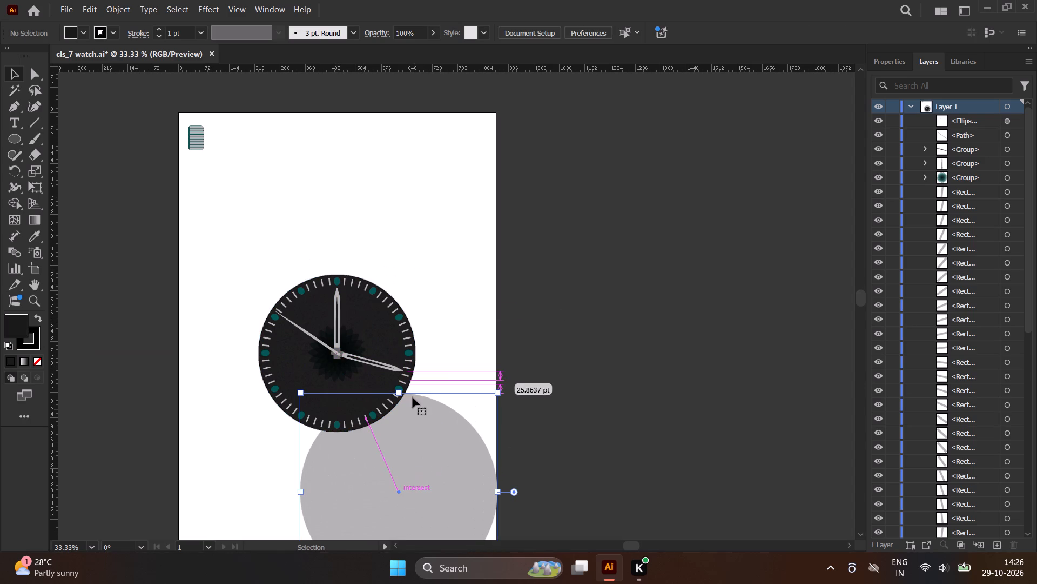
pyautogui.moveTo(404, 468); pyautogui.dragTo(397, 508)
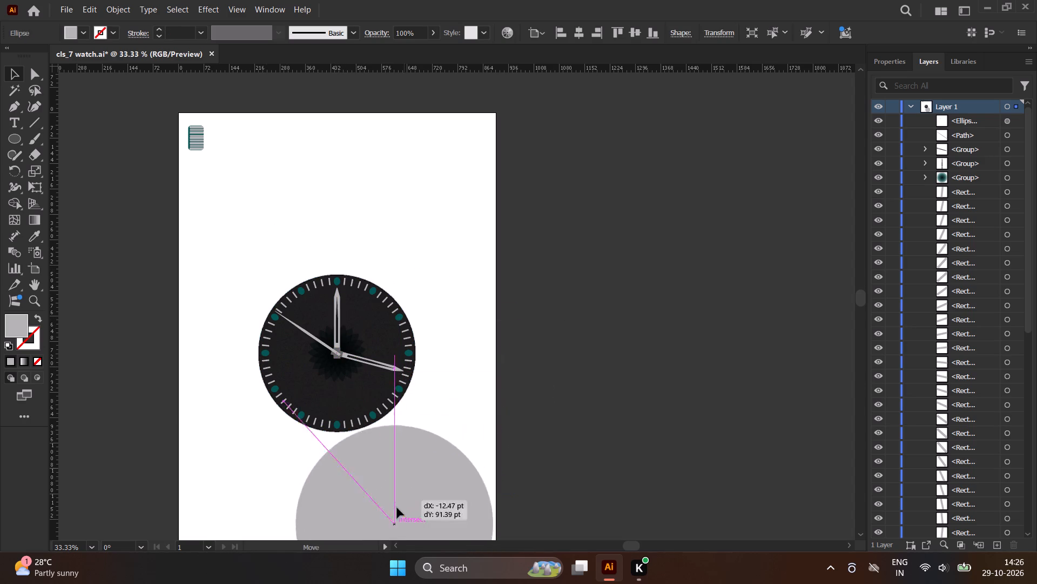
pyautogui.moveTo(397, 508); pyautogui.dragTo(357, 548)
pyautogui.moveTo(398, 452); pyautogui.dragTo(375, 472)
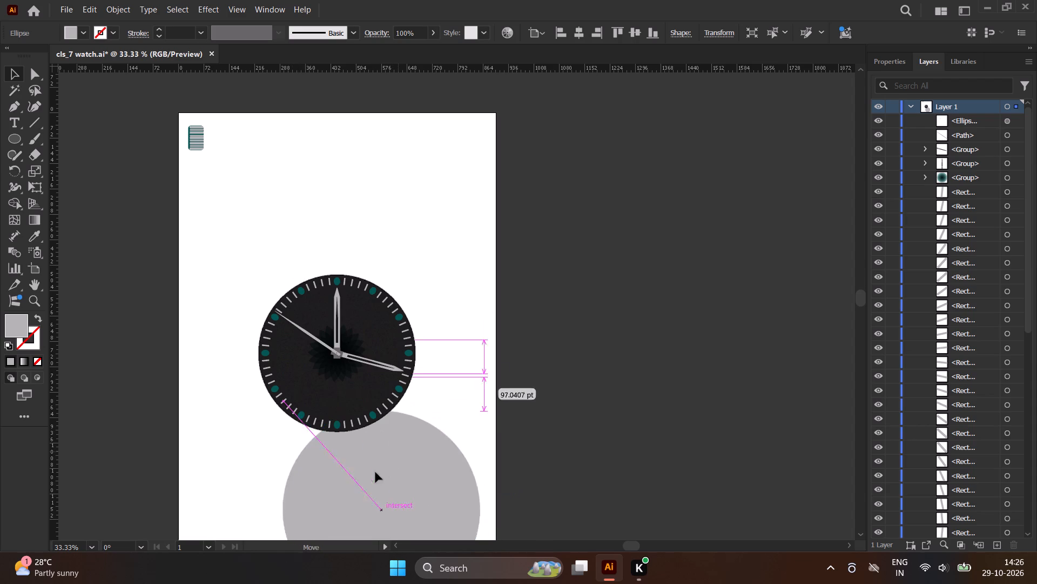
pyautogui.moveTo(375, 472); pyautogui.dragTo(341, 515)
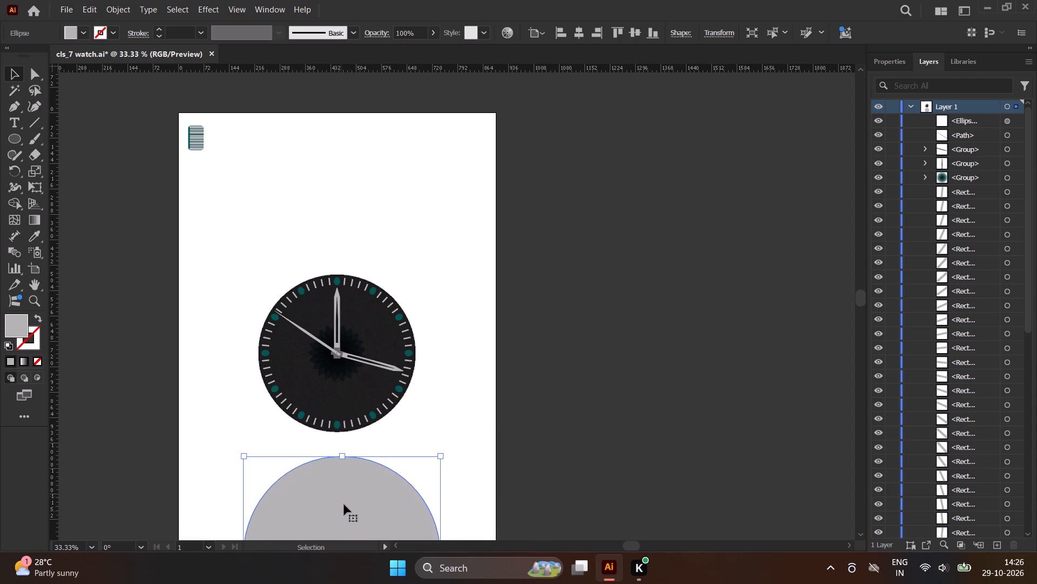
pyautogui.click(490, 411)
# Move the complete dial with its hands and markers off the artboard, beyond its upper-right side.
pyautogui.moveTo(236, 238); pyautogui.dragTo(287, 347)
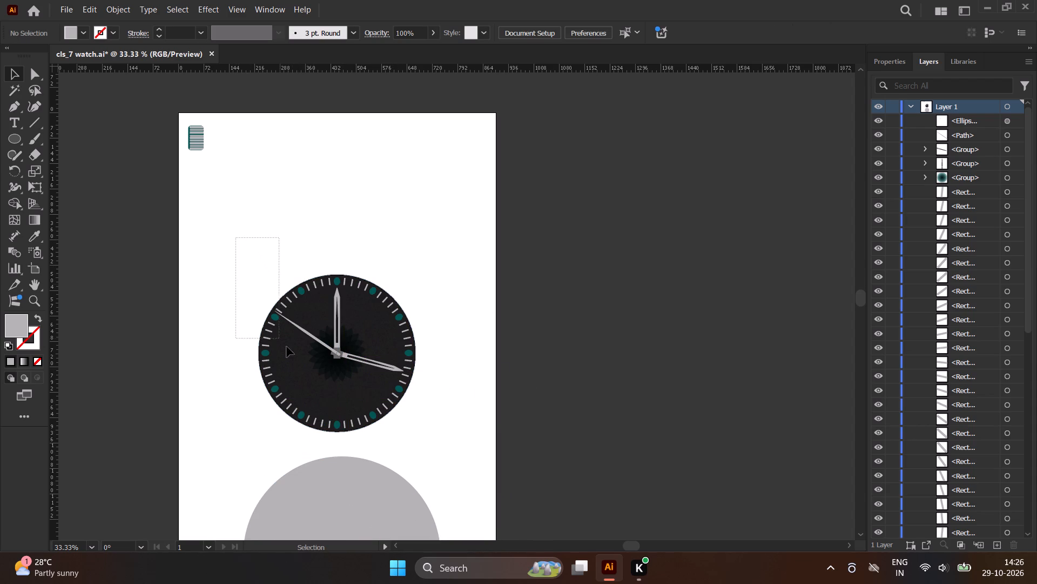
pyautogui.moveTo(287, 347); pyautogui.dragTo(439, 435)
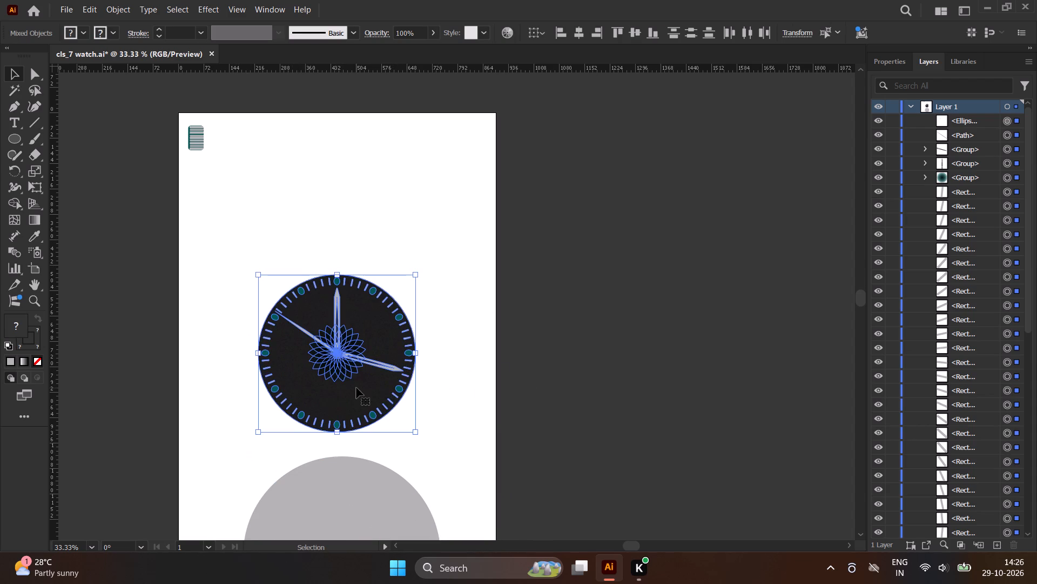
pyautogui.moveTo(356, 388); pyautogui.dragTo(667, 189)
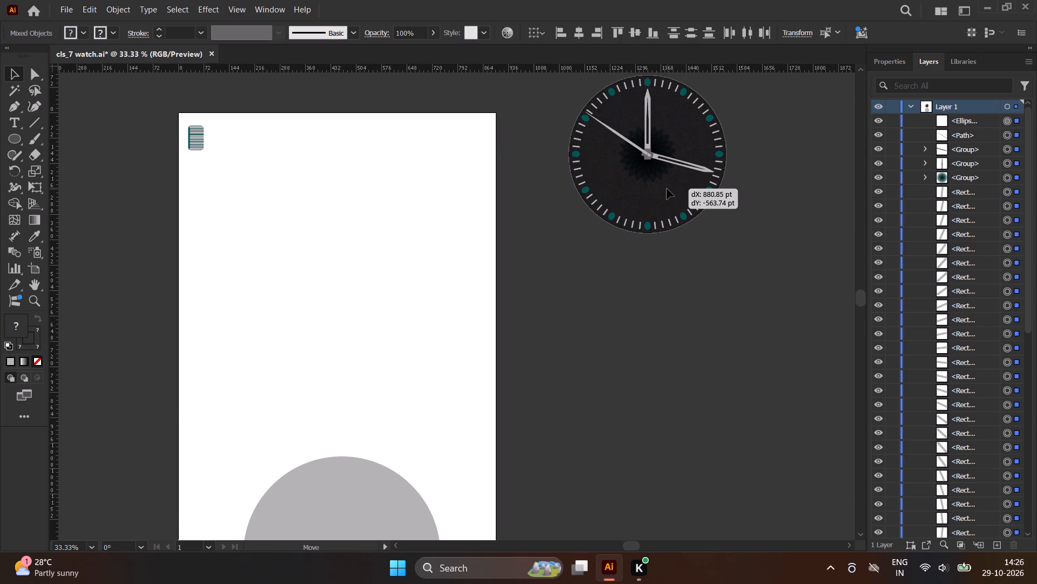
pyautogui.moveTo(667, 189); pyautogui.dragTo(667, 182)
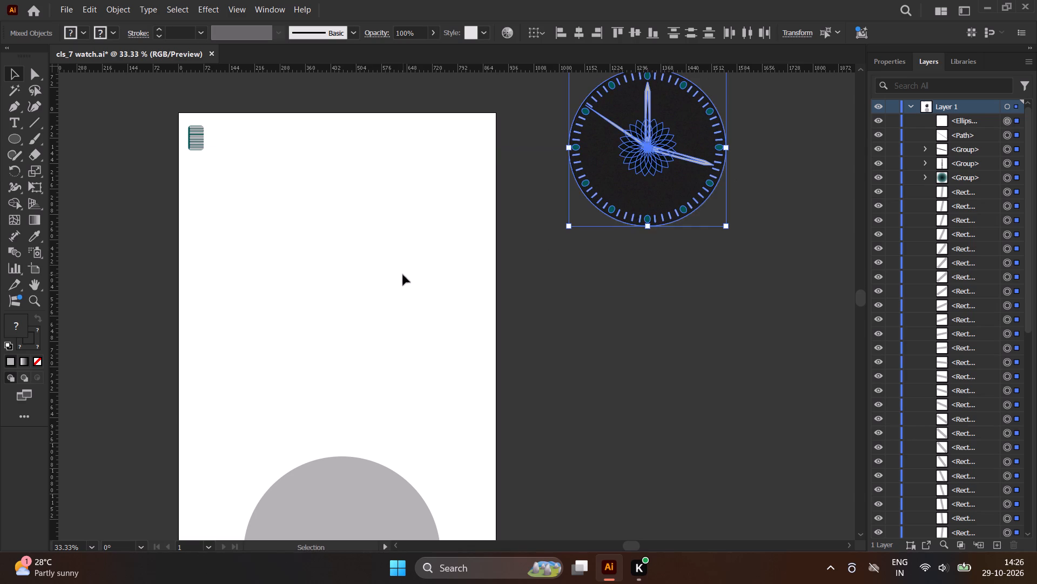
pyautogui.click(403, 275)
# Move the grey circle up to the middle of the artboard, with its centre at about X 462 pt, Y 760 pt.
pyautogui.moveTo(328, 490); pyautogui.dragTo(330, 364)
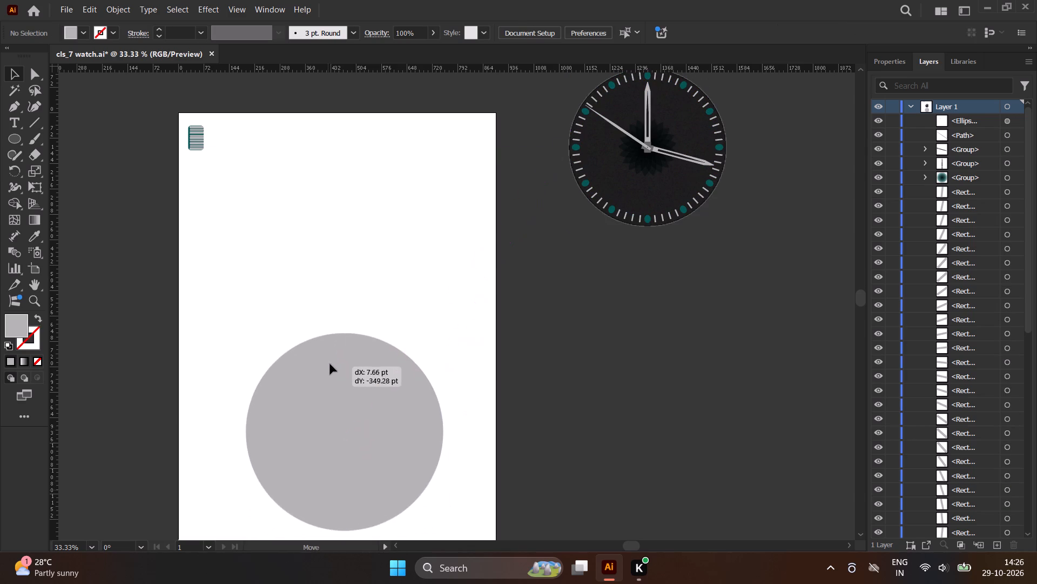
pyautogui.moveTo(330, 364); pyautogui.dragTo(326, 314)
pyautogui.scroll(6, 349, 386)
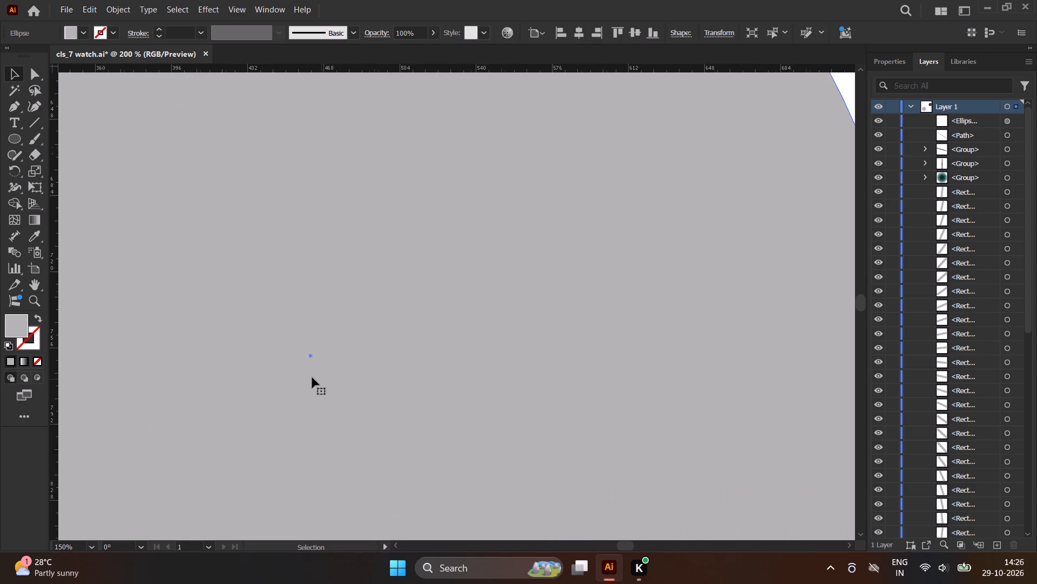
pyautogui.scroll(2, 312, 377)
pyautogui.click(314, 360)
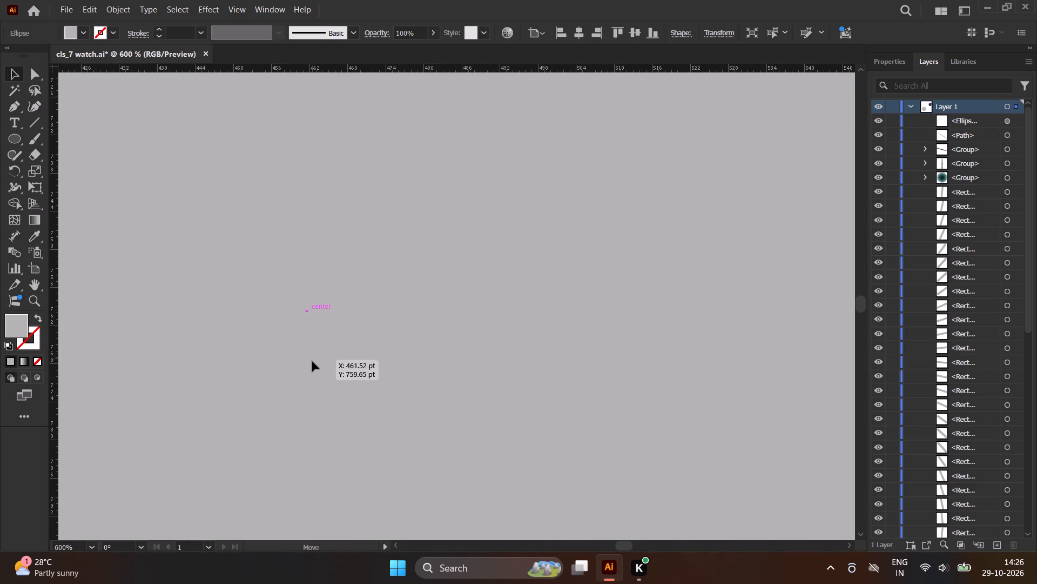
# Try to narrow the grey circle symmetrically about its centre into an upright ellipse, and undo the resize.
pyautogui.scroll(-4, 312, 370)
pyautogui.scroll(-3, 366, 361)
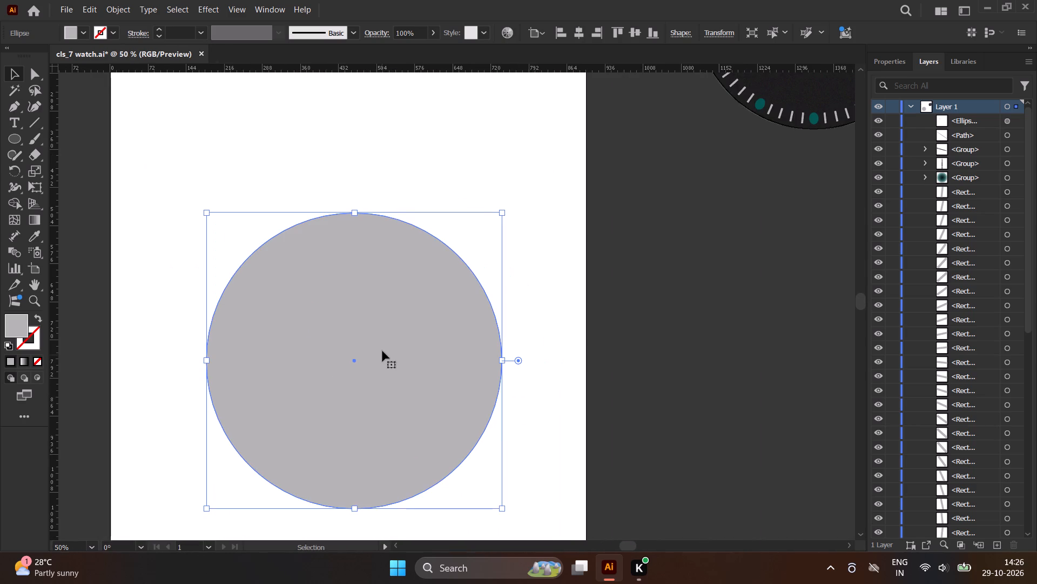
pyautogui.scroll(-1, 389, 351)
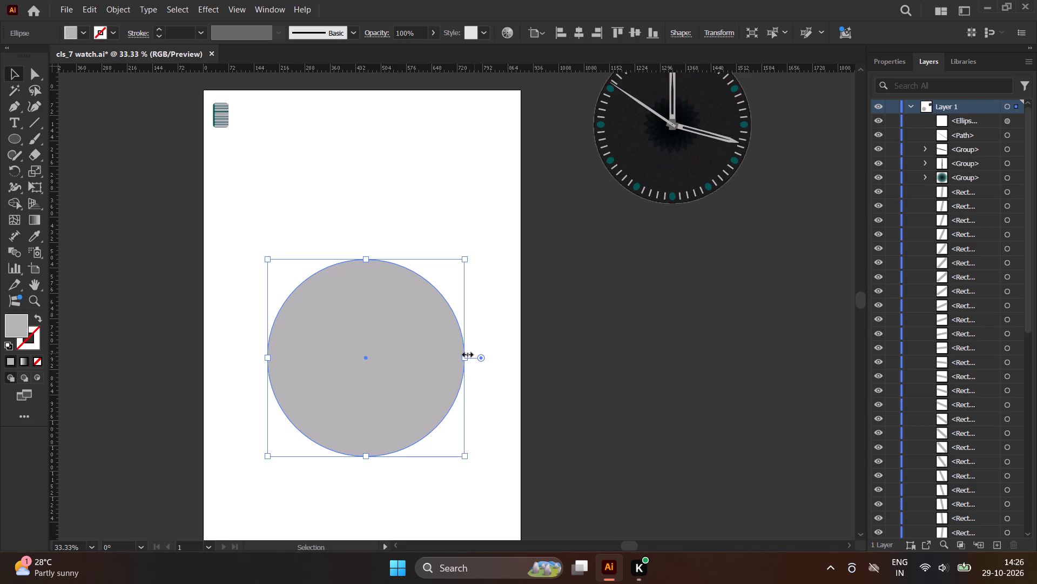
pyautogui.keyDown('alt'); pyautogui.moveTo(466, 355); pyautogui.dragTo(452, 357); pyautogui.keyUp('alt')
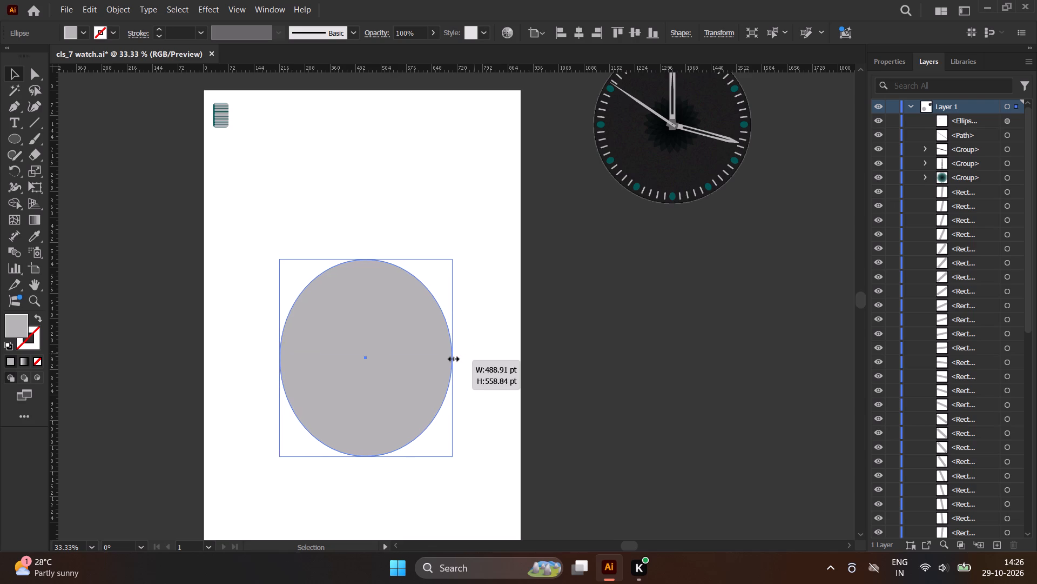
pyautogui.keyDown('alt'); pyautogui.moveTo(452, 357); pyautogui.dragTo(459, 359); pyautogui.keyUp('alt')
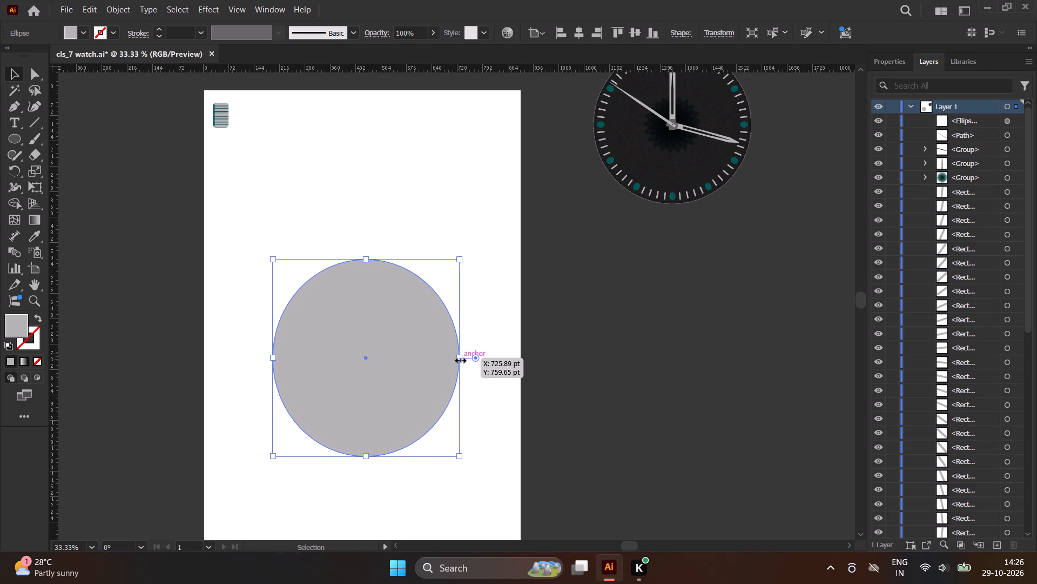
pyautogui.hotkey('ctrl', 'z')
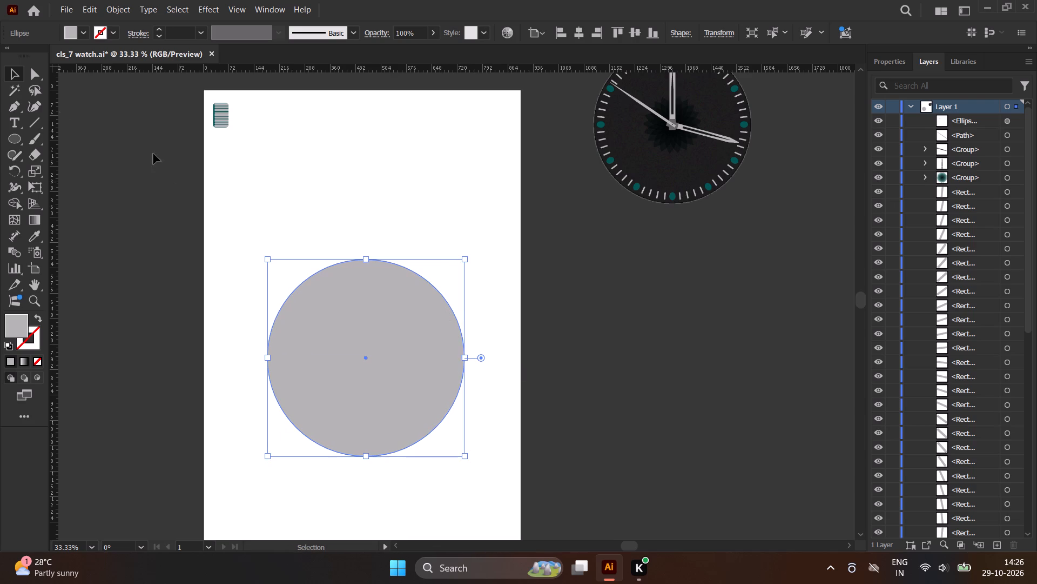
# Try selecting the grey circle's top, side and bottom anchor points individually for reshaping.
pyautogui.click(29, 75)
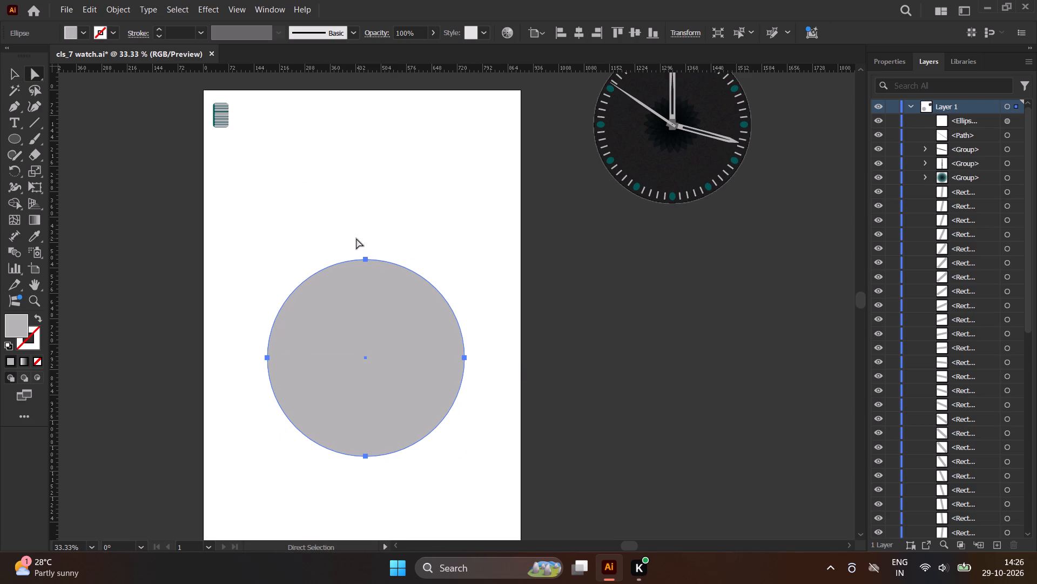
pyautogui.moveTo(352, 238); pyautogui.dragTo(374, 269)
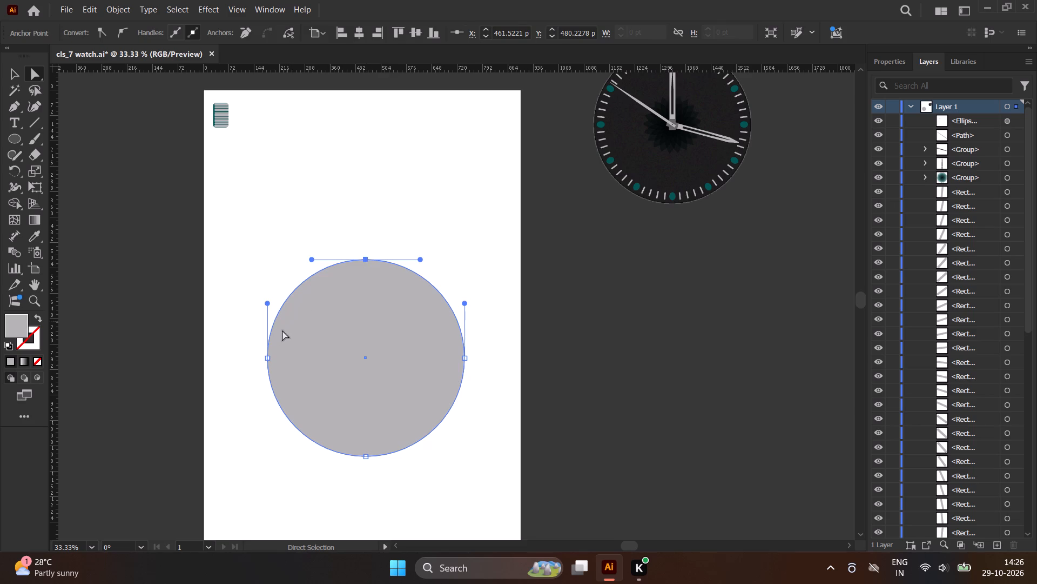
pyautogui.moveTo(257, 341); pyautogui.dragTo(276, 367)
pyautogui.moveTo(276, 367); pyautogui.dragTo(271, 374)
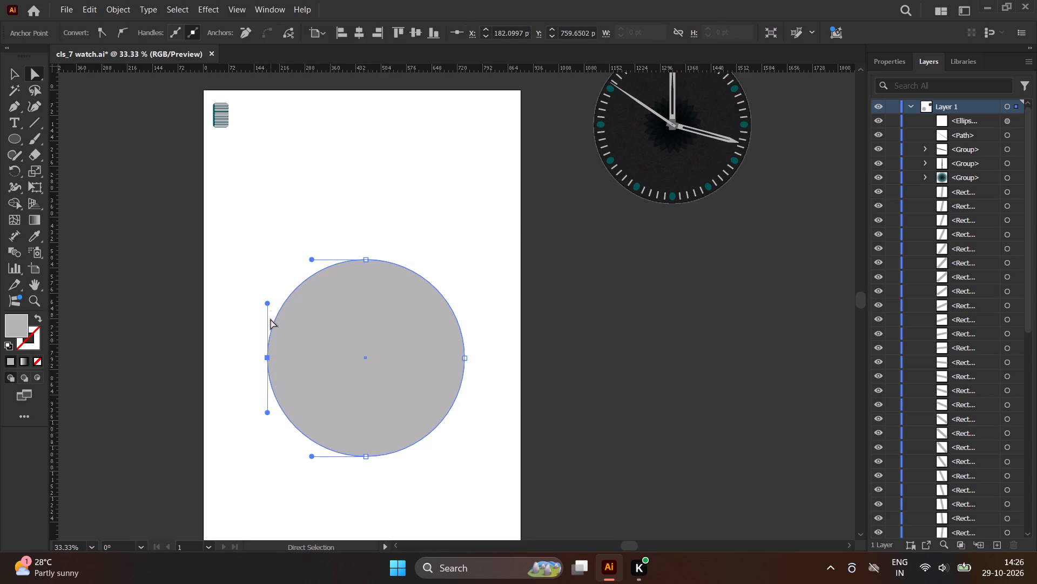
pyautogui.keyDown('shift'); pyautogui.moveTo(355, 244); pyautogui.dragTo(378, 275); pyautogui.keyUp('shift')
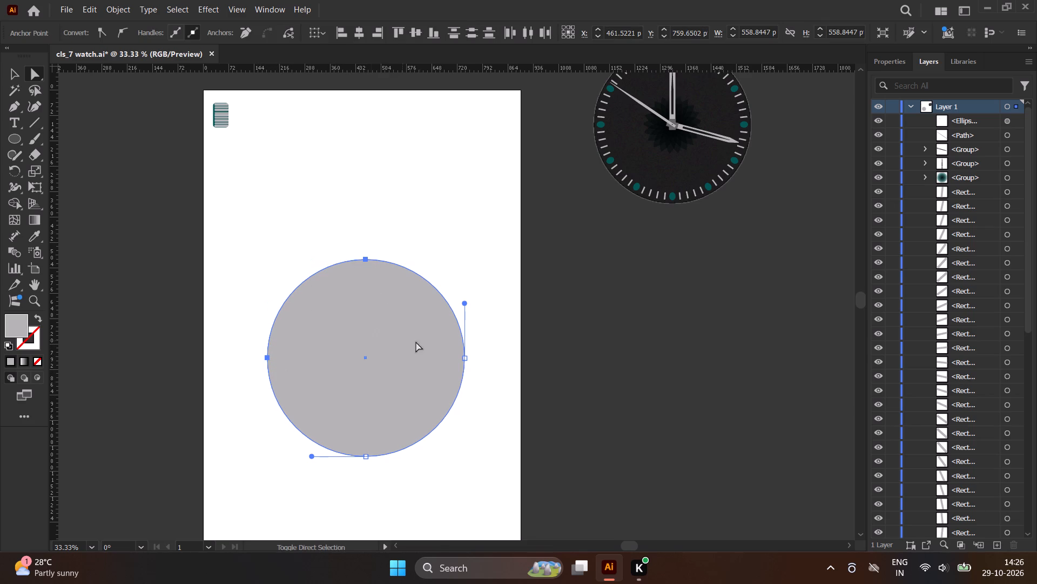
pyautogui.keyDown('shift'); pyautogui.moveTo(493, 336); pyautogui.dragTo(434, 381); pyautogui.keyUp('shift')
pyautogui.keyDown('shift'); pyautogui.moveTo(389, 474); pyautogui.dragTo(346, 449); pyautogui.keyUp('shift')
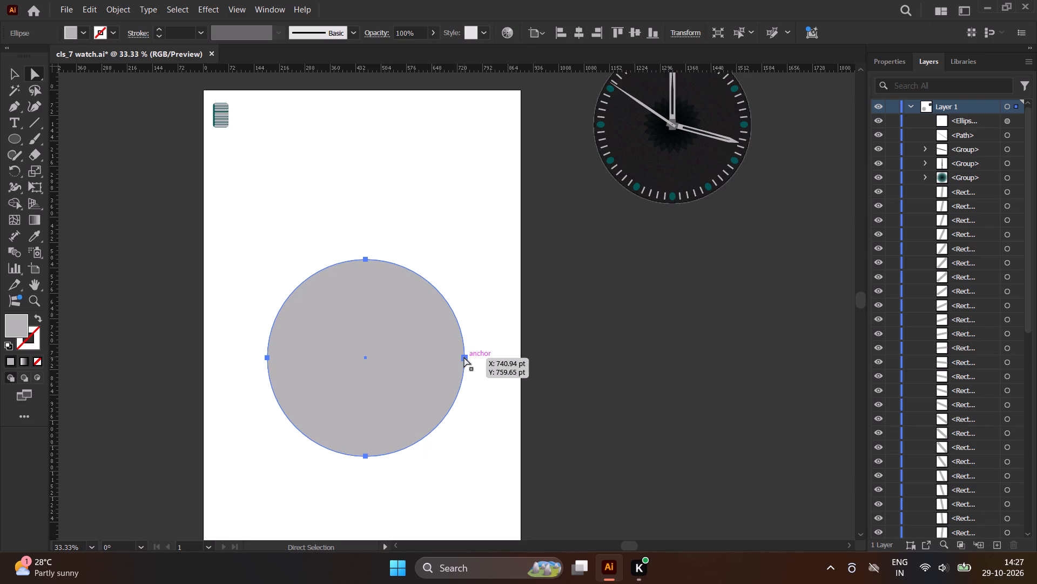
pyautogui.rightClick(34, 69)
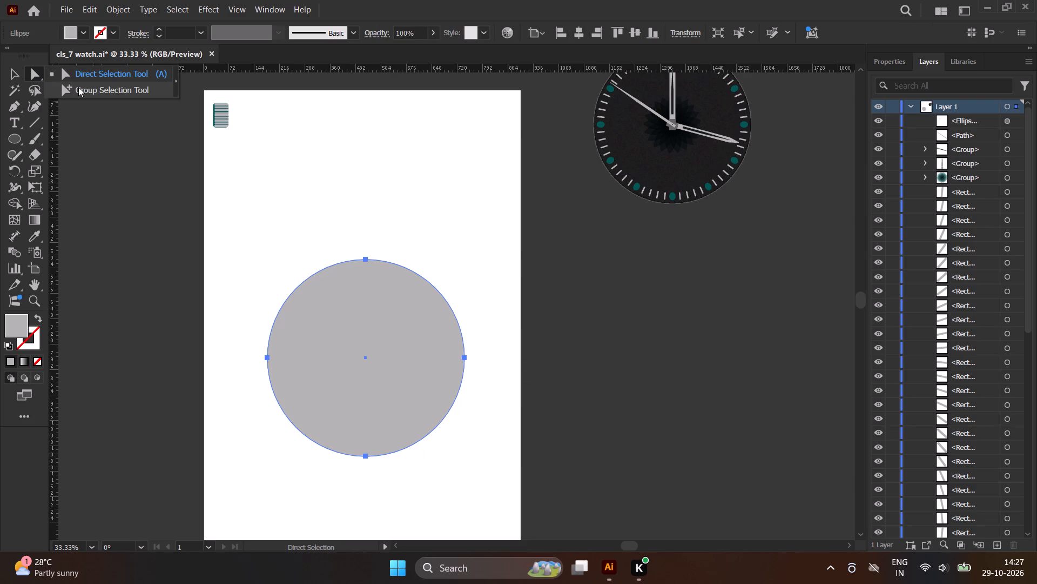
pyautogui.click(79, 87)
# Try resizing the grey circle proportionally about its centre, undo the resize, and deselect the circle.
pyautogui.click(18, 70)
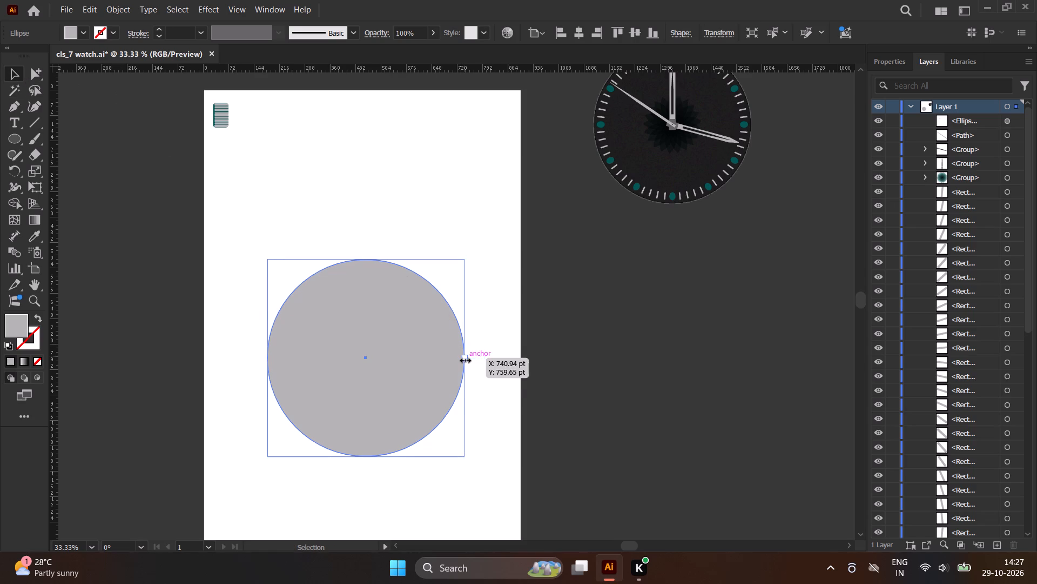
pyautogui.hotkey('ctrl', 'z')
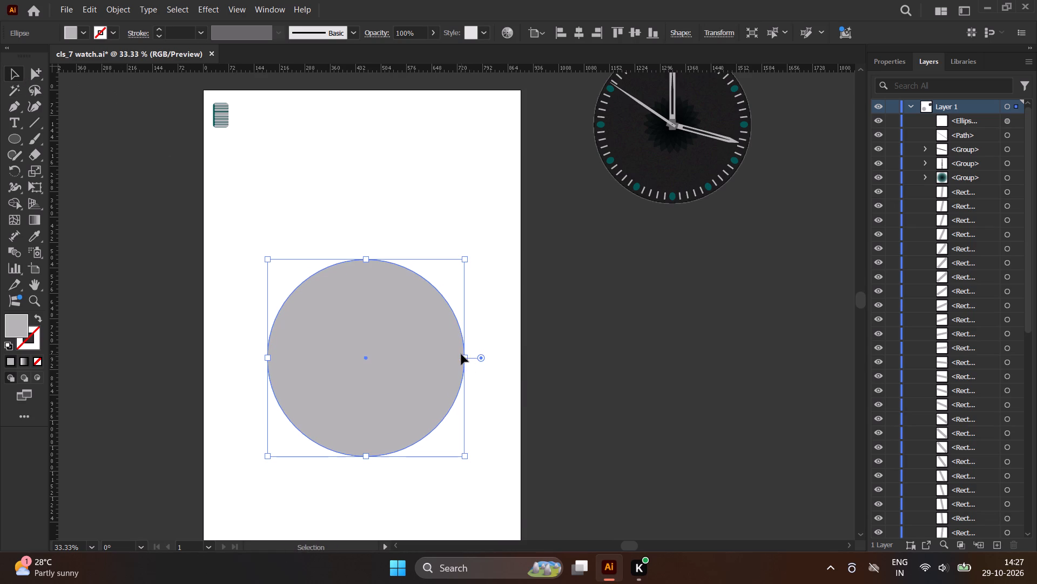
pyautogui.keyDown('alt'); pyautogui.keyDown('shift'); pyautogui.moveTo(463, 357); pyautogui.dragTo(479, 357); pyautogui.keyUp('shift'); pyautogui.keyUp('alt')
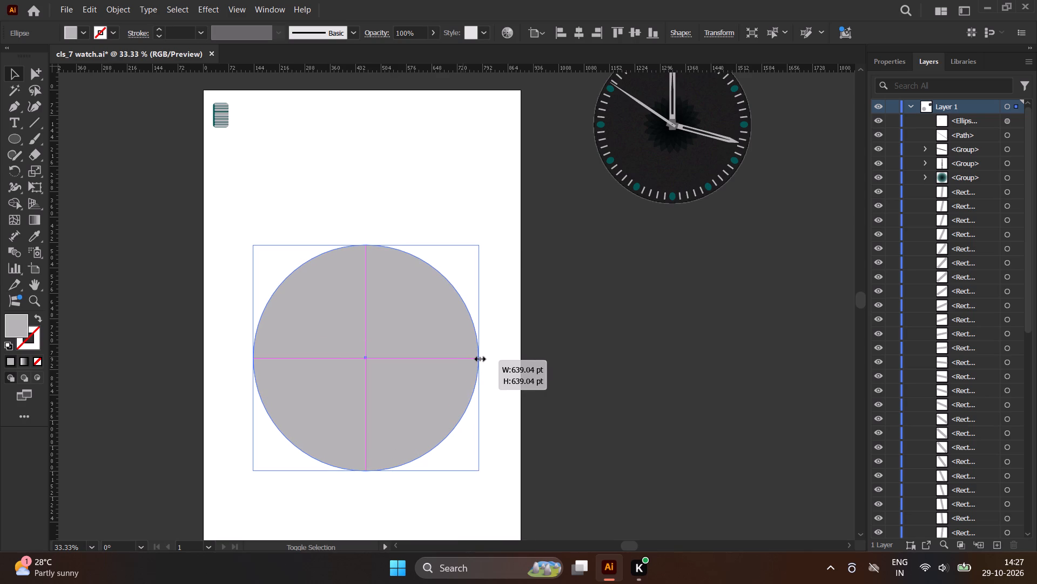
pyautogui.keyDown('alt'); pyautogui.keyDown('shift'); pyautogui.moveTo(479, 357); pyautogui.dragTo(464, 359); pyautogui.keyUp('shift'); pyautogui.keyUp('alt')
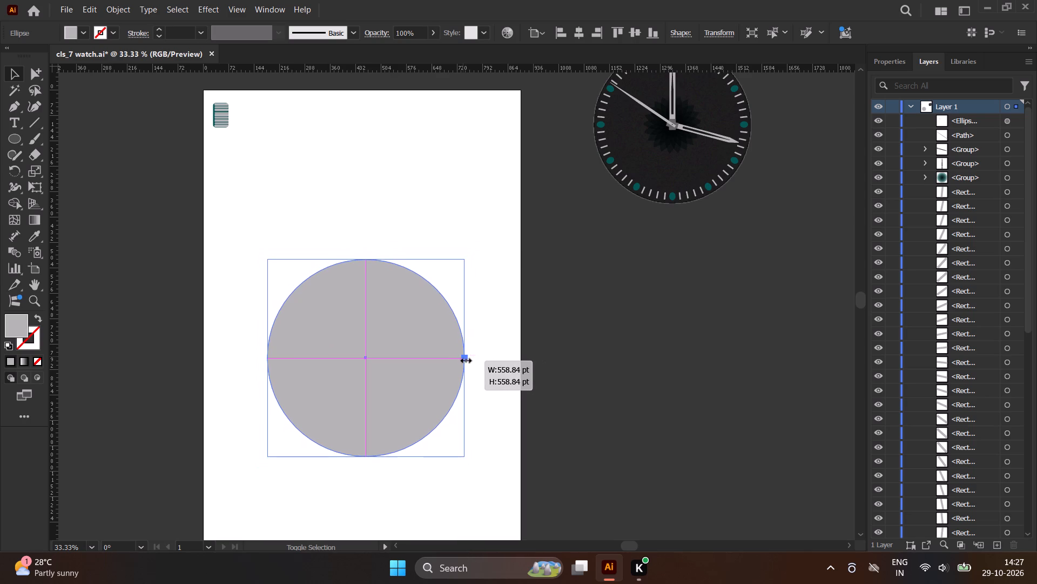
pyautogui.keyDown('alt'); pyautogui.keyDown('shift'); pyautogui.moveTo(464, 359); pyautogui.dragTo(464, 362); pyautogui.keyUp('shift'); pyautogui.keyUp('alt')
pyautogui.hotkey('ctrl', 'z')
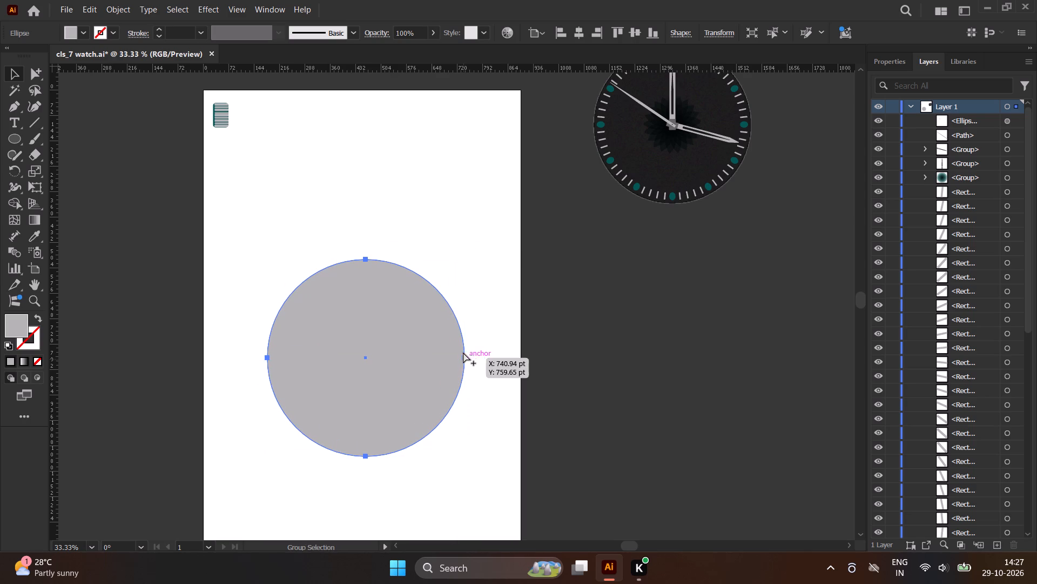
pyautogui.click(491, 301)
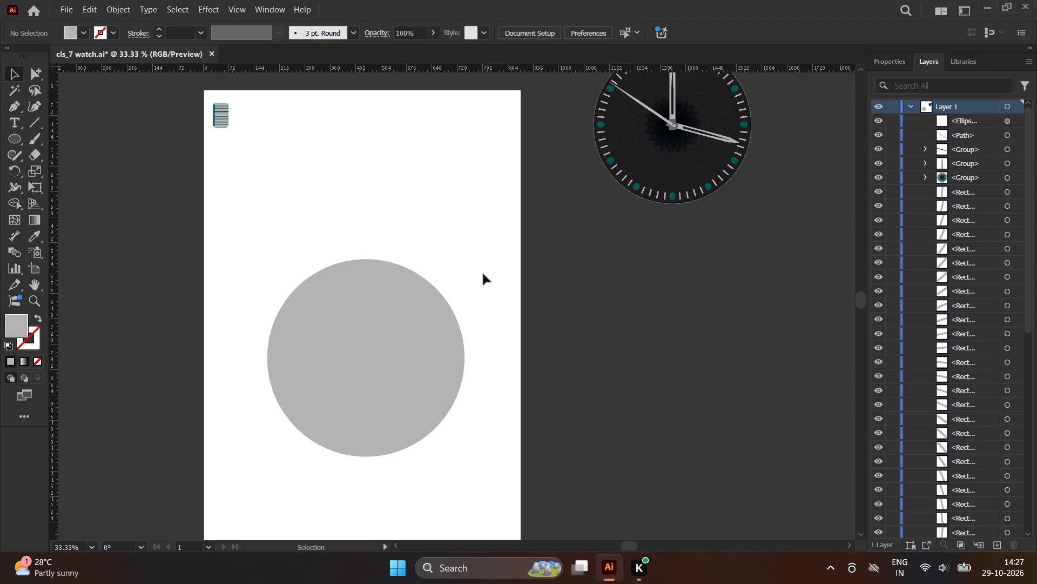
# Draw a wide grey rectangle, narrower than the circle, overlapping the circle's top edge and extending above it.
pyautogui.scroll(-1, 278, 257)
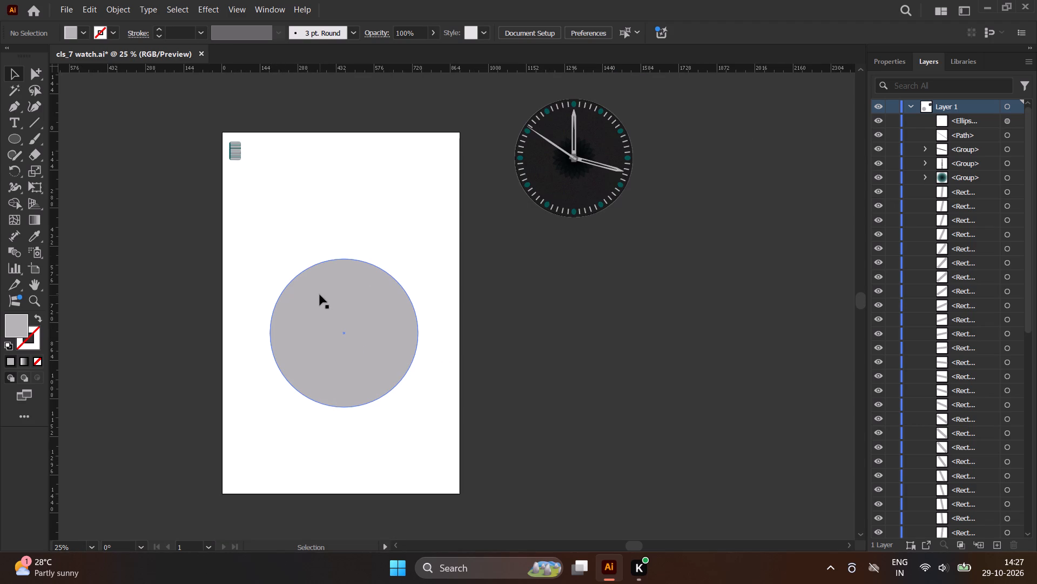
pyautogui.rightClick(21, 137)
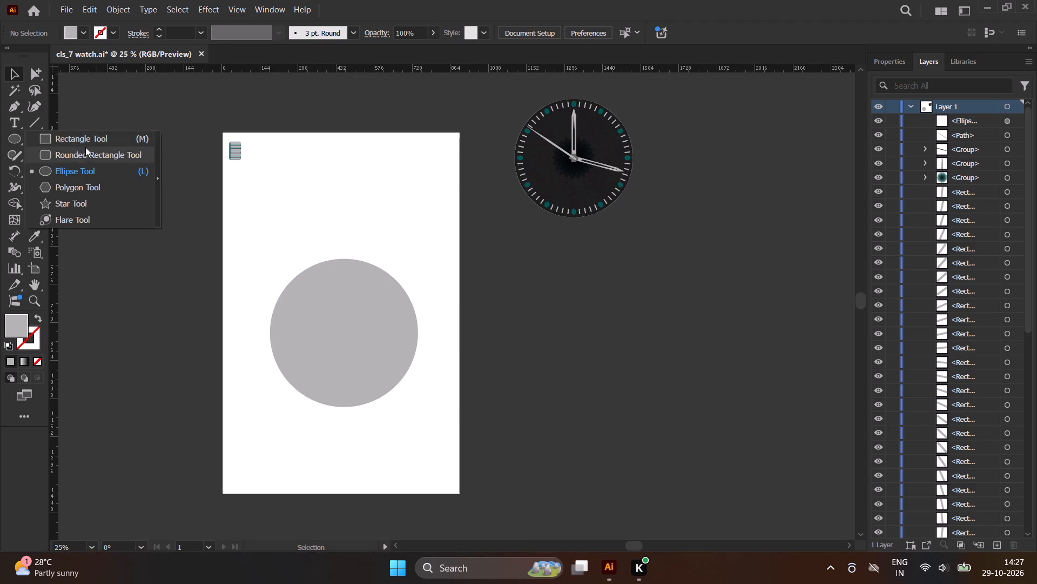
pyautogui.click(89, 141)
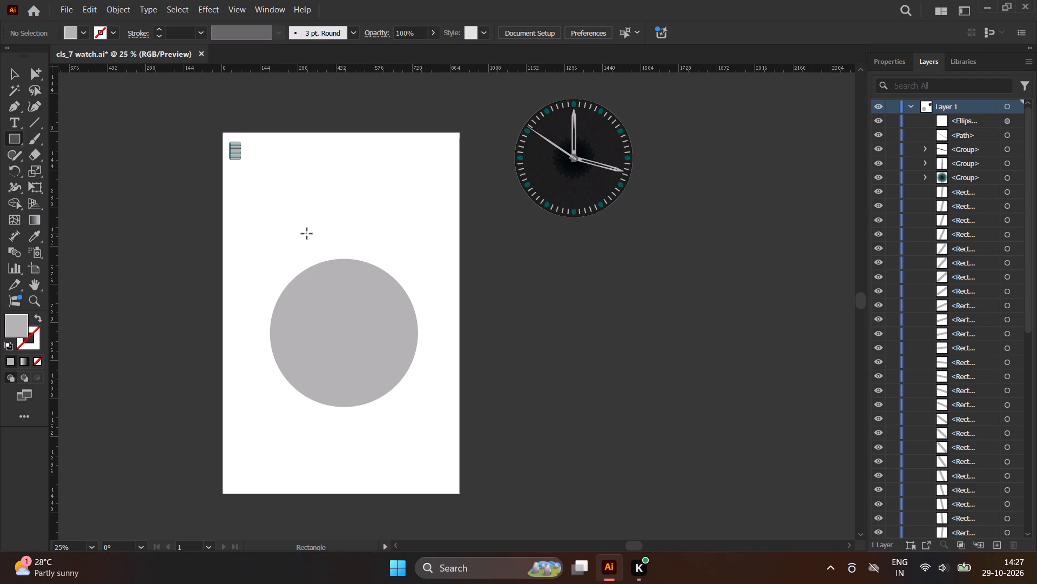
pyautogui.moveTo(307, 234); pyautogui.dragTo(368, 270)
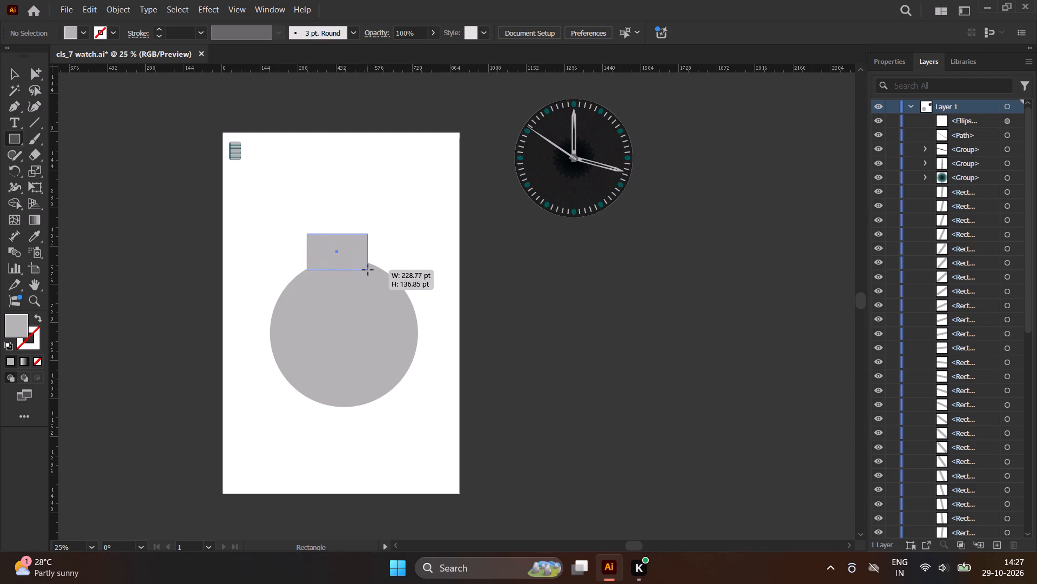
pyautogui.moveTo(368, 270); pyautogui.dragTo(389, 270)
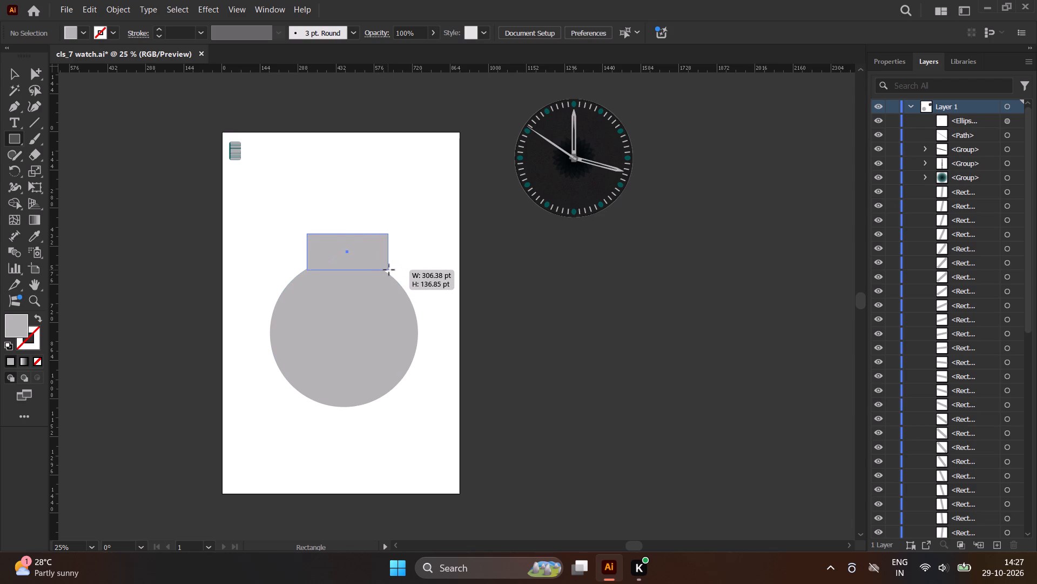
pyautogui.moveTo(389, 270); pyautogui.dragTo(389, 271)
pyautogui.moveTo(389, 271); pyautogui.dragTo(390, 274)
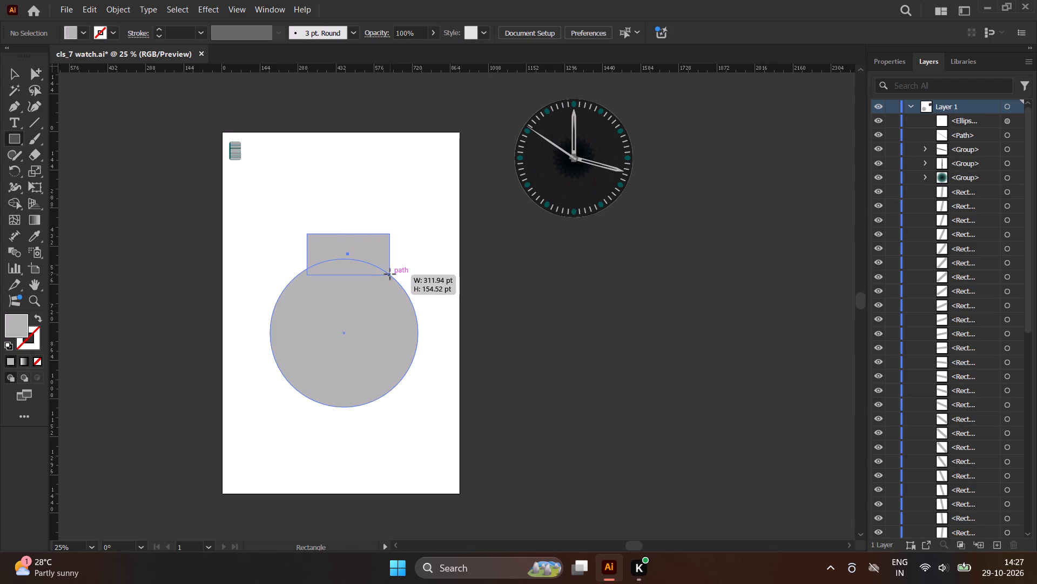
pyautogui.moveTo(390, 274); pyautogui.dragTo(394, 280)
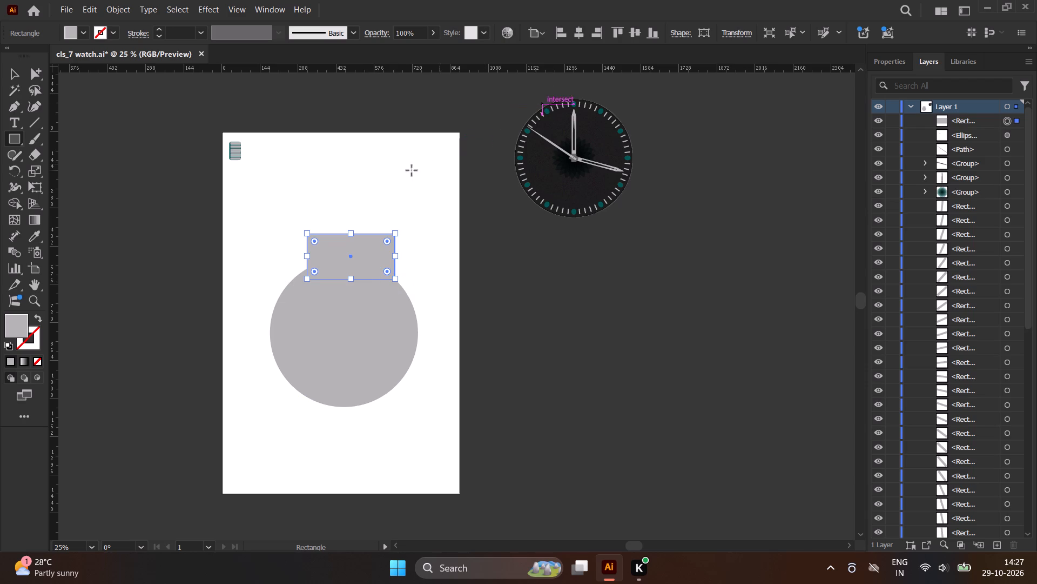
# Align the grey rectangle and the circle on their horizontal centres.
pyautogui.click(16, 74)
pyautogui.moveTo(294, 187); pyautogui.dragTo(342, 337)
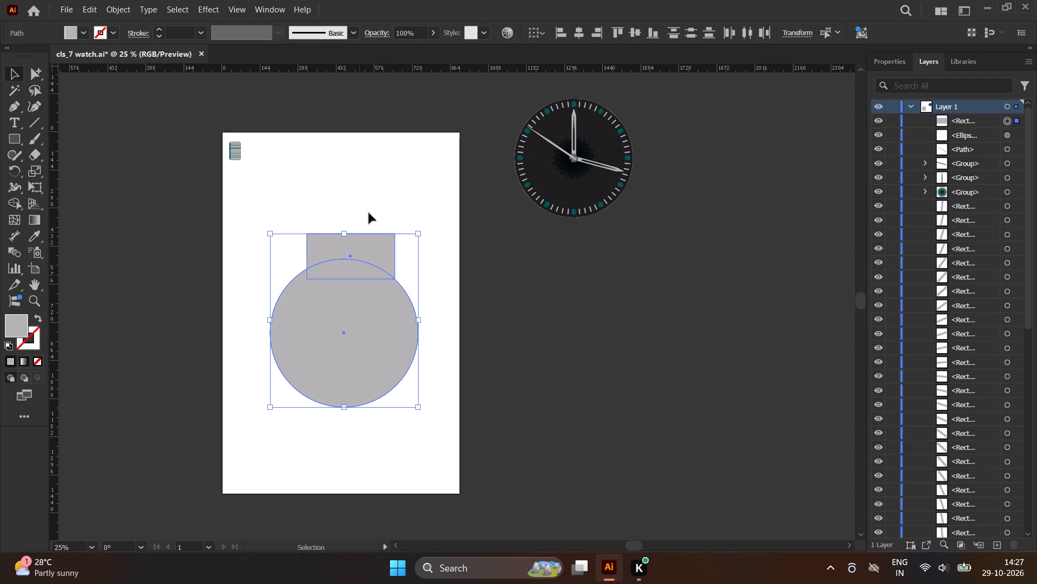
pyautogui.click(578, 42)
pyautogui.click(580, 32)
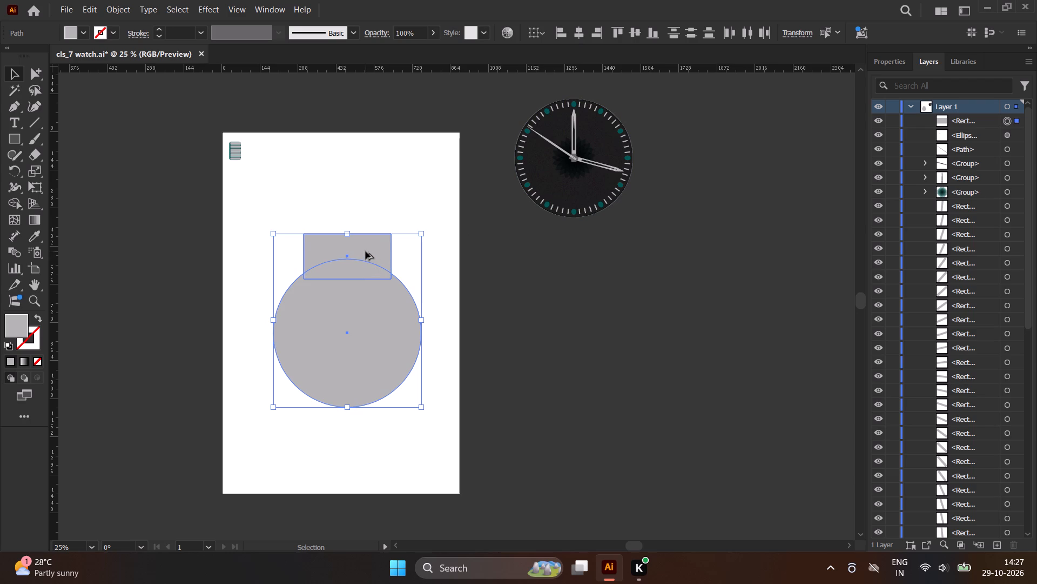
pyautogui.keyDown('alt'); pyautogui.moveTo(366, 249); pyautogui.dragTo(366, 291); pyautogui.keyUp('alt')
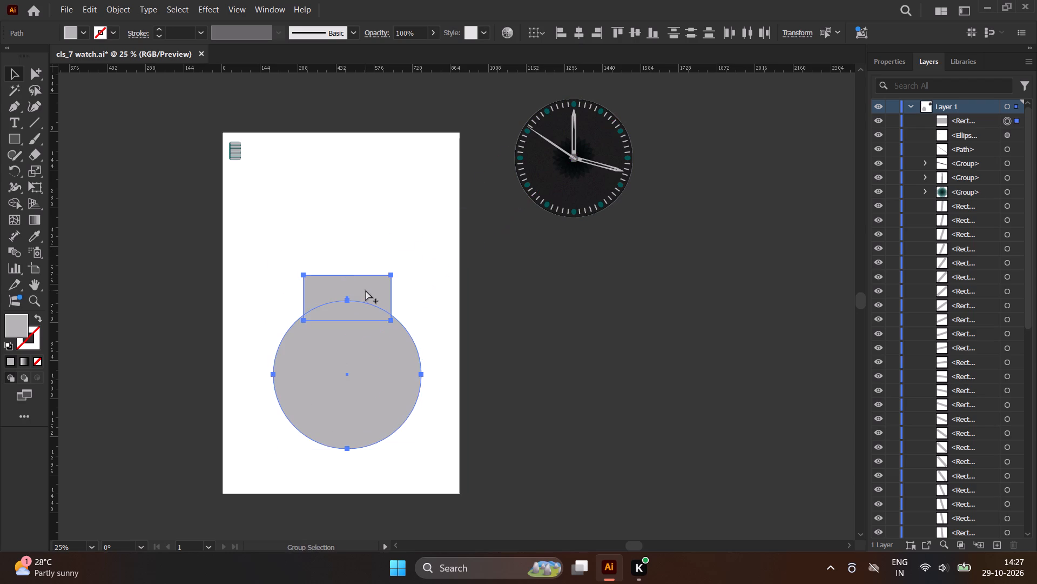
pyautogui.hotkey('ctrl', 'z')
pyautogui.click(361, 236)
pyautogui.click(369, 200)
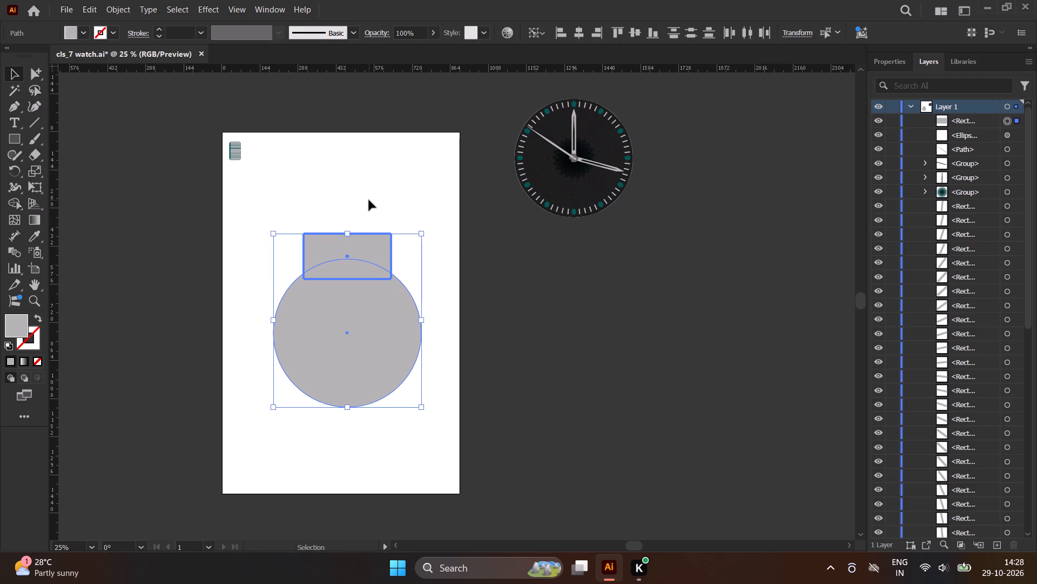
# Duplicate the top rectangle straight down so the copy overlaps the circle's bottom edge and extends below it.
pyautogui.click(372, 243)
pyautogui.keyDown('alt'); pyautogui.moveTo(367, 243); pyautogui.dragTo(365, 298); pyautogui.keyUp('alt')
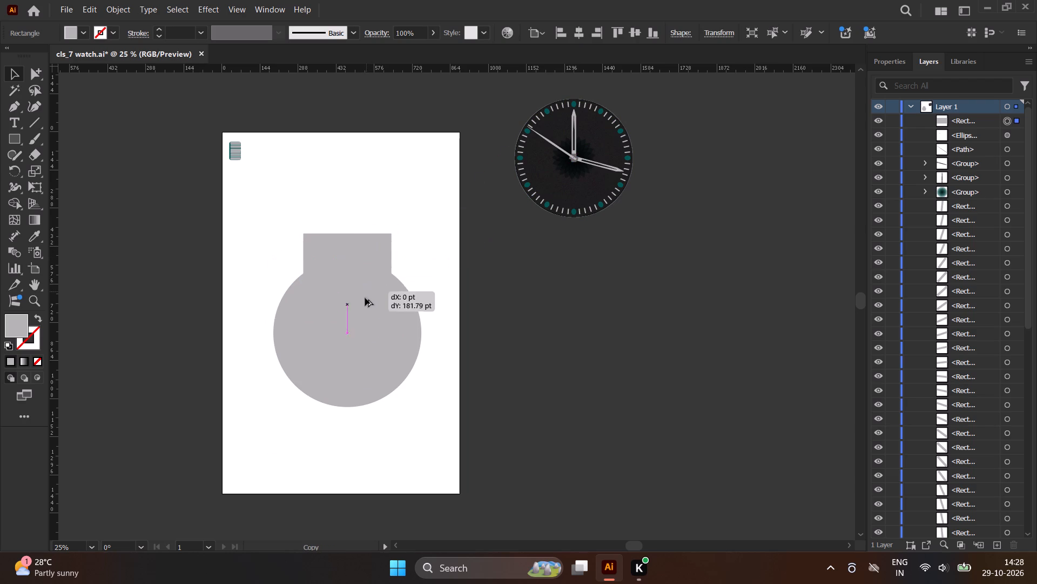
pyautogui.keyDown('alt'); pyautogui.moveTo(365, 298); pyautogui.dragTo(359, 384); pyautogui.keyUp('alt')
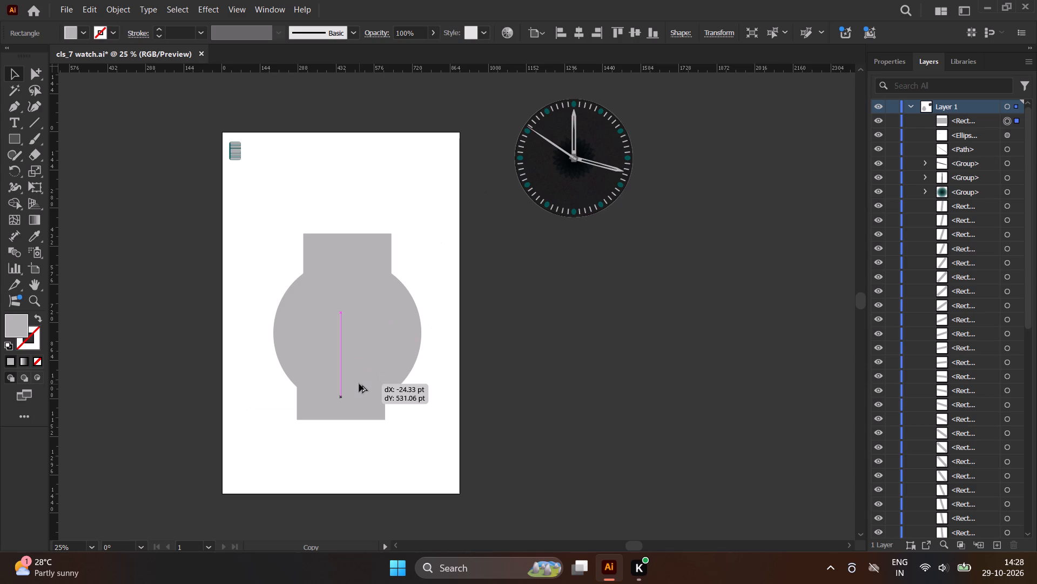
pyautogui.keyDown('alt'); pyautogui.moveTo(359, 384); pyautogui.dragTo(364, 388); pyautogui.keyUp('alt')
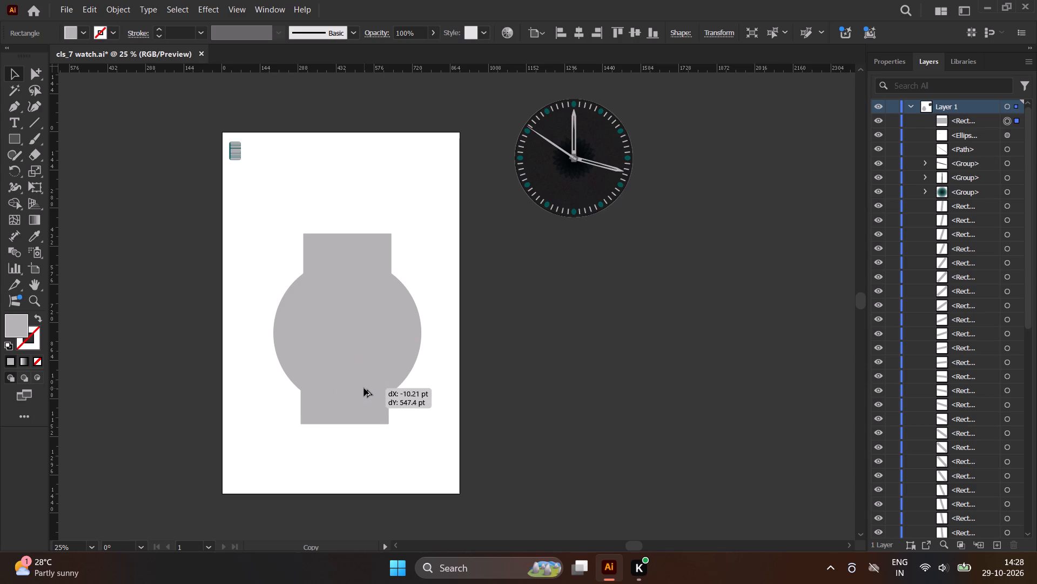
pyautogui.keyDown('alt'); pyautogui.moveTo(364, 388); pyautogui.dragTo(363, 383); pyautogui.keyUp('alt')
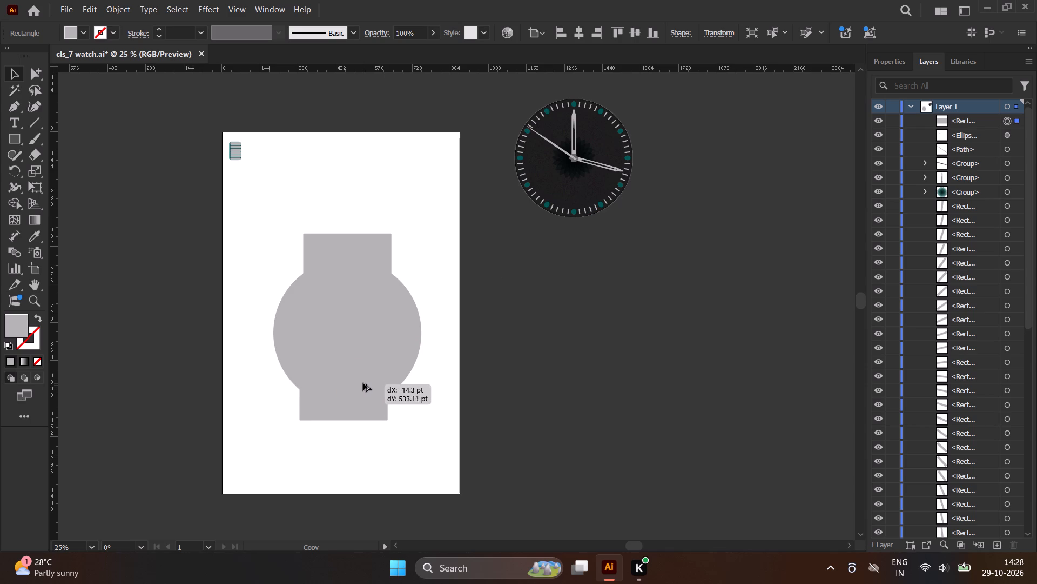
pyautogui.keyDown('alt'); pyautogui.moveTo(363, 383); pyautogui.dragTo(363, 379); pyautogui.keyUp('alt')
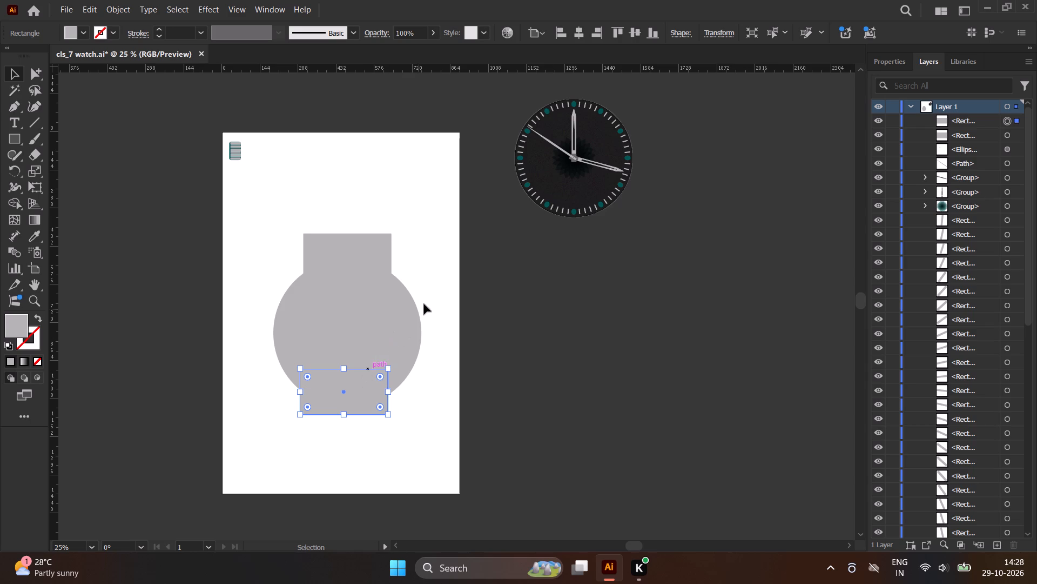
pyautogui.click(429, 295)
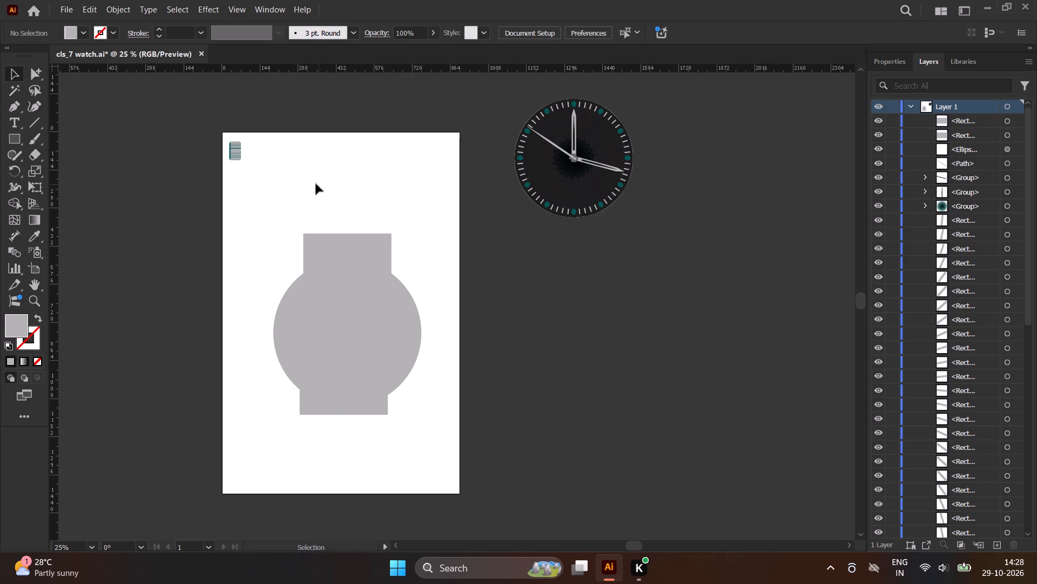
# Align both rectangles and the circle on their horizontal centres.
pyautogui.moveTo(275, 194); pyautogui.dragTo(406, 457)
pyautogui.moveTo(406, 457); pyautogui.dragTo(419, 441)
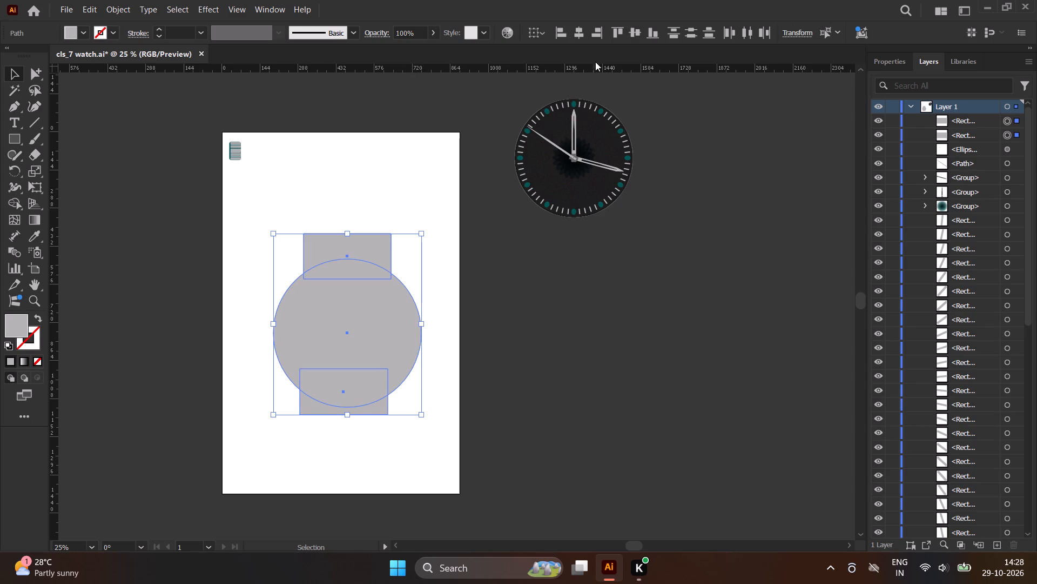
pyautogui.click(580, 35)
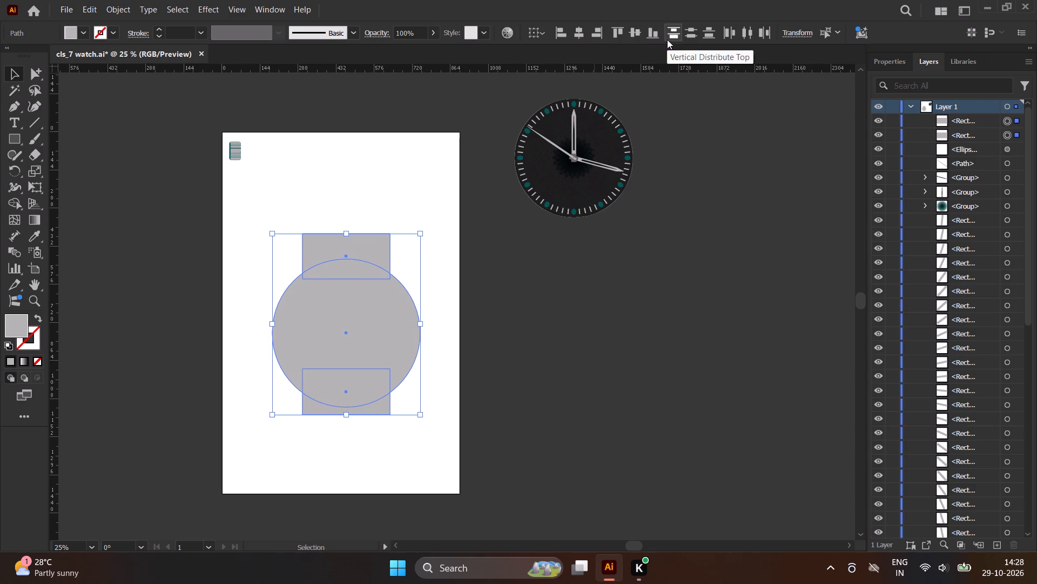
# Distribute the two rectangles and the circle by their vertical centres so the circle sits midway between the rectangles.
pyautogui.click(696, 33)
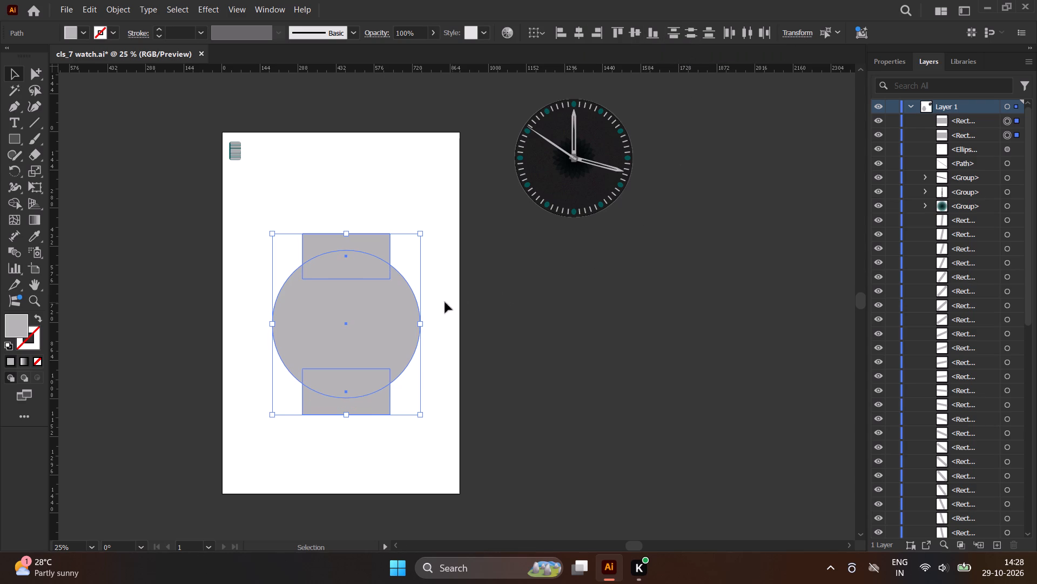
pyautogui.click(396, 166)
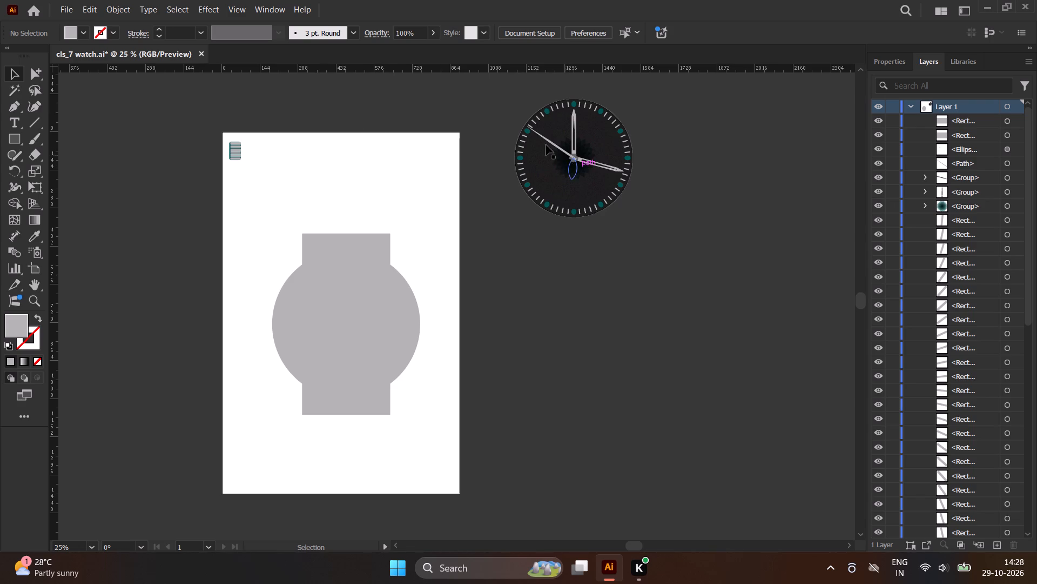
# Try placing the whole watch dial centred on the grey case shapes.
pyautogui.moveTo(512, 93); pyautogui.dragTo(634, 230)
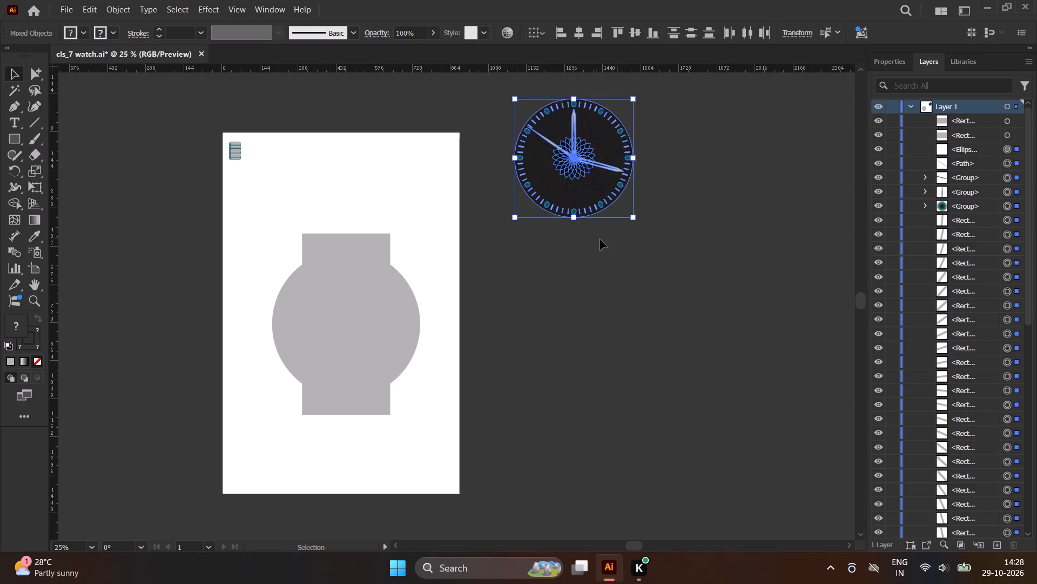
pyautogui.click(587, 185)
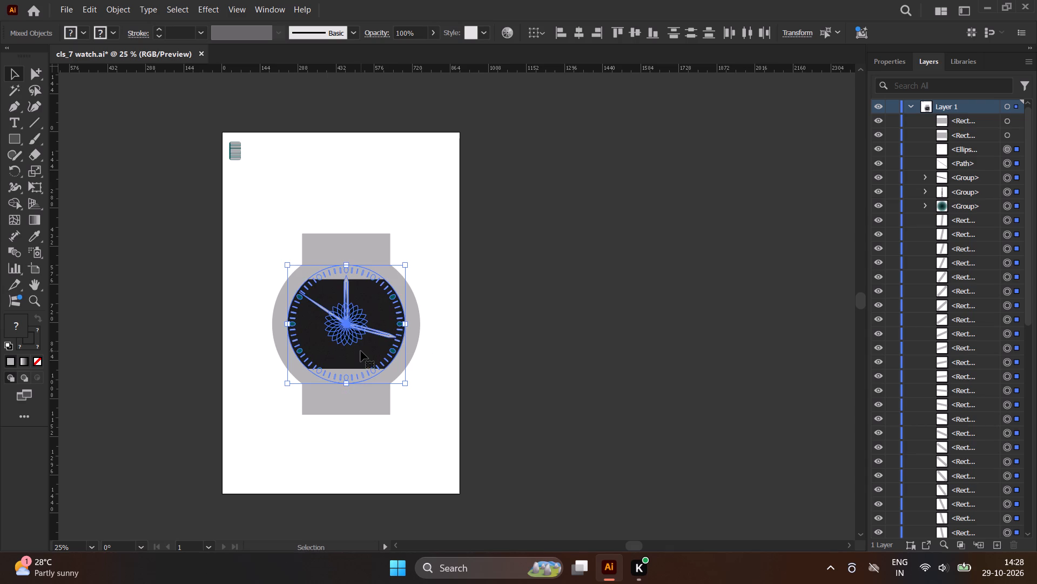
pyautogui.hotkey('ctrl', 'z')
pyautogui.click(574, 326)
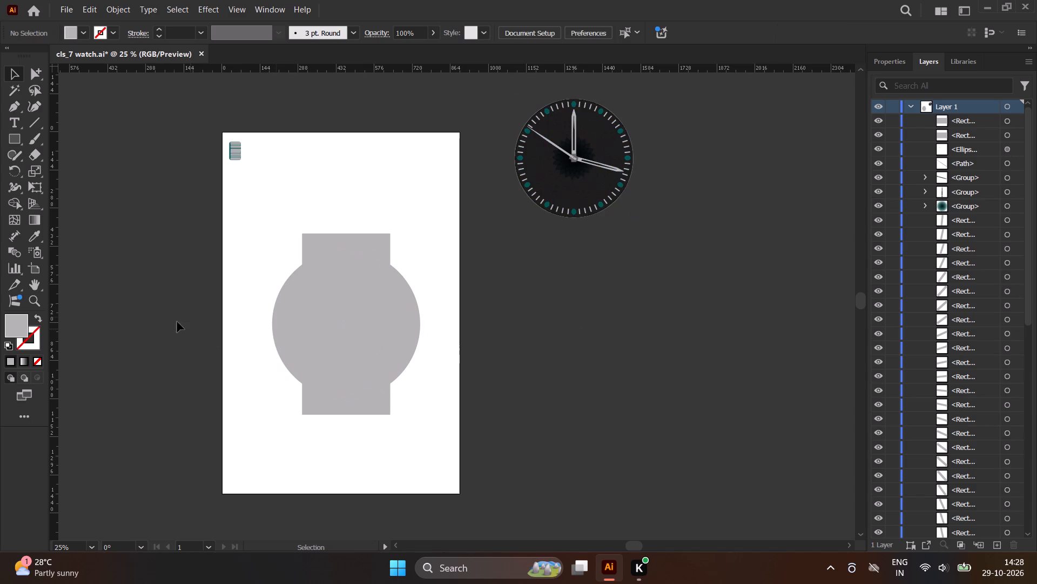
# Merge the circle and both rectangles into one grey case silhouette with the Shape Builder.
pyautogui.click(360, 261)
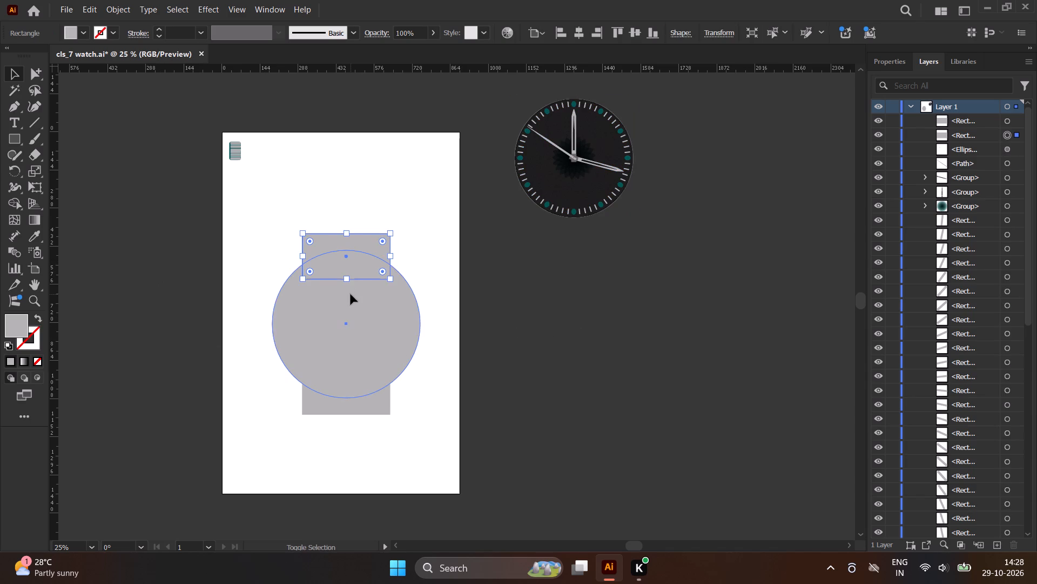
pyautogui.keyDown('shift'); pyautogui.click(351, 294); pyautogui.keyUp('shift')
pyautogui.keyDown('shift'); pyautogui.click(342, 409); pyautogui.keyUp('shift')
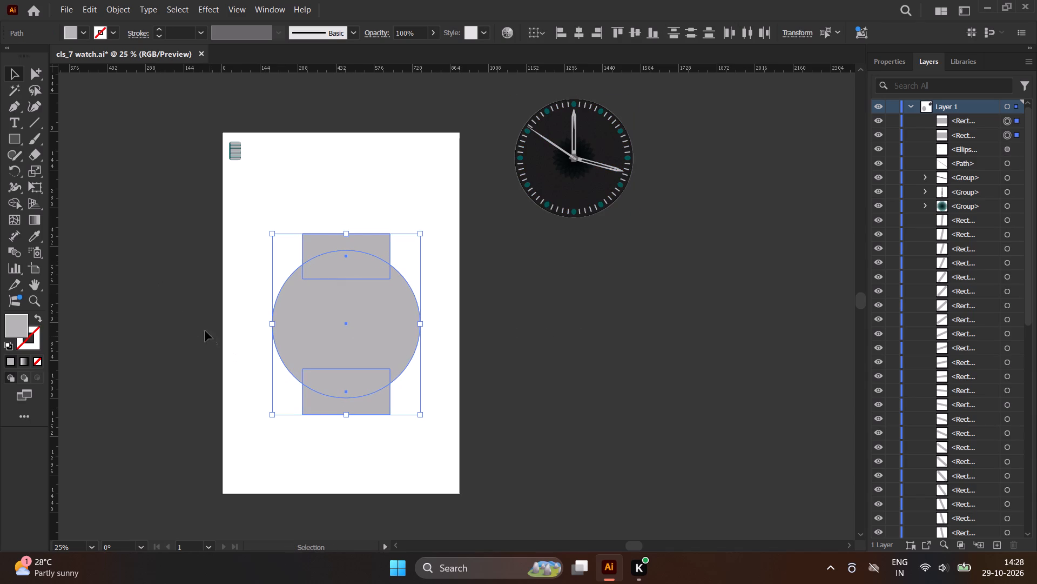
pyautogui.click(16, 210)
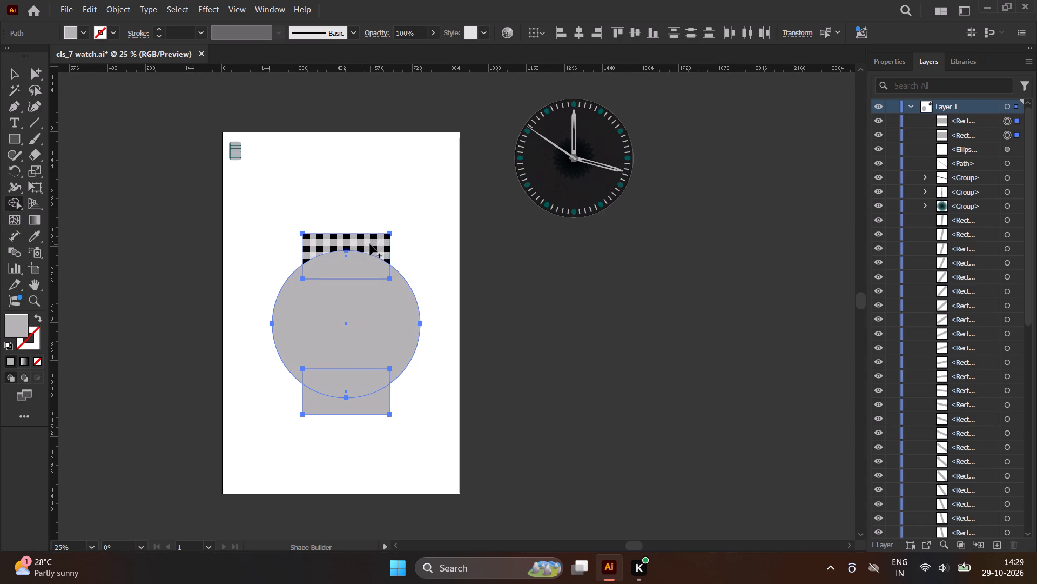
pyautogui.moveTo(366, 243); pyautogui.dragTo(361, 264)
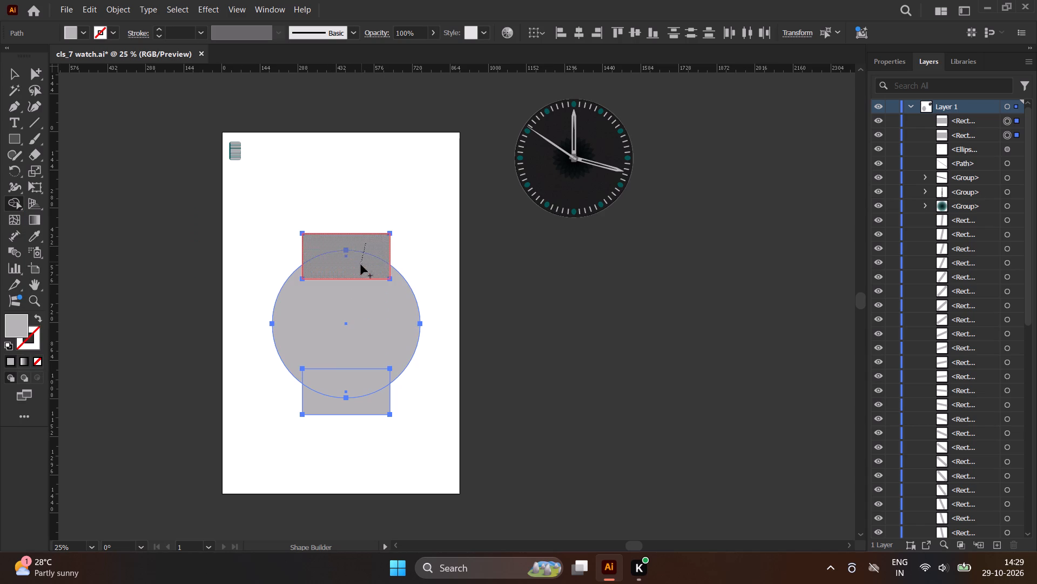
pyautogui.moveTo(361, 264); pyautogui.dragTo(354, 401)
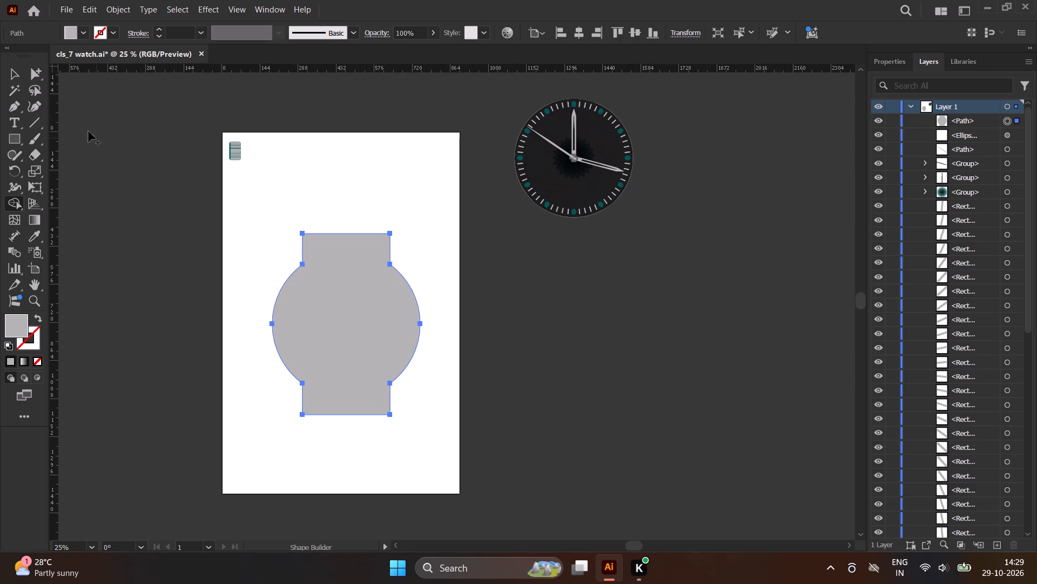
pyautogui.click(8, 70)
pyautogui.click(295, 155)
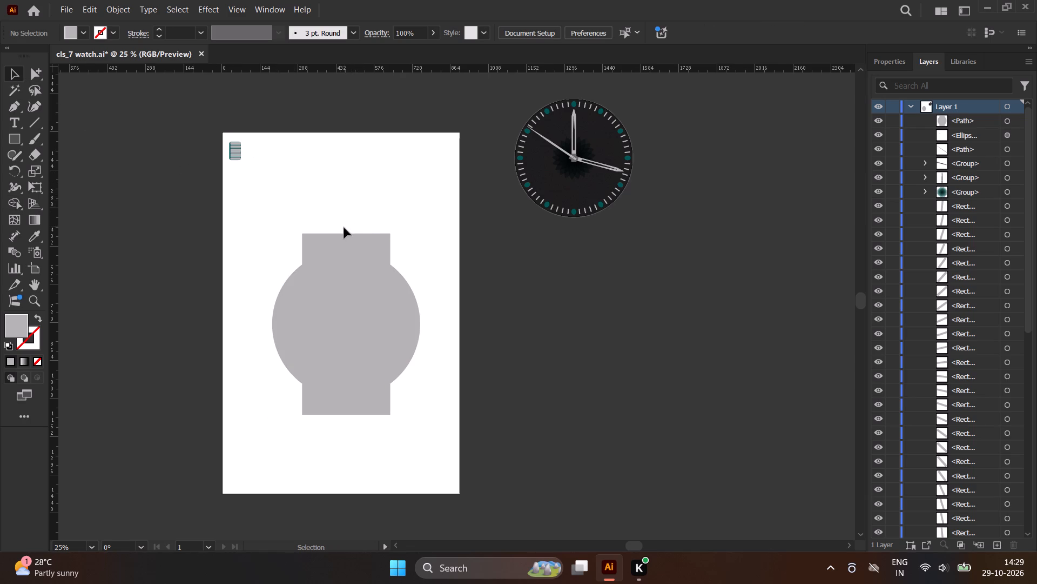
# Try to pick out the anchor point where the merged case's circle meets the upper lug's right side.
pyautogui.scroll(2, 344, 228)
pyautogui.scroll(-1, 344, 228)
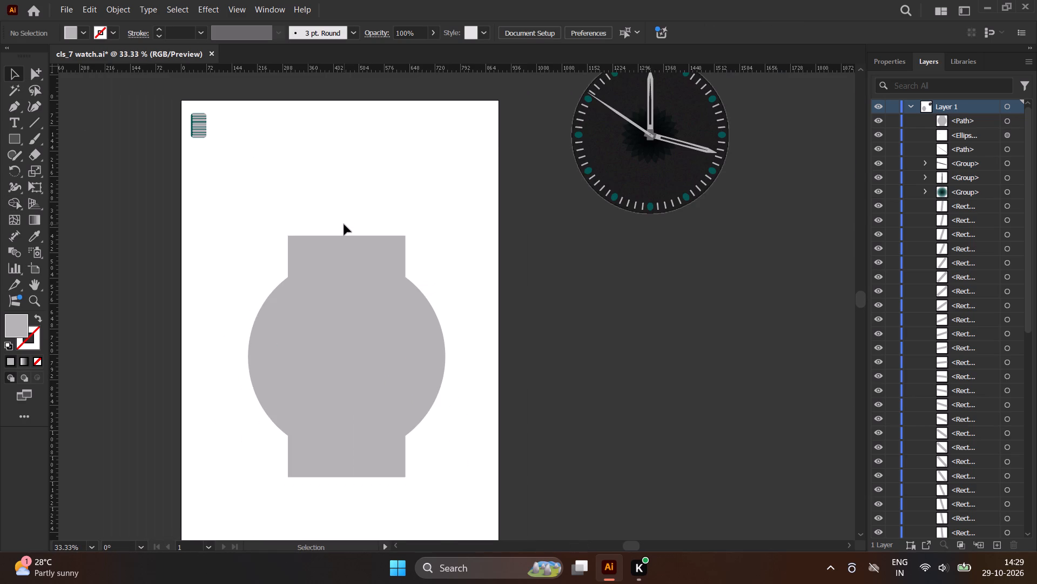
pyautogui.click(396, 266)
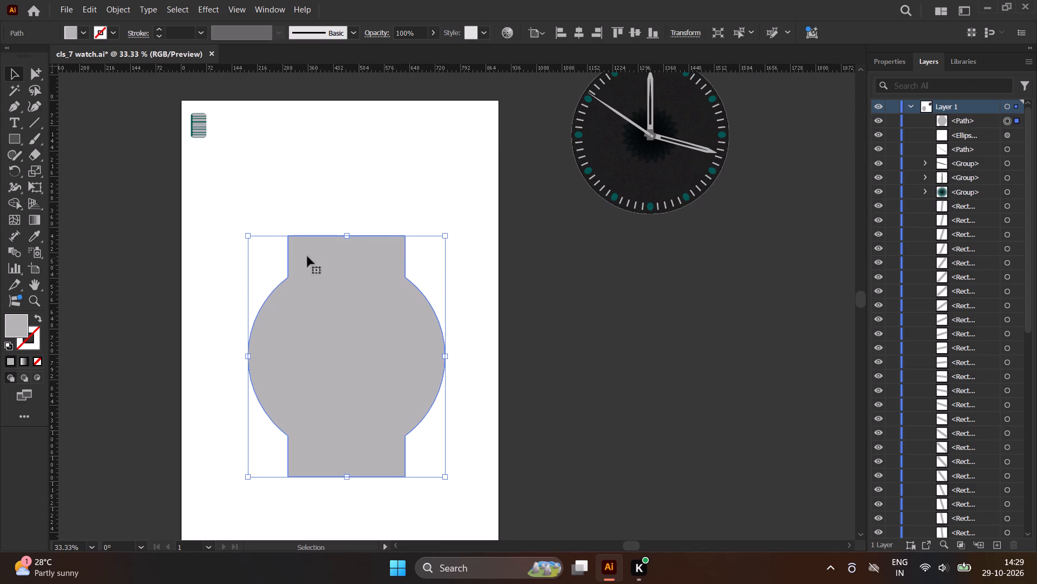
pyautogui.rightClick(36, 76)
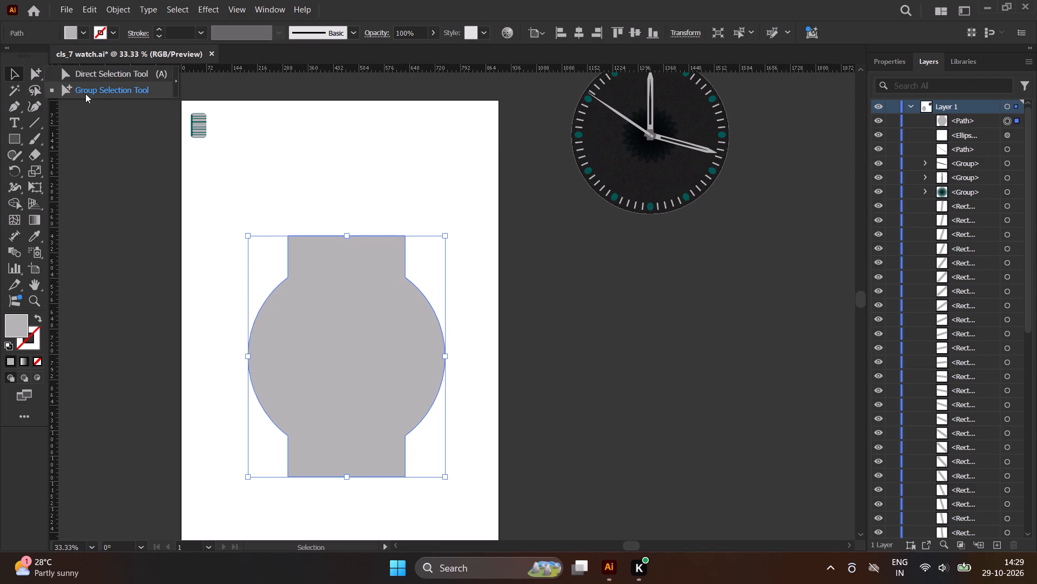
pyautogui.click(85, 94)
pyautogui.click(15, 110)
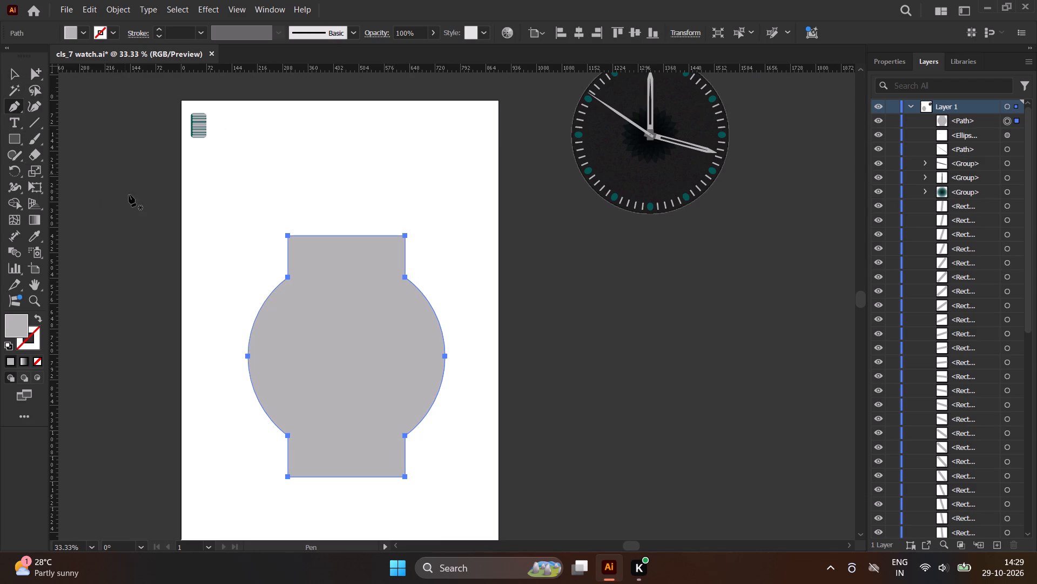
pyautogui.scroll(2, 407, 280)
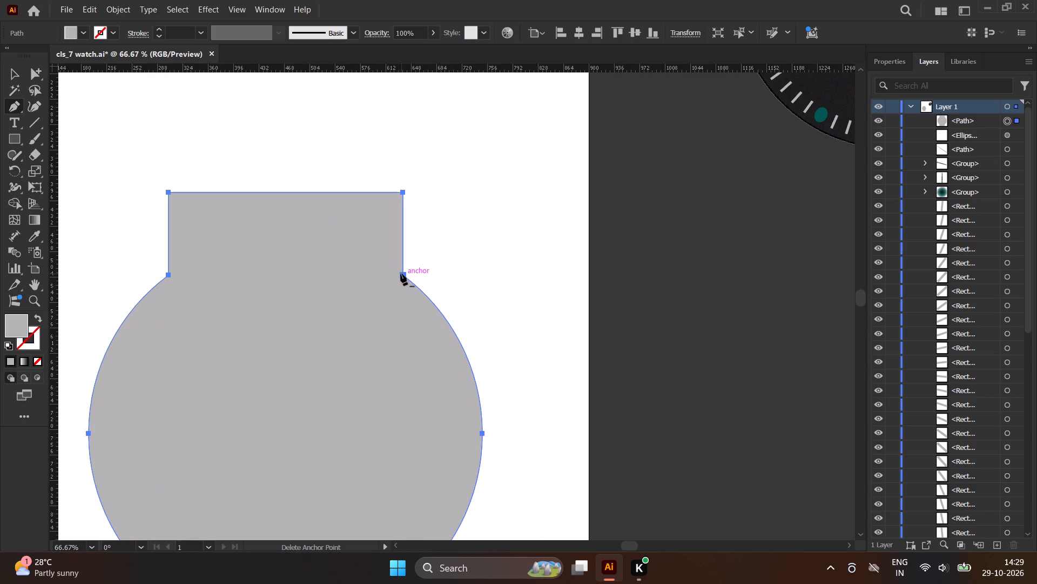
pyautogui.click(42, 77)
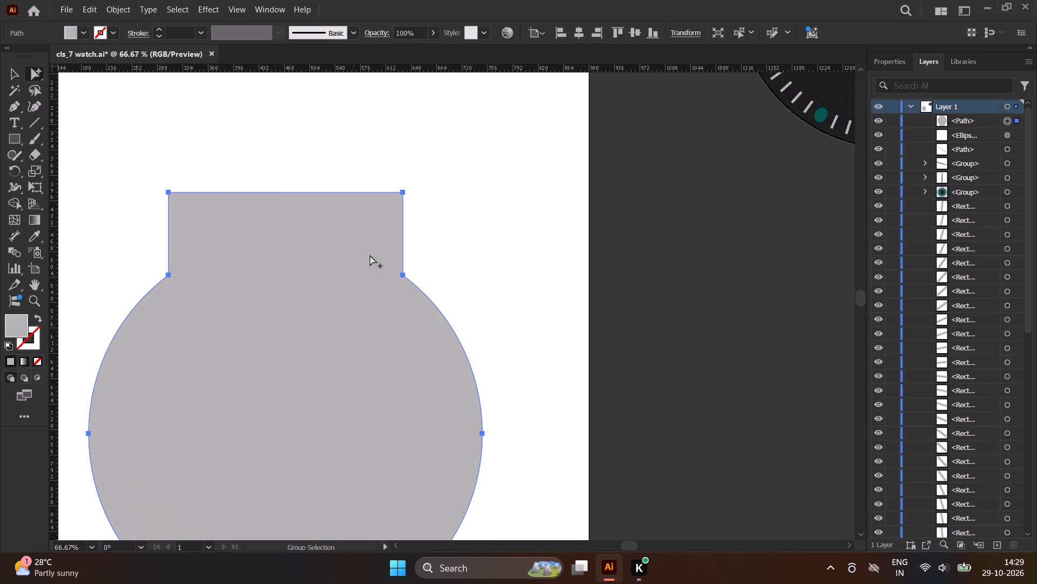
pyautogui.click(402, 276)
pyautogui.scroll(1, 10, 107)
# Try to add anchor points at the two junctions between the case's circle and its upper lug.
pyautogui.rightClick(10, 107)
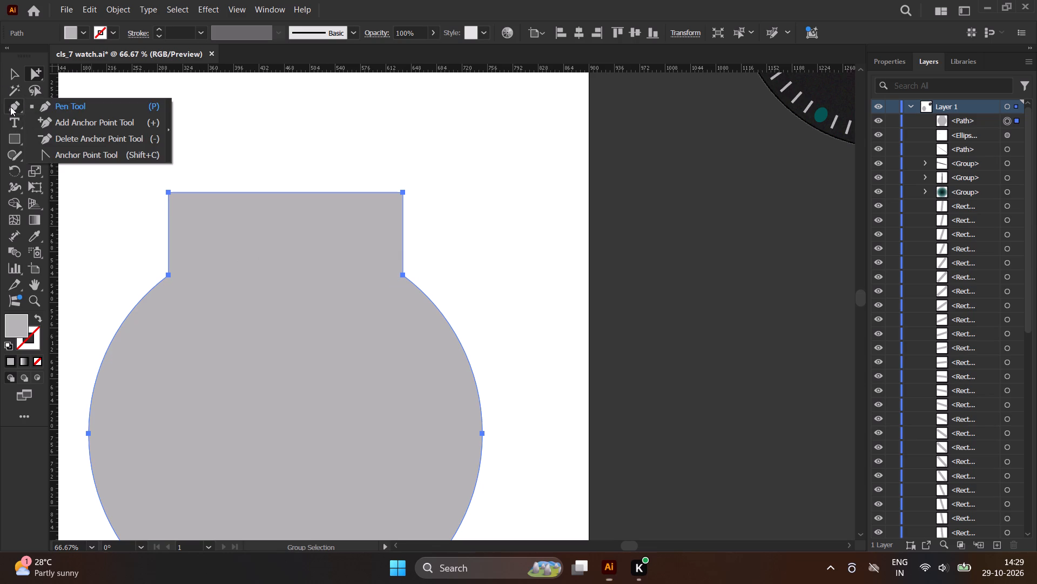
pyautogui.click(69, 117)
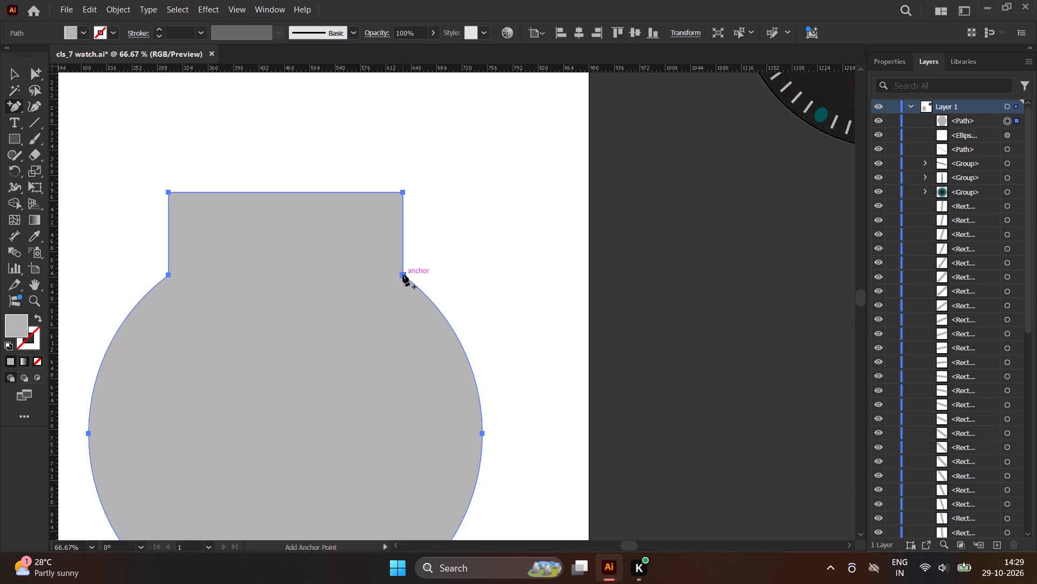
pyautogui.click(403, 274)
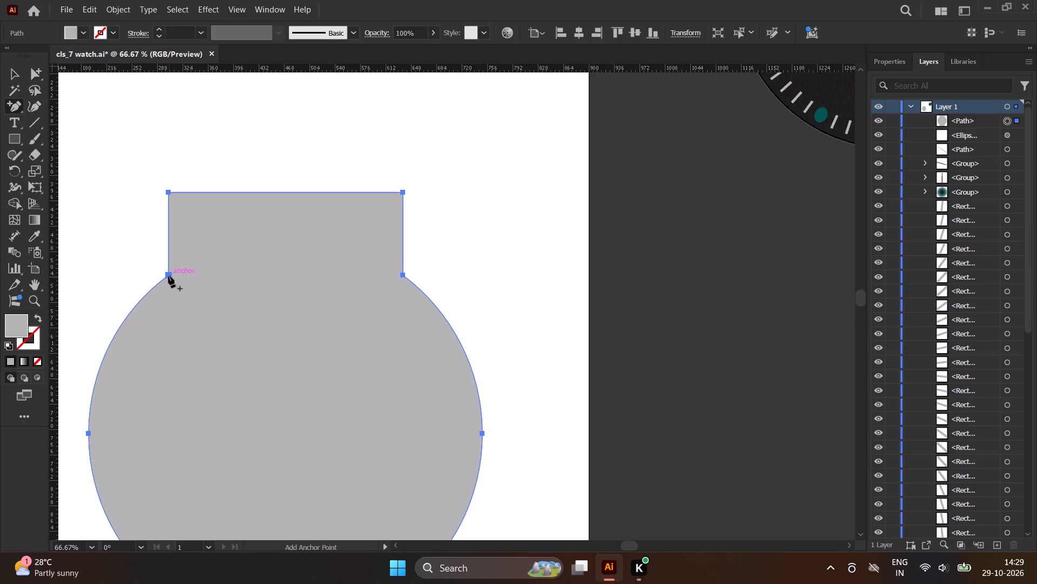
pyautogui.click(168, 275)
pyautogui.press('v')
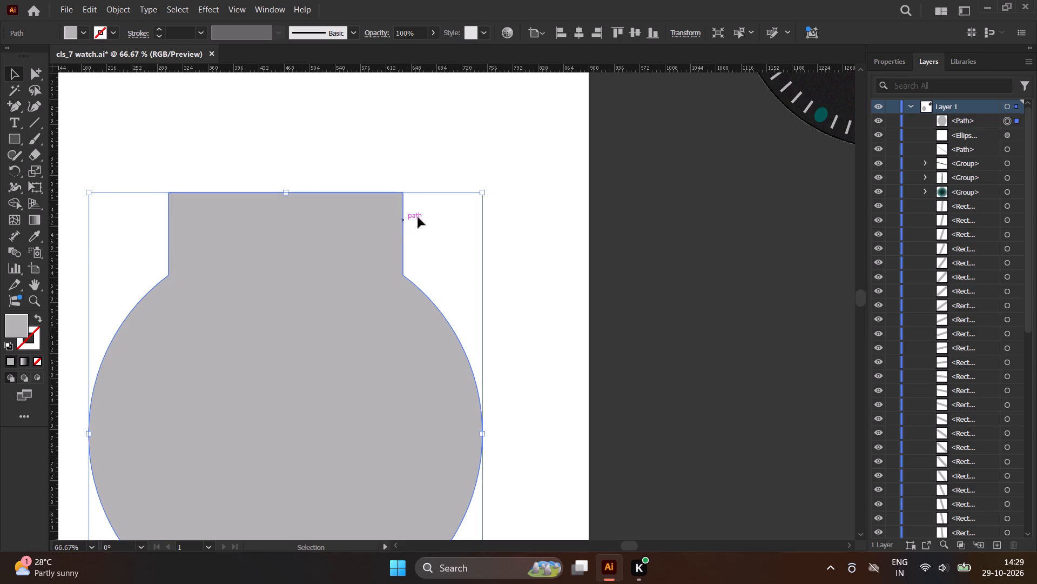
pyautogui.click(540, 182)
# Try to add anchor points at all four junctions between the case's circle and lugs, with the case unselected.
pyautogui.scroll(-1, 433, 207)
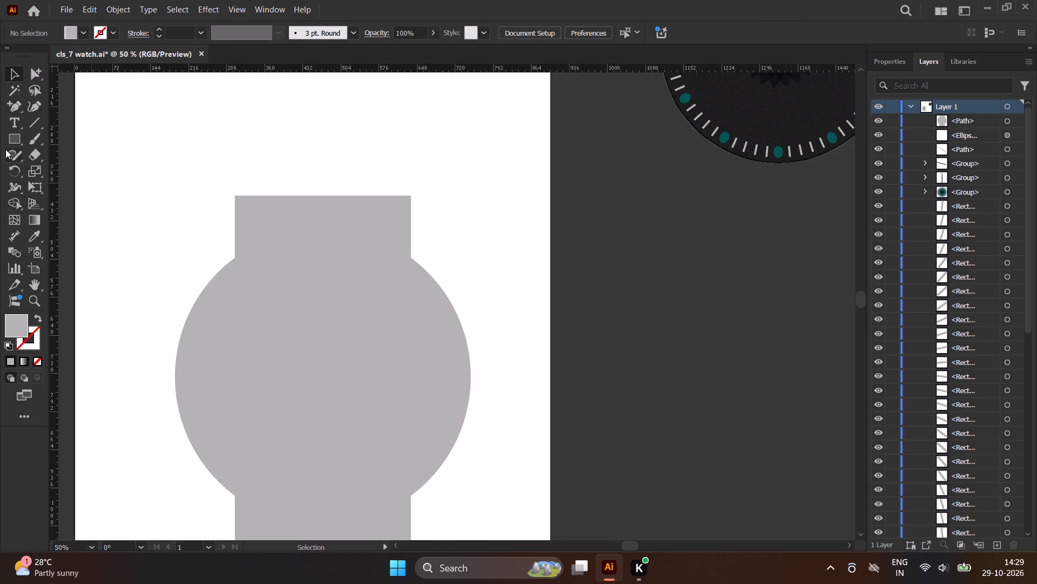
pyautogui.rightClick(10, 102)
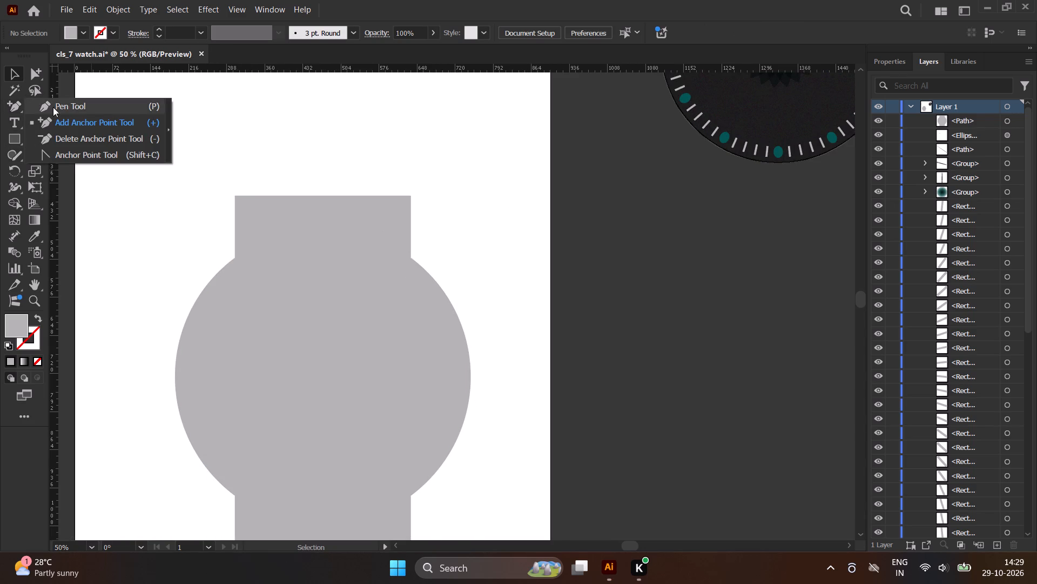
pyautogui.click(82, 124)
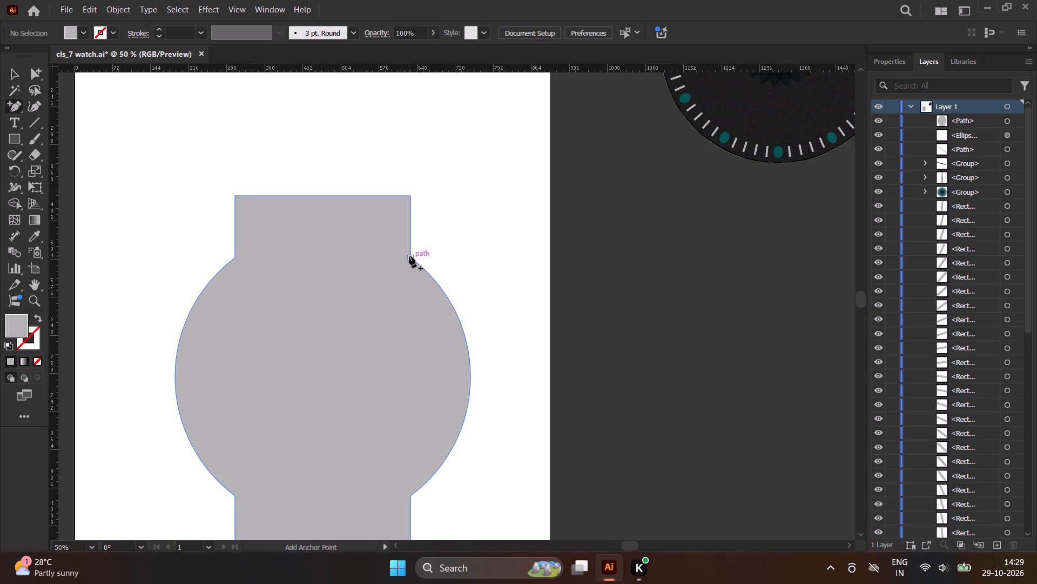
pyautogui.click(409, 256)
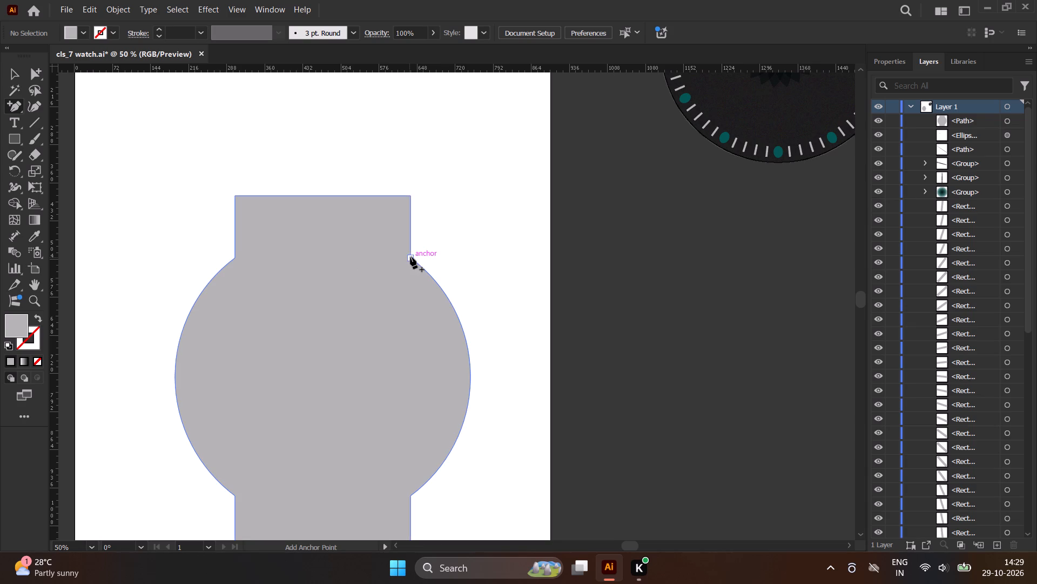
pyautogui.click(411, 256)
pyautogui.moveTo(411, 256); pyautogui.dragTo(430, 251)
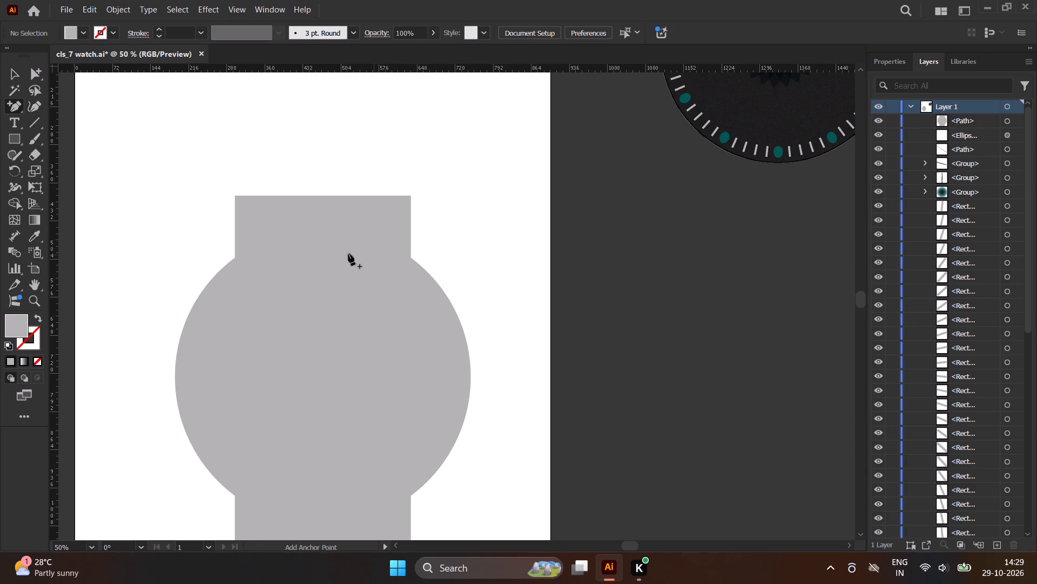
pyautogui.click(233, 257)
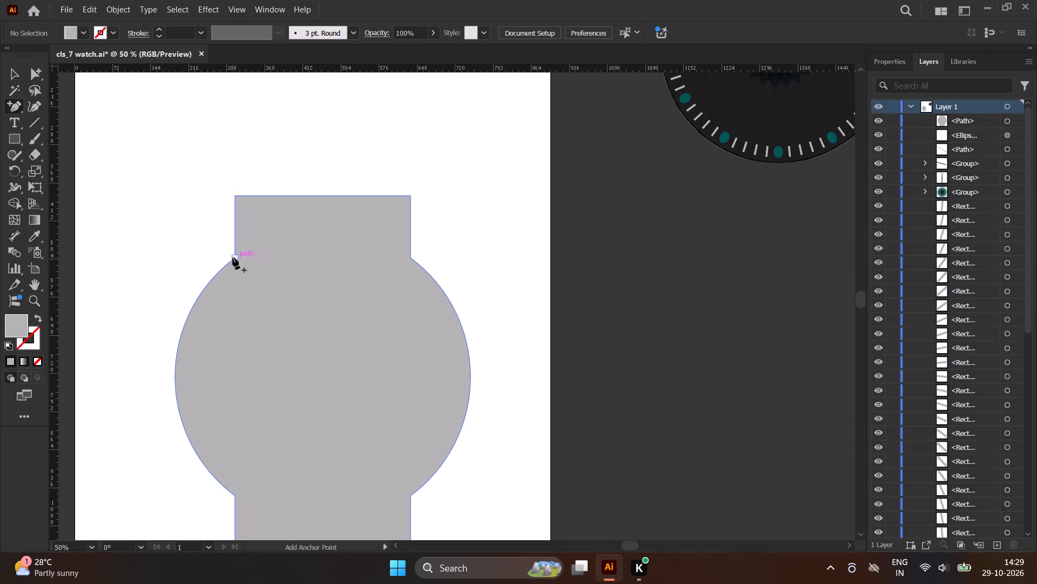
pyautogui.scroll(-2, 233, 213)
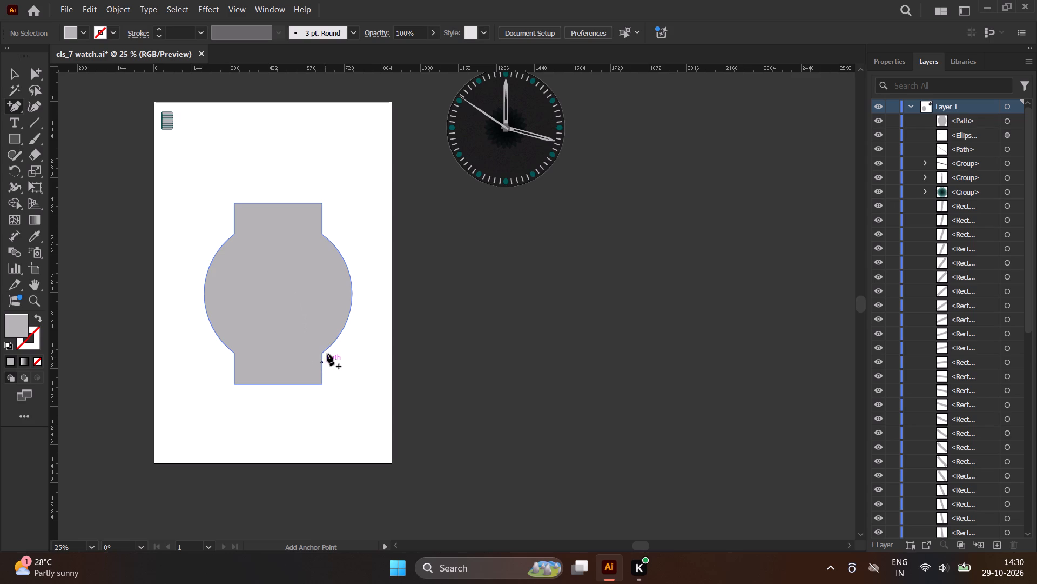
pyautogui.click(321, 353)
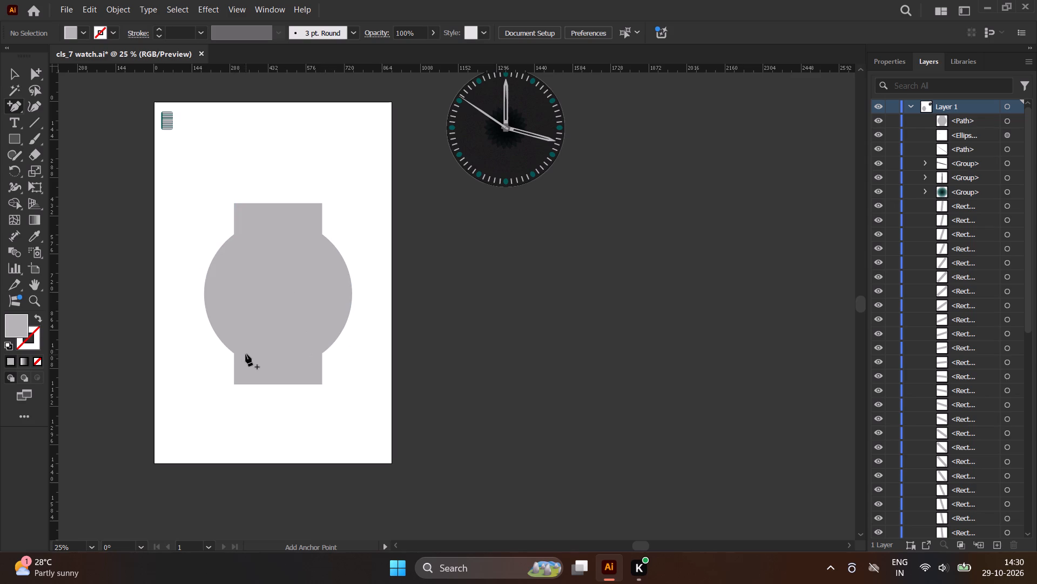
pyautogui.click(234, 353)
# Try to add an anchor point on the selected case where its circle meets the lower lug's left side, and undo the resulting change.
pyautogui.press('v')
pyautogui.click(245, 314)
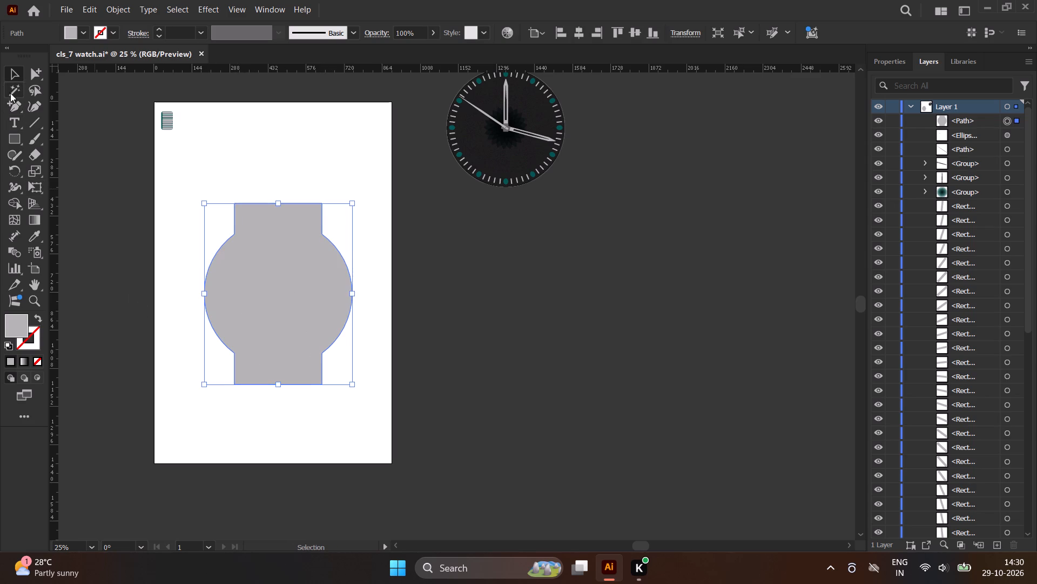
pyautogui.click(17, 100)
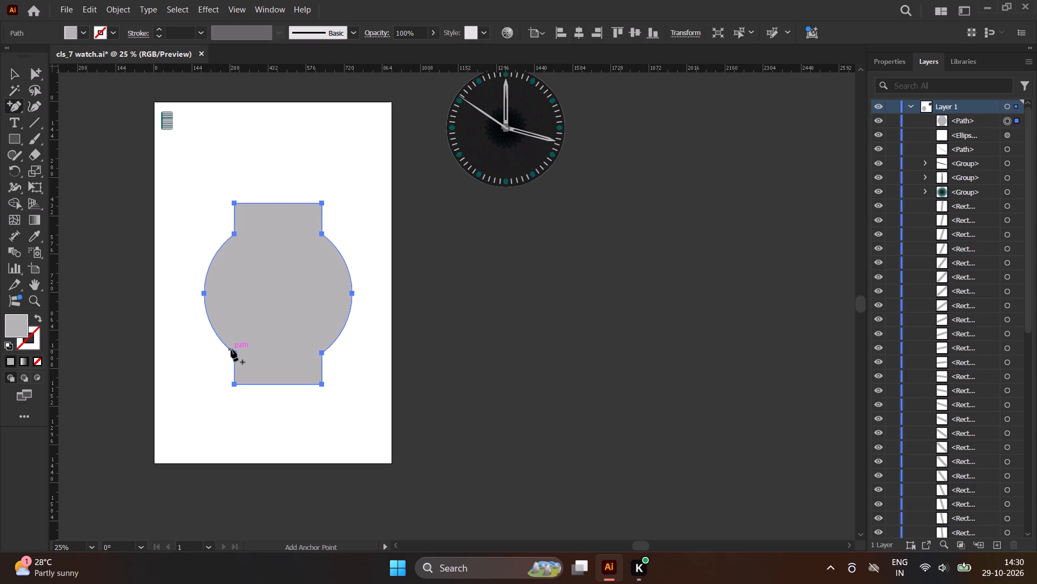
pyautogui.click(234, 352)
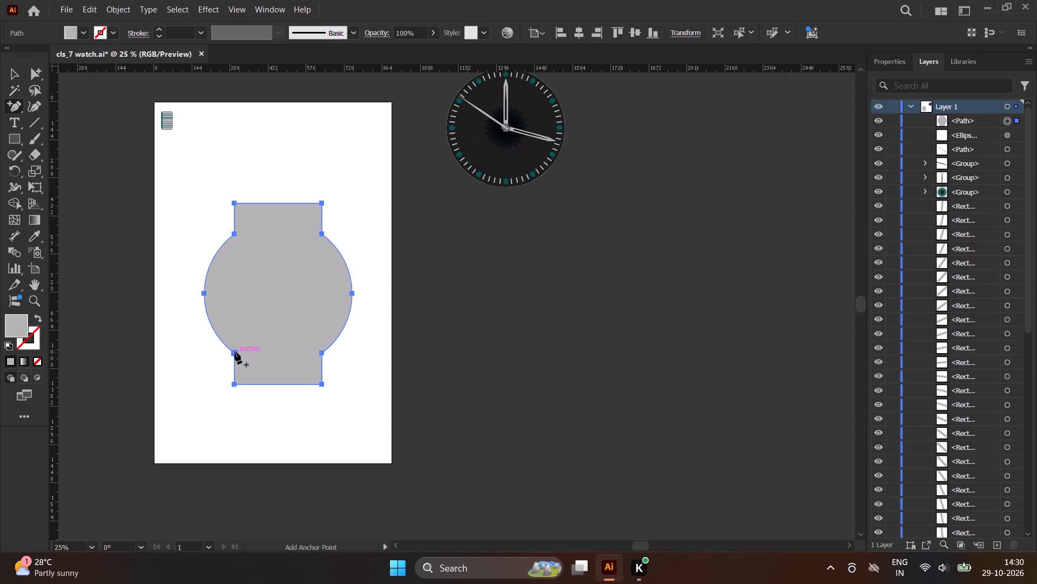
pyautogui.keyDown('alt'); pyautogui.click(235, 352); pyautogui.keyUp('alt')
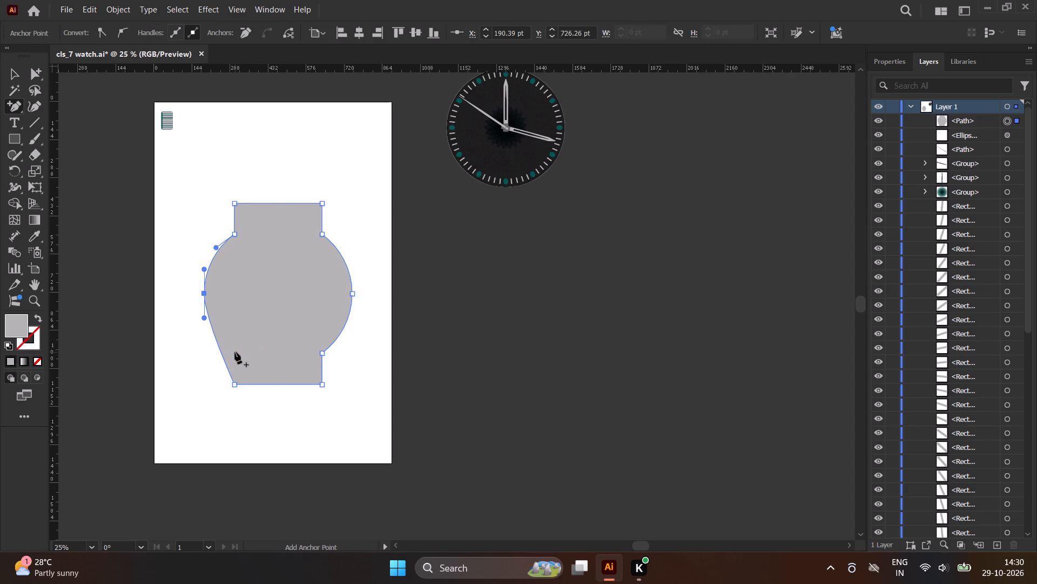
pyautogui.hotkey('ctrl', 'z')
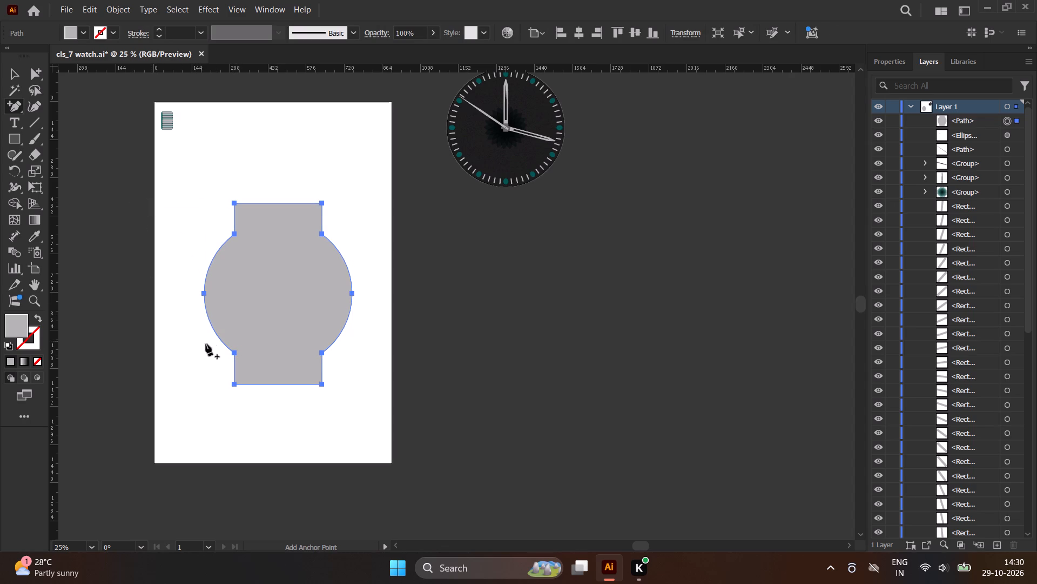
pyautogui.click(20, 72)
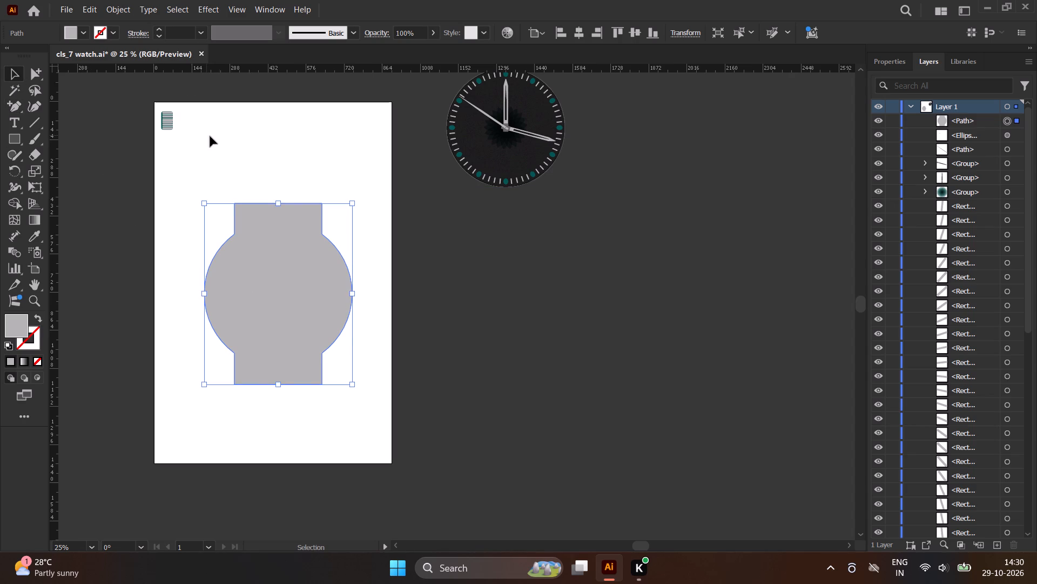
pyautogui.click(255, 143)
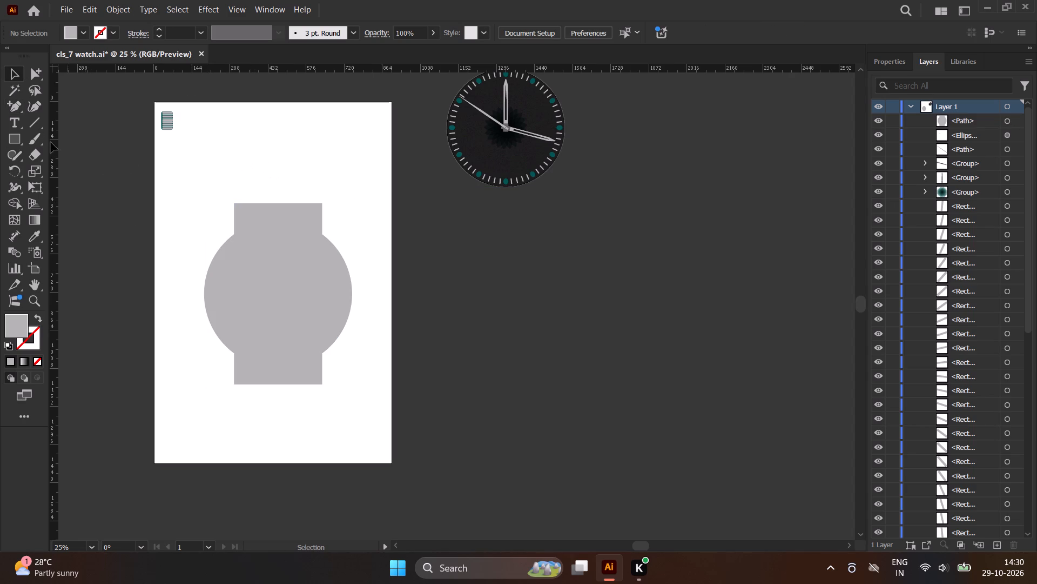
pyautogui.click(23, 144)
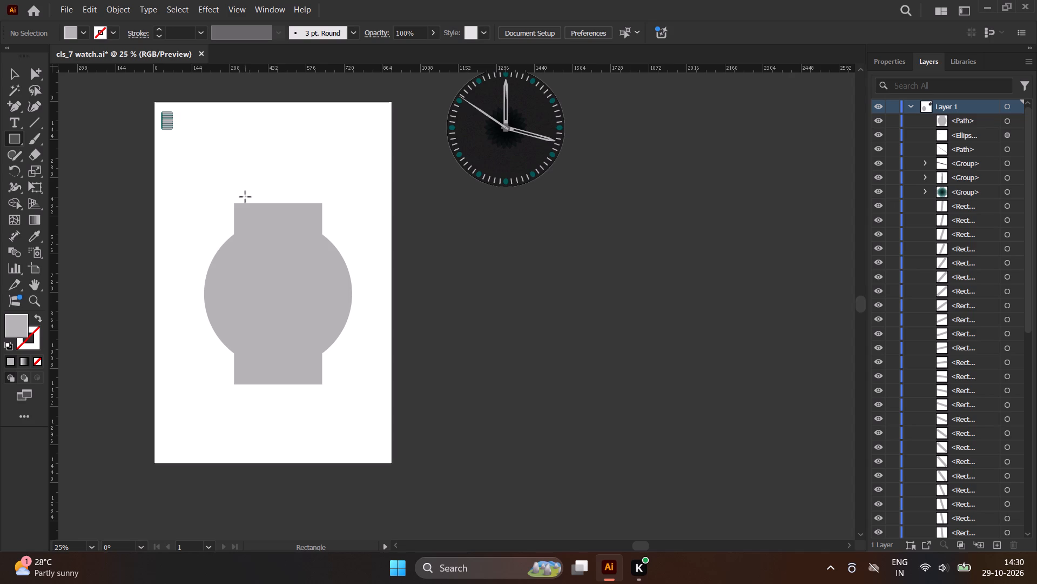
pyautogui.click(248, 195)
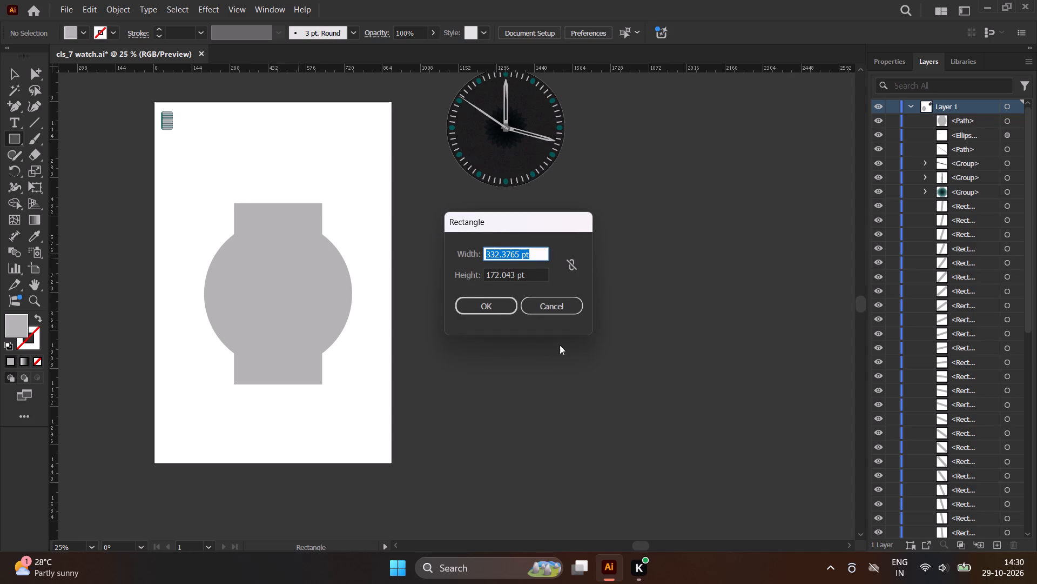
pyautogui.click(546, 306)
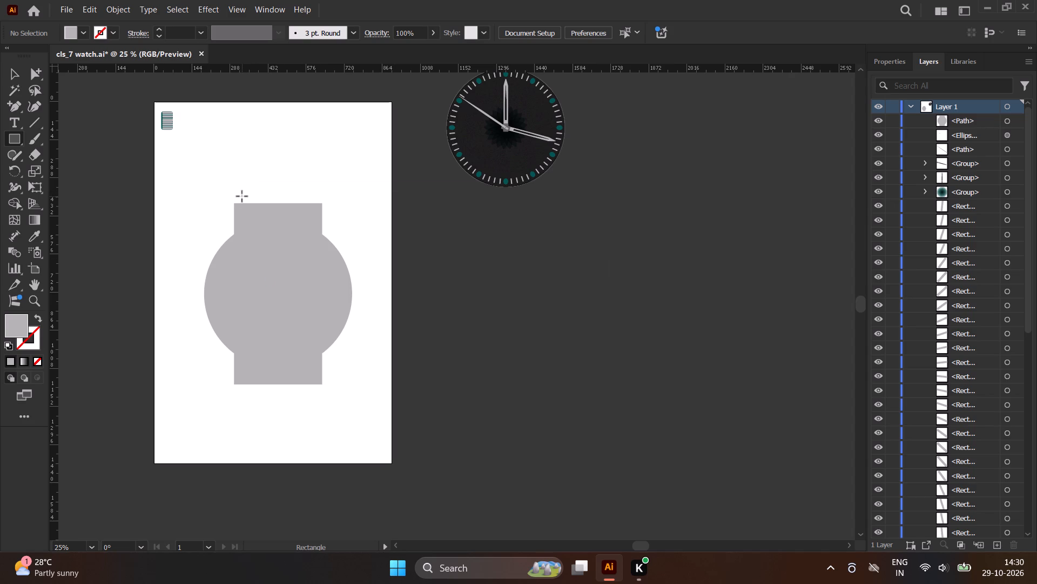
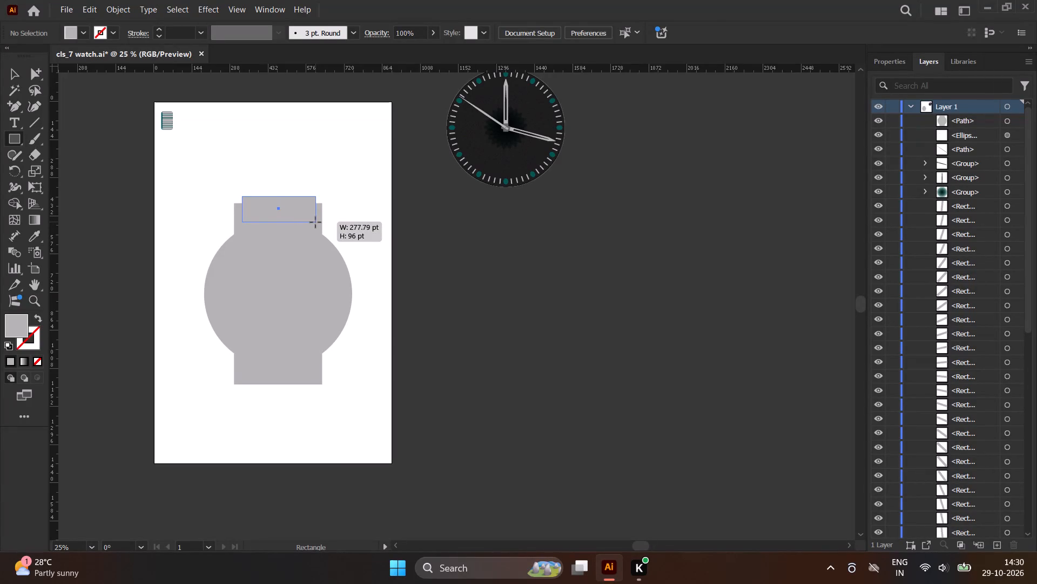
# Fill the rectangle overlapping the watch case's upper lug with orange from the swatches.
pyautogui.click(86, 31)
pyautogui.click(142, 82)
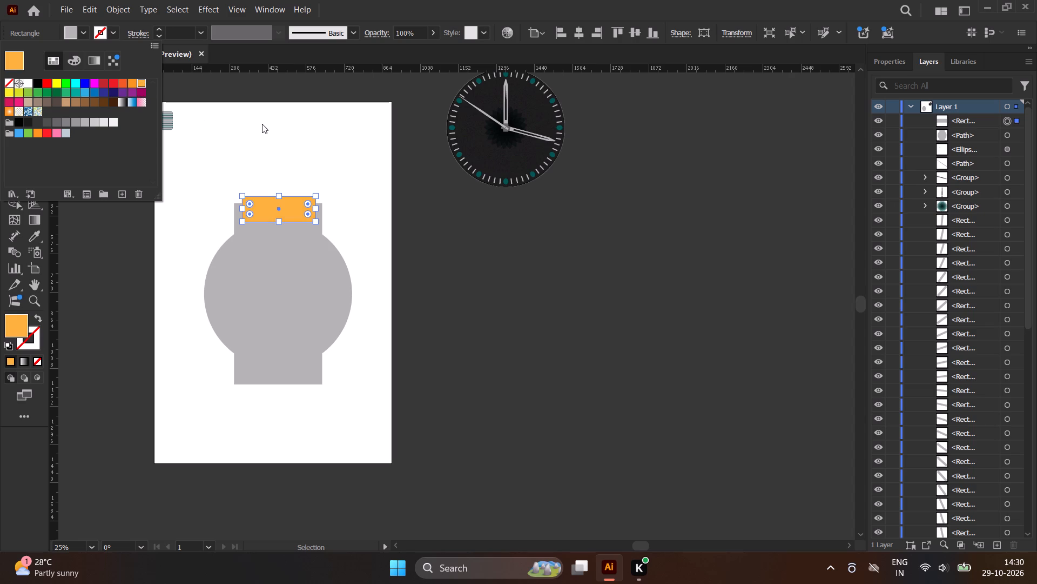
pyautogui.click(262, 124)
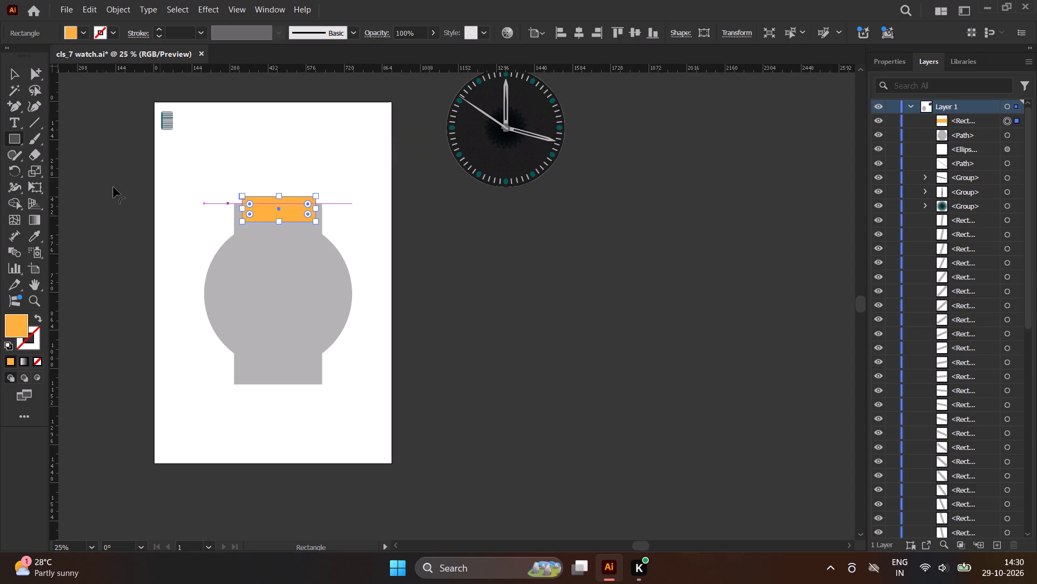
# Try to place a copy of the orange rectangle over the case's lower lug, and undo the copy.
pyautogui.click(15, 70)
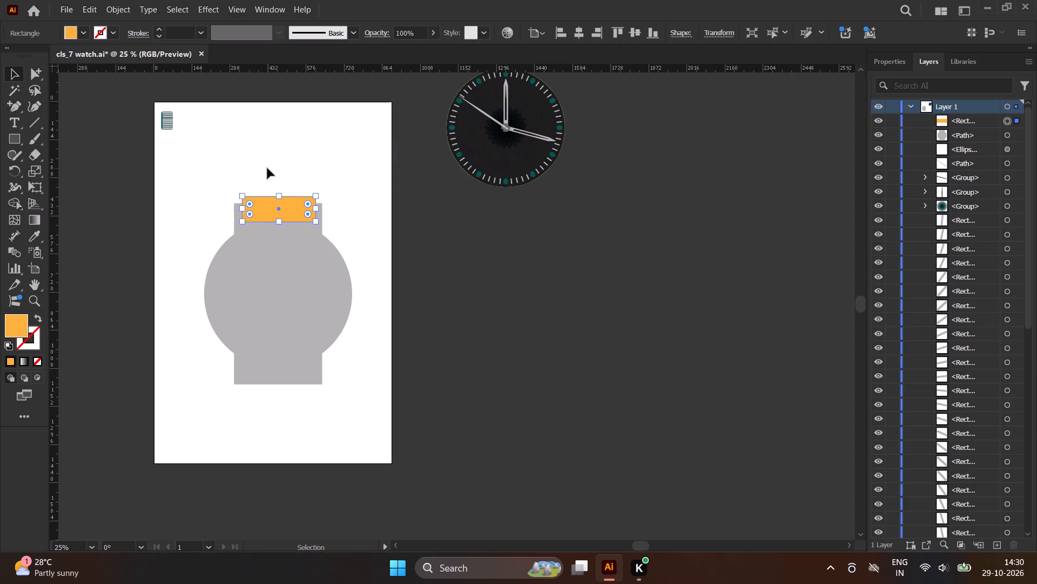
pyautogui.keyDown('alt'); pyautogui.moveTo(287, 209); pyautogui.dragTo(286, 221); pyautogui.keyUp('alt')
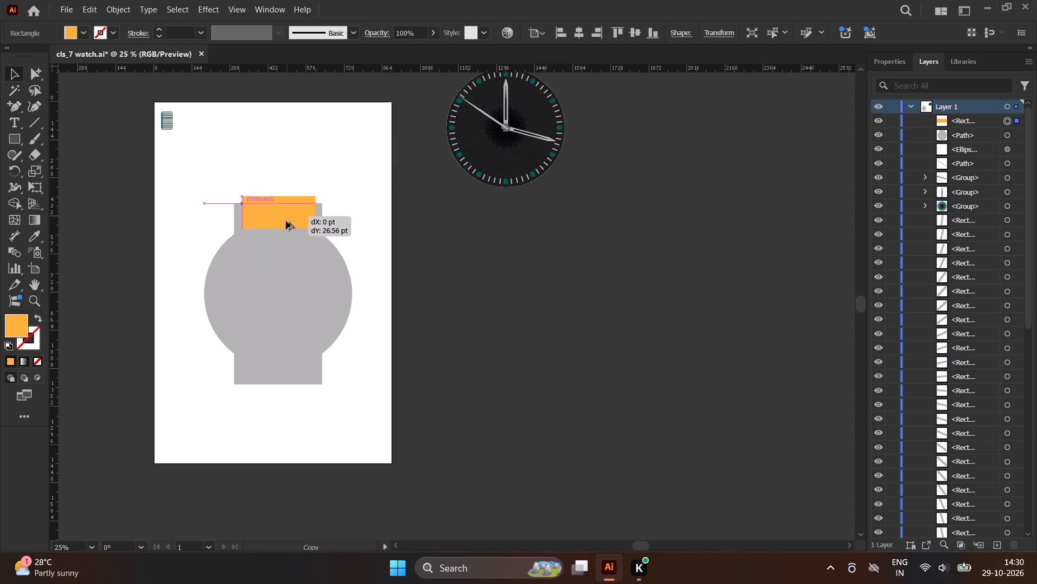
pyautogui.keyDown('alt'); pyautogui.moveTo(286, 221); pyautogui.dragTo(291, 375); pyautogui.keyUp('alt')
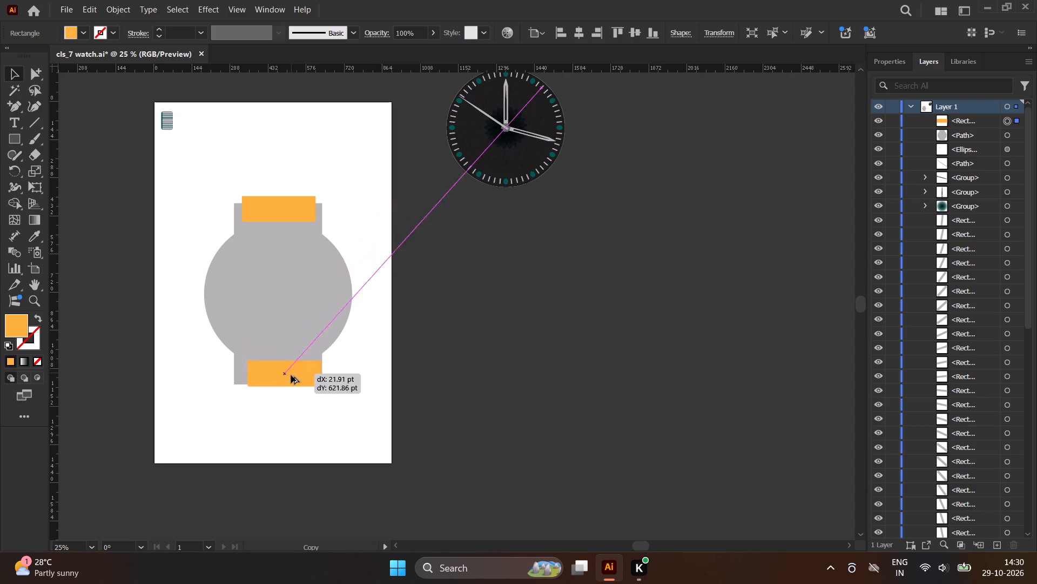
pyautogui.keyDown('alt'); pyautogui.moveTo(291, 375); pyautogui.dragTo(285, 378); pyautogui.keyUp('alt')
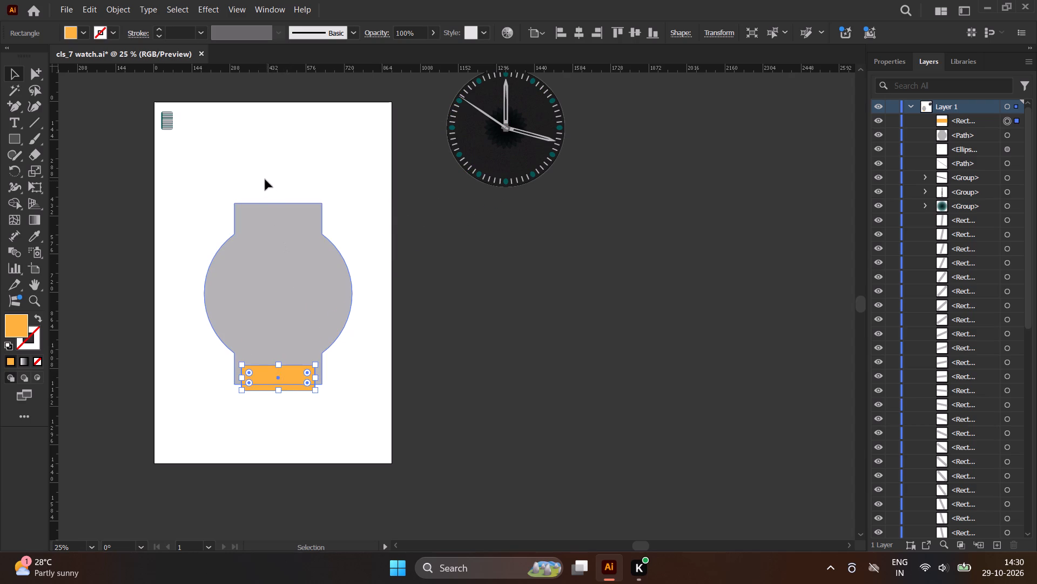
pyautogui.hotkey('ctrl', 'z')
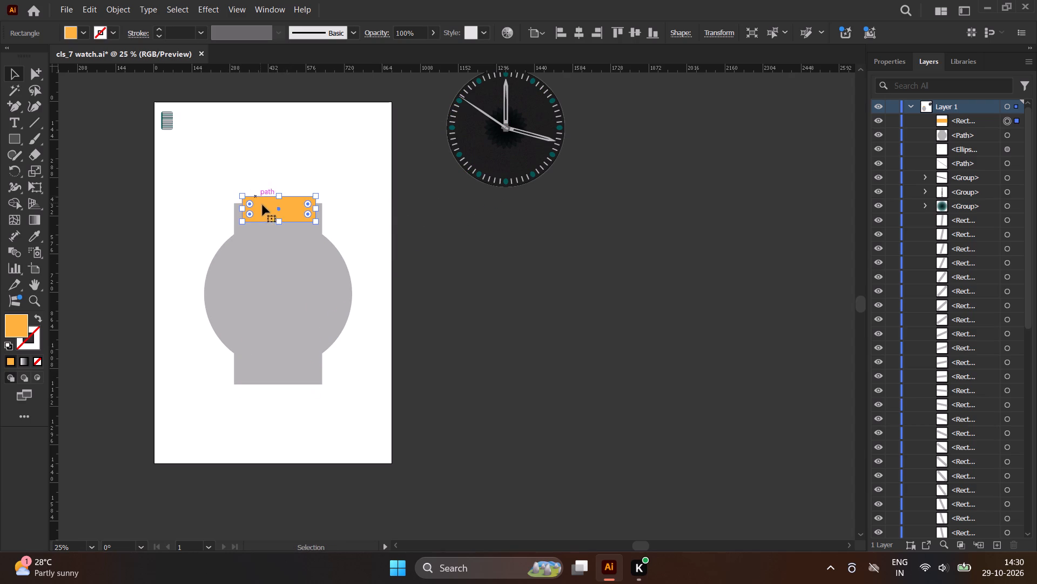
# Duplicate the orange rectangle over the case's lower lug, about 631 pt below the original.
pyautogui.keyDown('alt'); pyautogui.moveTo(265, 205); pyautogui.dragTo(272, 378); pyautogui.keyUp('alt')
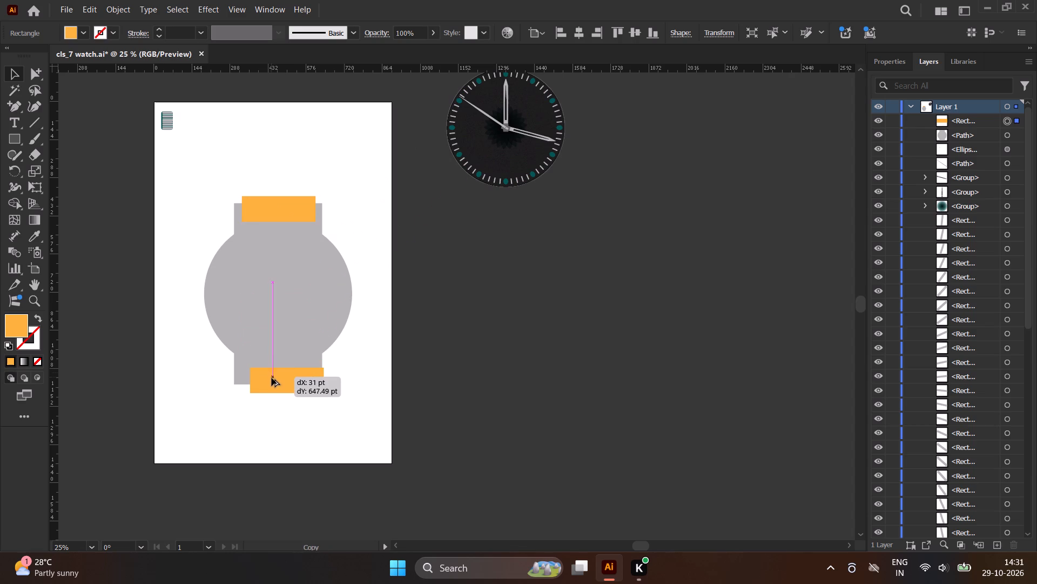
pyautogui.keyDown('alt'); pyautogui.moveTo(272, 378); pyautogui.dragTo(262, 373); pyautogui.keyUp('alt')
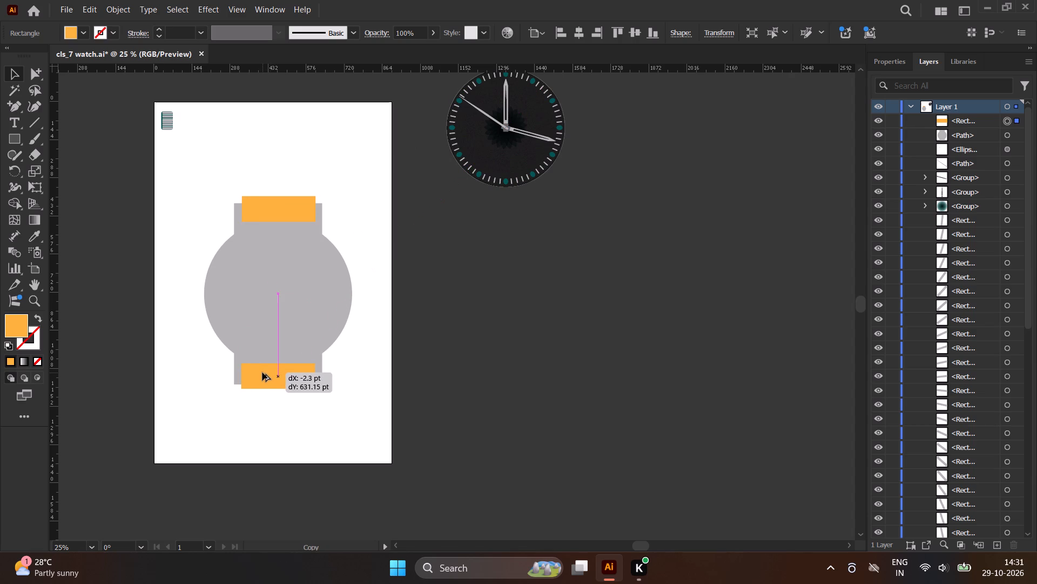
pyautogui.keyDown('alt'); pyautogui.moveTo(262, 373); pyautogui.dragTo(262, 373); pyautogui.keyUp('alt')
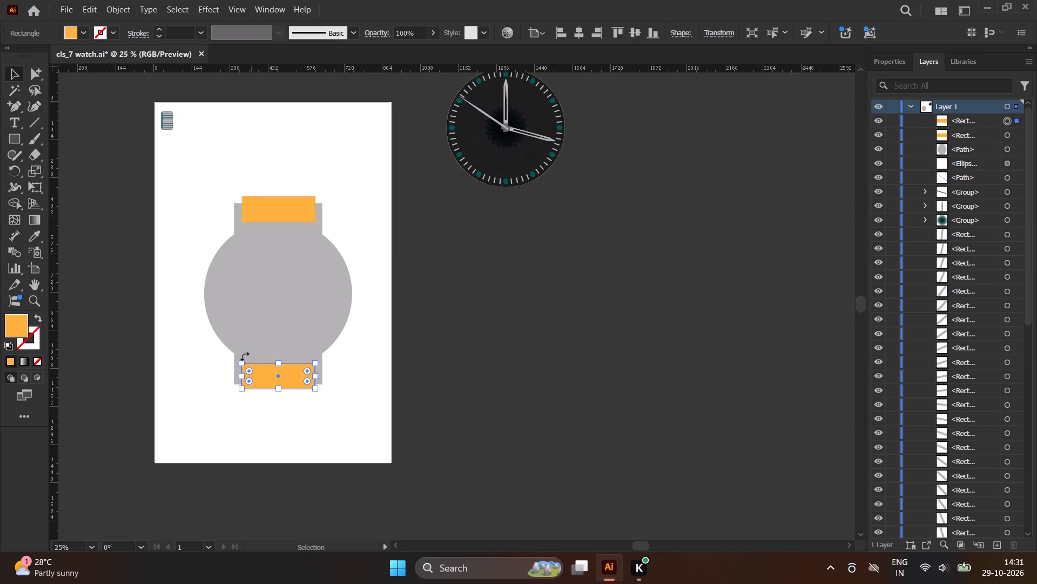
# Centre the case and both orange rectangles on each other horizontally and distribute their centres vertically.
pyautogui.click(180, 250)
pyautogui.moveTo(221, 163); pyautogui.dragTo(281, 403)
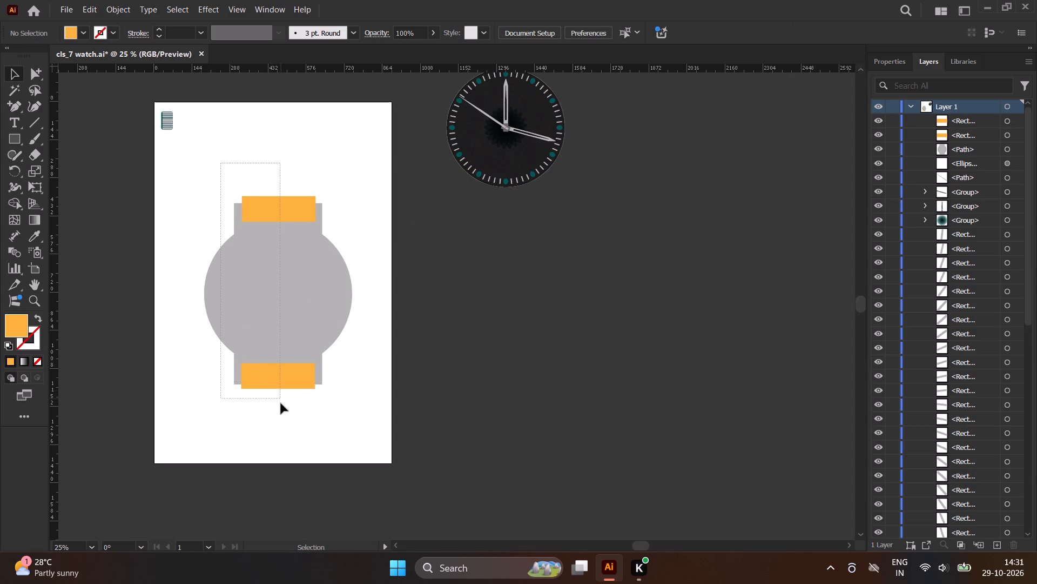
pyautogui.moveTo(281, 403); pyautogui.dragTo(285, 417)
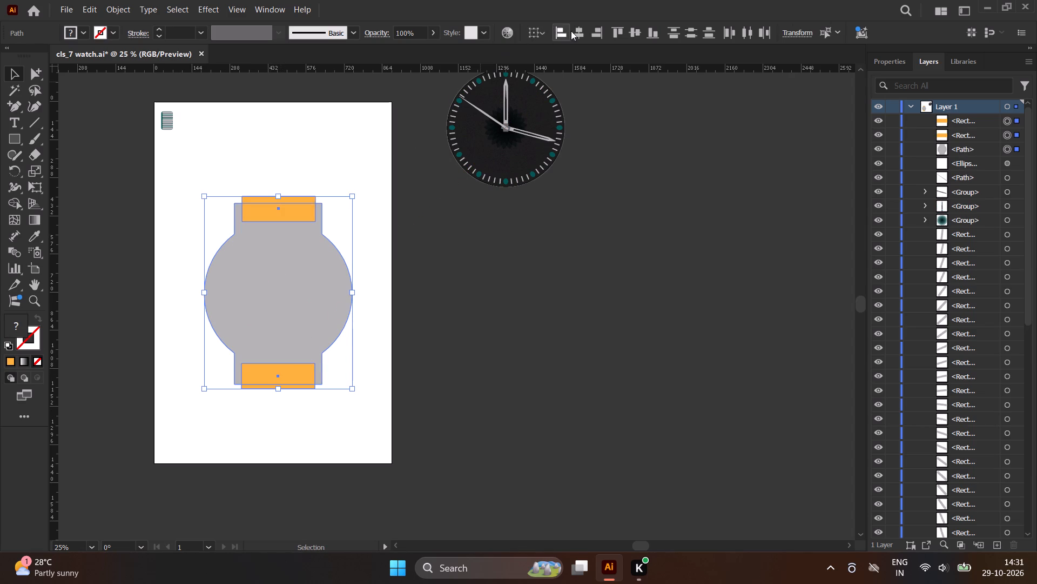
pyautogui.click(578, 28)
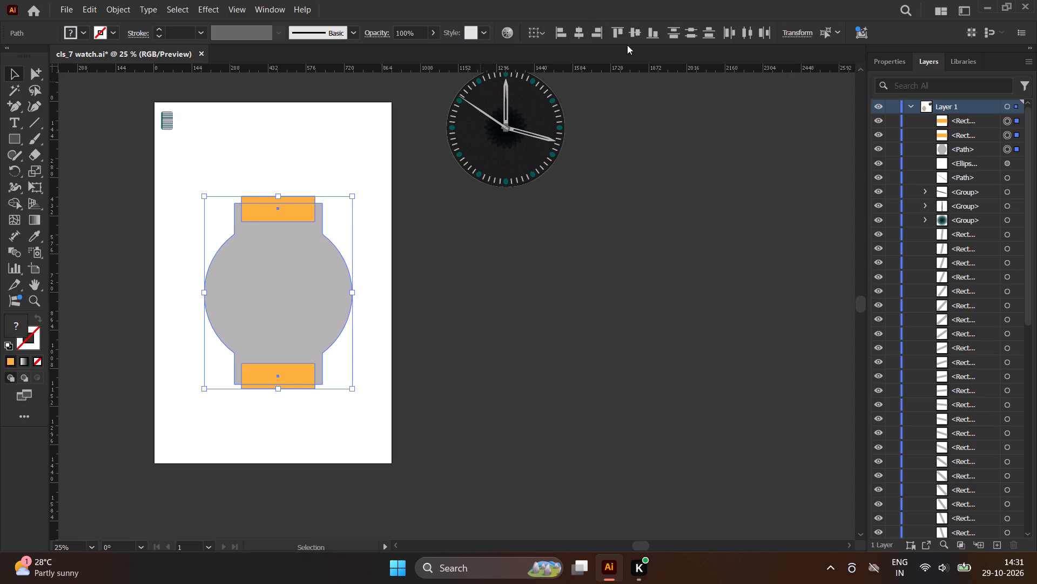
pyautogui.click(689, 34)
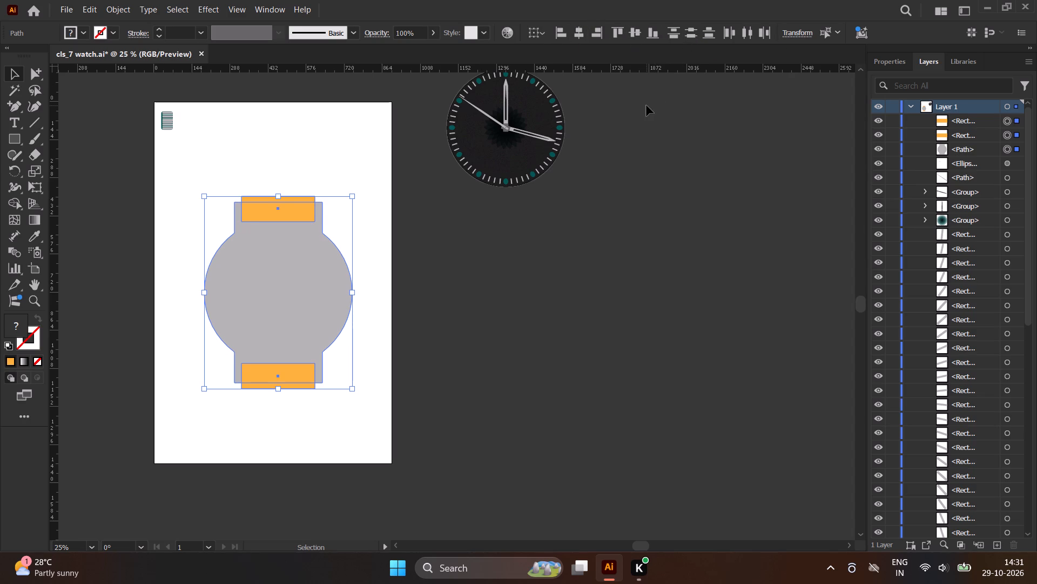
pyautogui.click(424, 276)
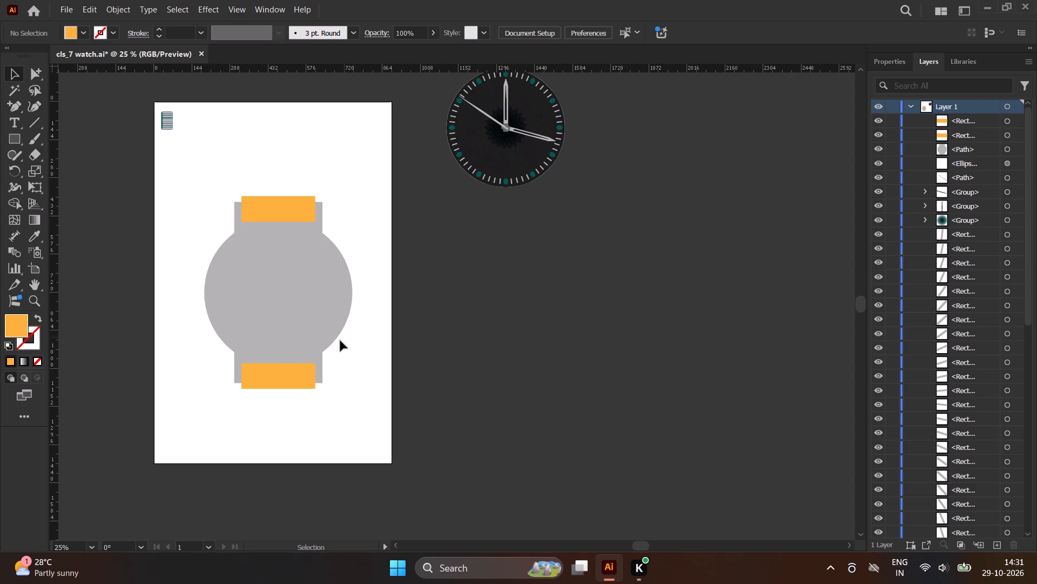
# Nudge the lower orange rectangle down by four increments.
pyautogui.click(278, 372)
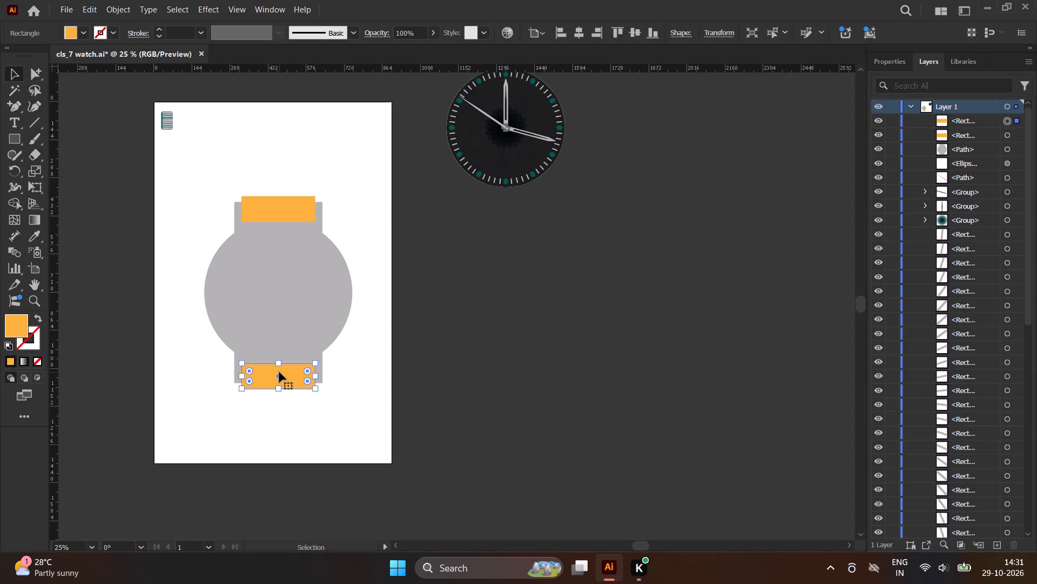
pyautogui.press('Down')
pyautogui.press('Down')
pyautogui.press('Down')
pyautogui.press('Down')
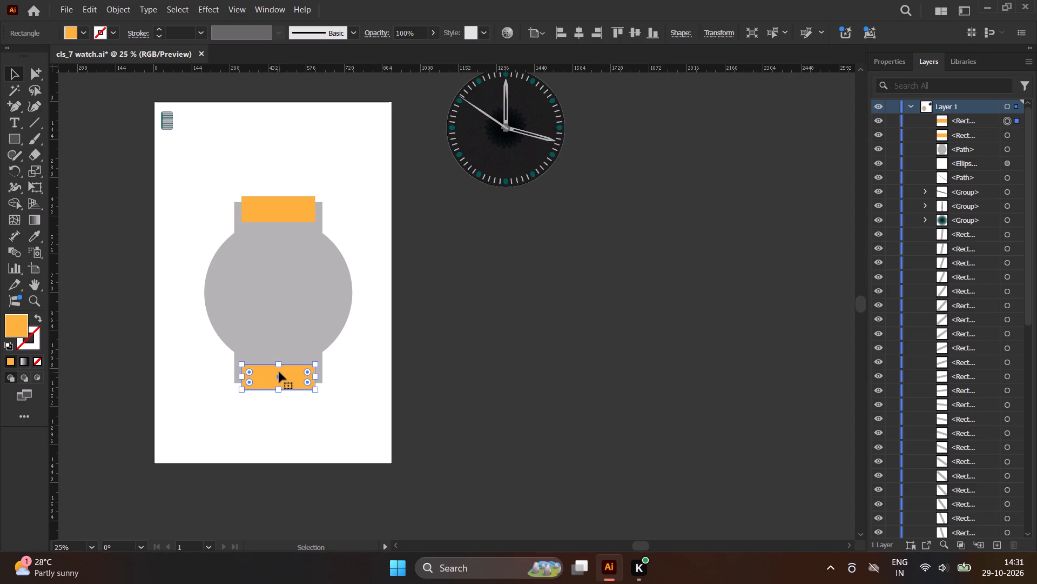
# Nudge the upper orange rectangle up by four increments.
pyautogui.click(288, 207)
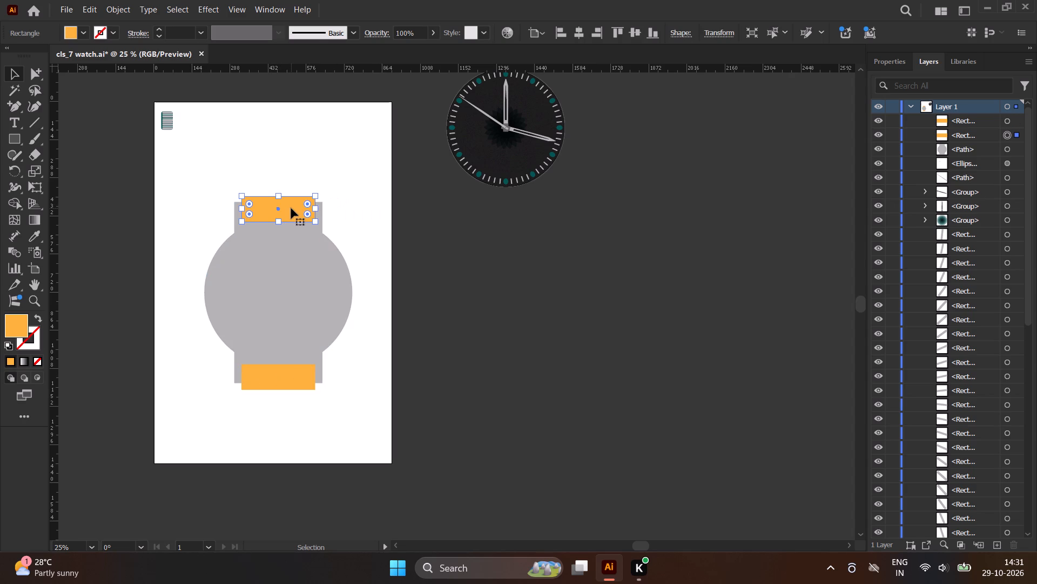
pyautogui.press('Up')
pyautogui.press('Up')
pyautogui.press('Up')
pyautogui.press('Up')
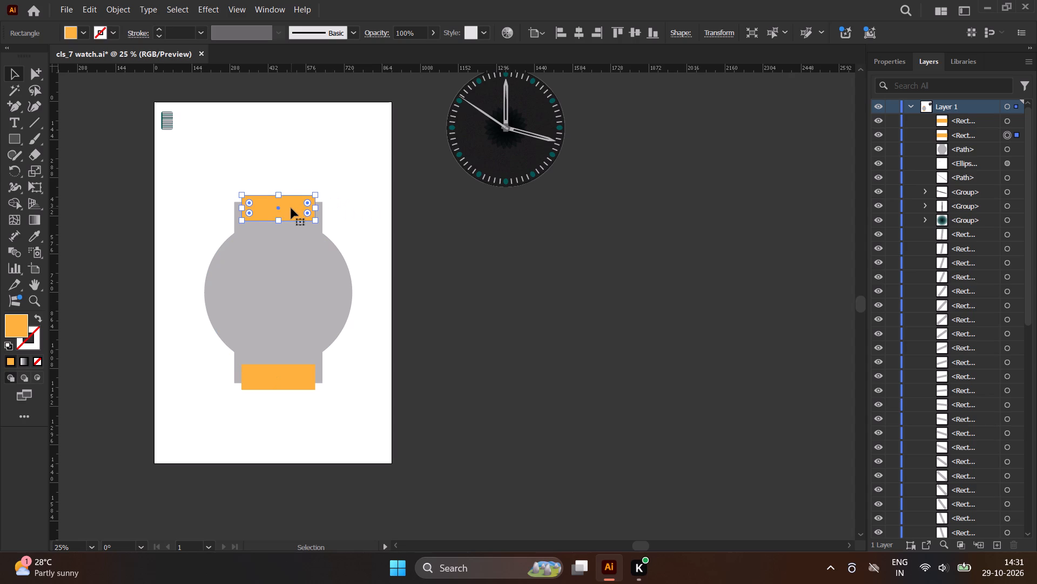
pyautogui.click(328, 162)
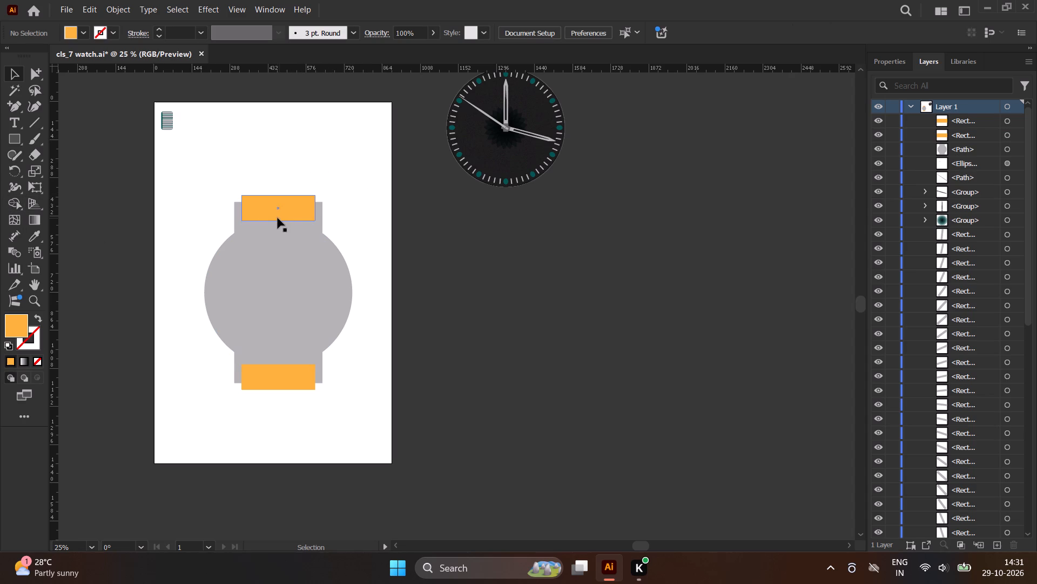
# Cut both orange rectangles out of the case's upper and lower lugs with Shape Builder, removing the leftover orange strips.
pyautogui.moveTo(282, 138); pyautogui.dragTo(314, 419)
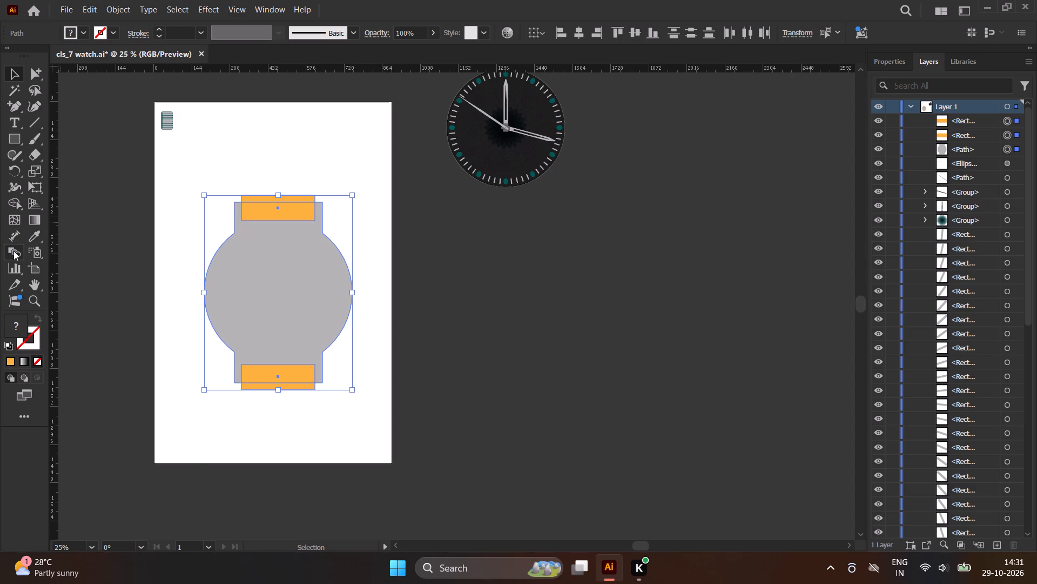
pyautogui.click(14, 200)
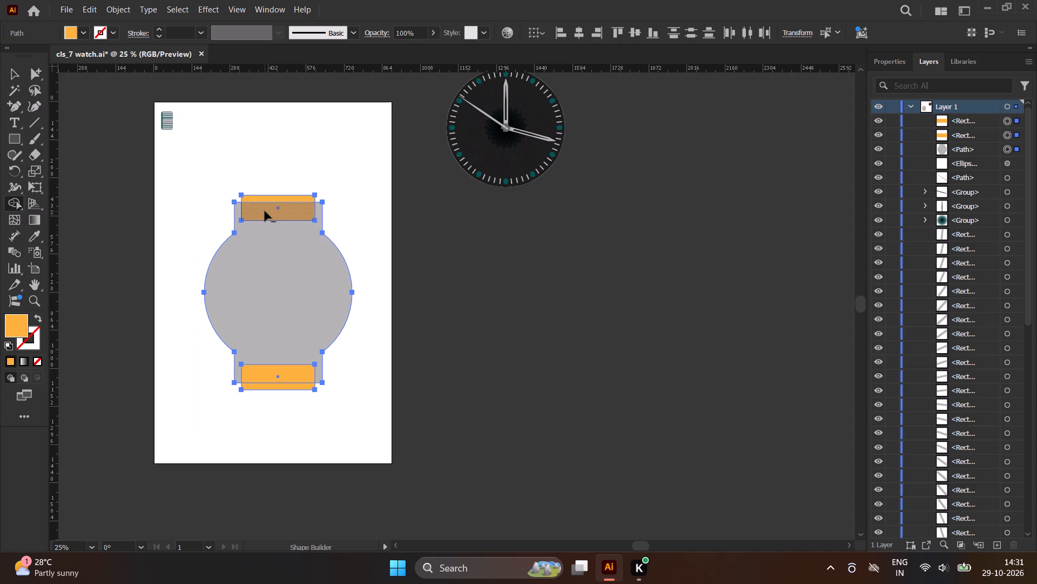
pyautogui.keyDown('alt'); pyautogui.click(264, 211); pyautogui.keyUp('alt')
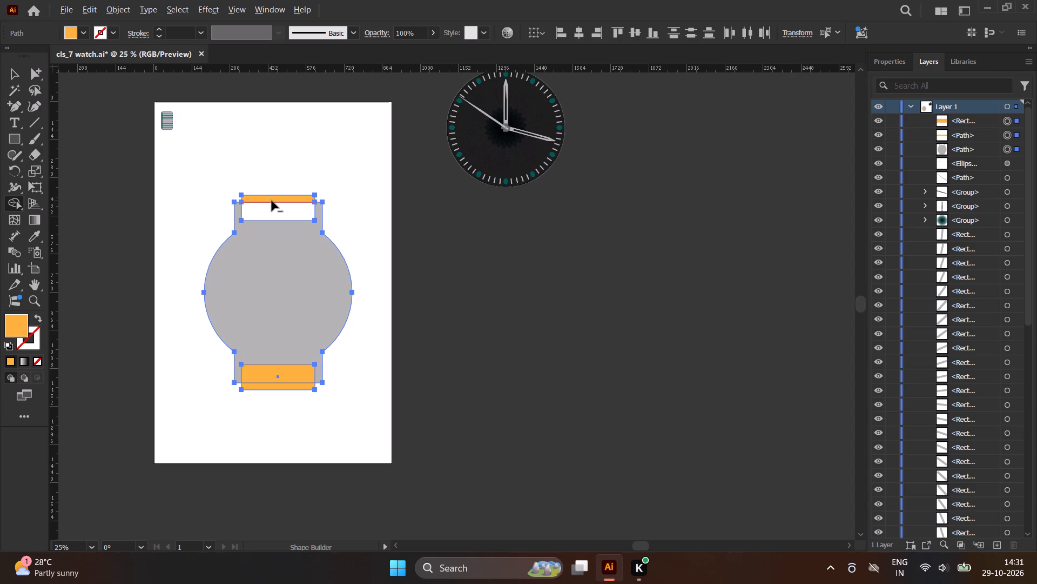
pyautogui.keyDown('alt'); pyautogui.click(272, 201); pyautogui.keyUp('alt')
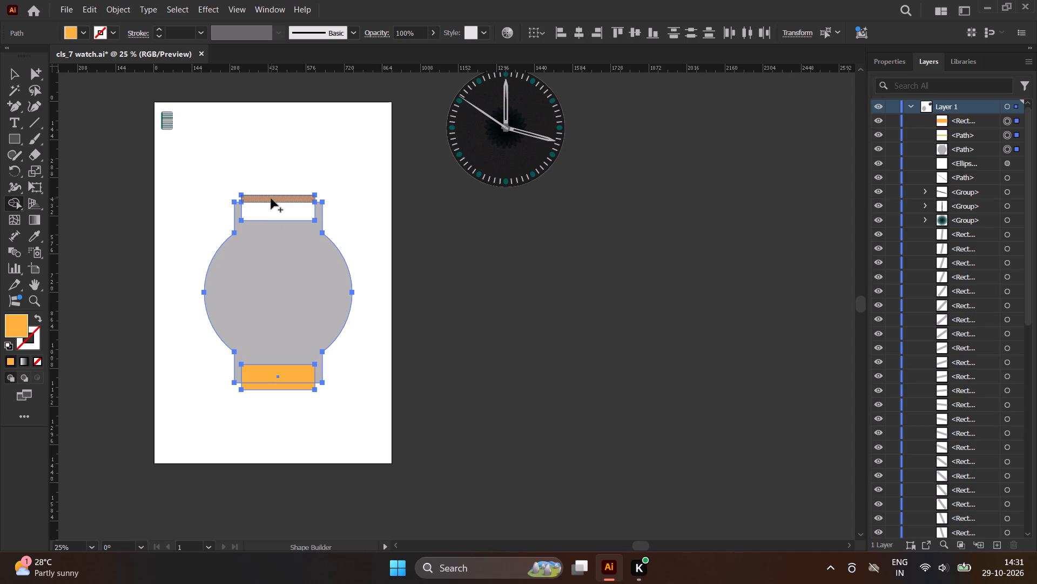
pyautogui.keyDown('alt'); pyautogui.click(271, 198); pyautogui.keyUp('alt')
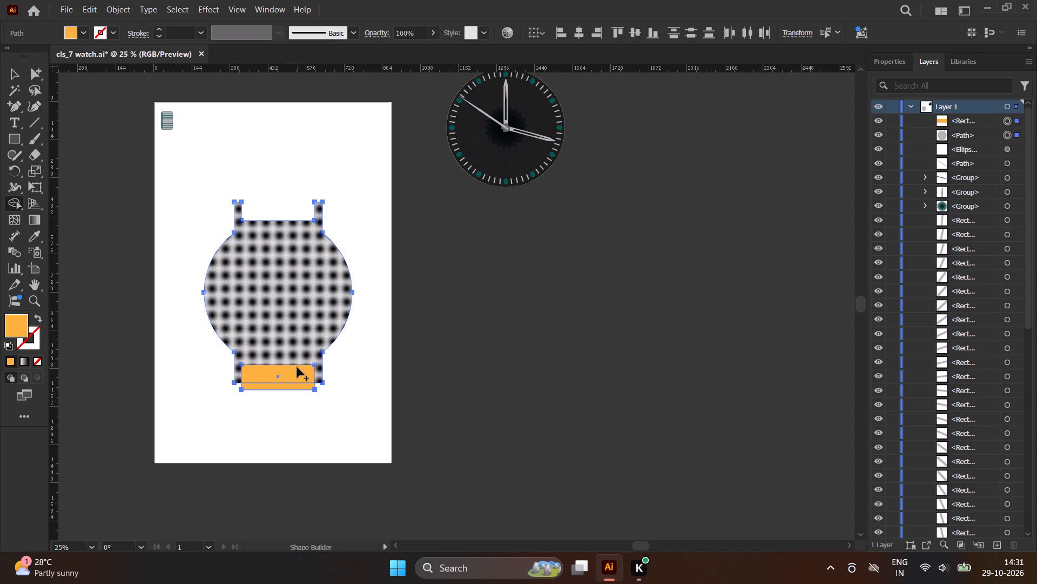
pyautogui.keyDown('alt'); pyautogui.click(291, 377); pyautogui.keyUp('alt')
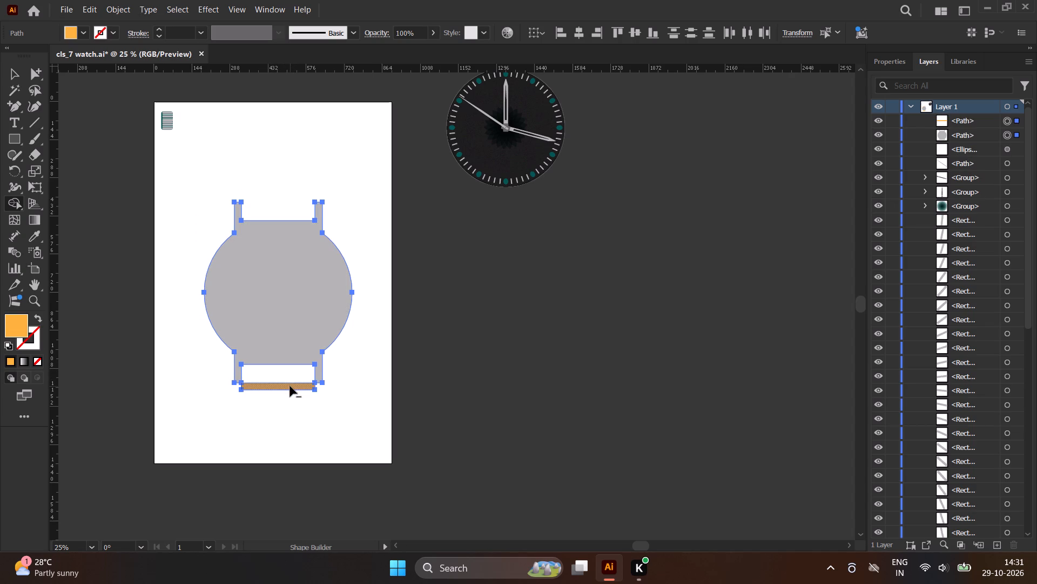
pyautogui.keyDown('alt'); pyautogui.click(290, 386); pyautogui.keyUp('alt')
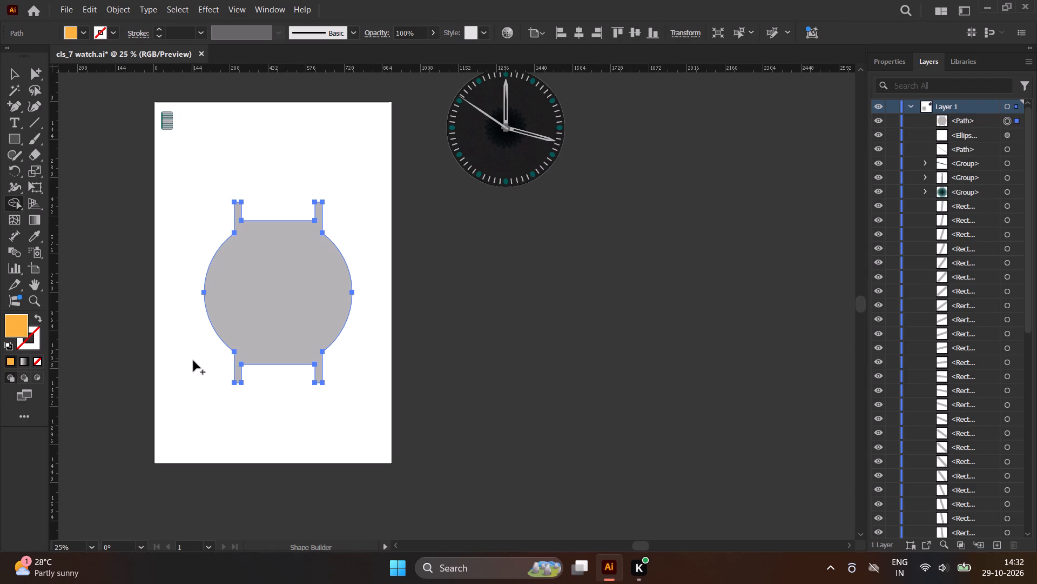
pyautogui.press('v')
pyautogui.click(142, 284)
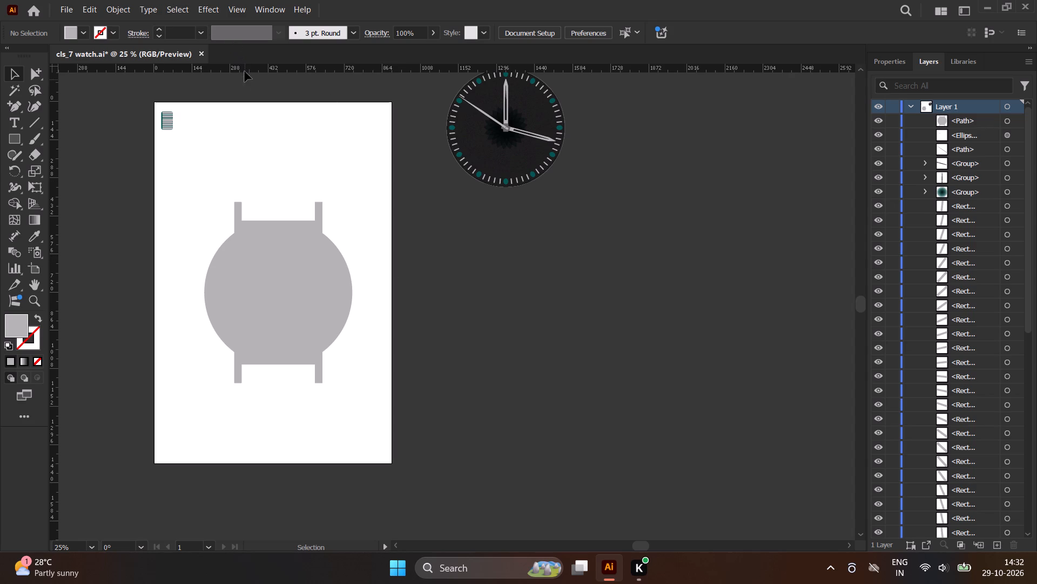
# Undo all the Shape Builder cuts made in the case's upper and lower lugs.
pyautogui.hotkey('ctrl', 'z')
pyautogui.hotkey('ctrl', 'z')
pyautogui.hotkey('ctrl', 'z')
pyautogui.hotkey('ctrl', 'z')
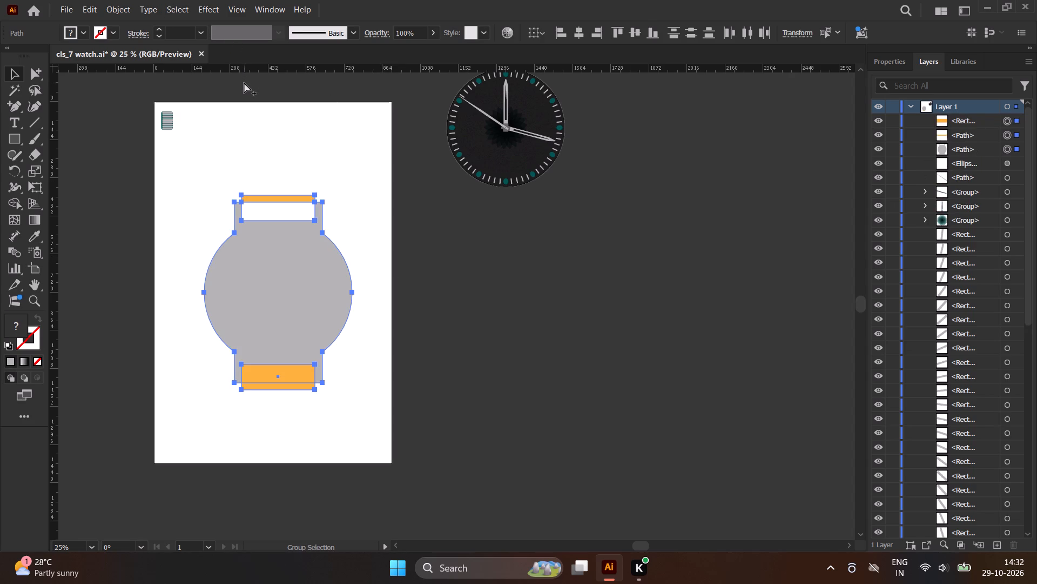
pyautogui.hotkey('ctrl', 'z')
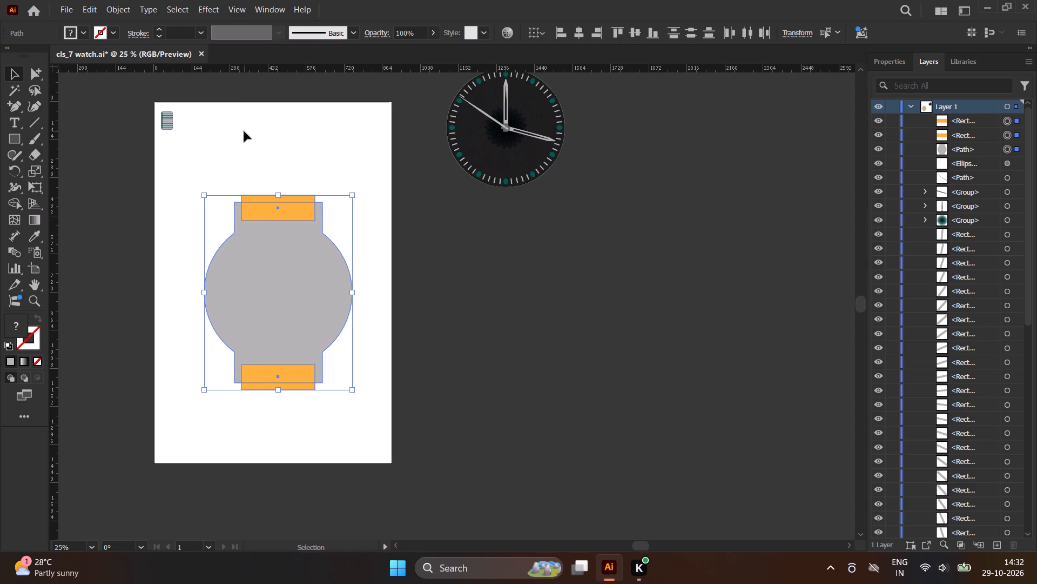
# Scale both orange rectangles down together about their common centre until their outer edges meet the ends of the case's lugs.
pyautogui.click(244, 131)
pyautogui.click(260, 375)
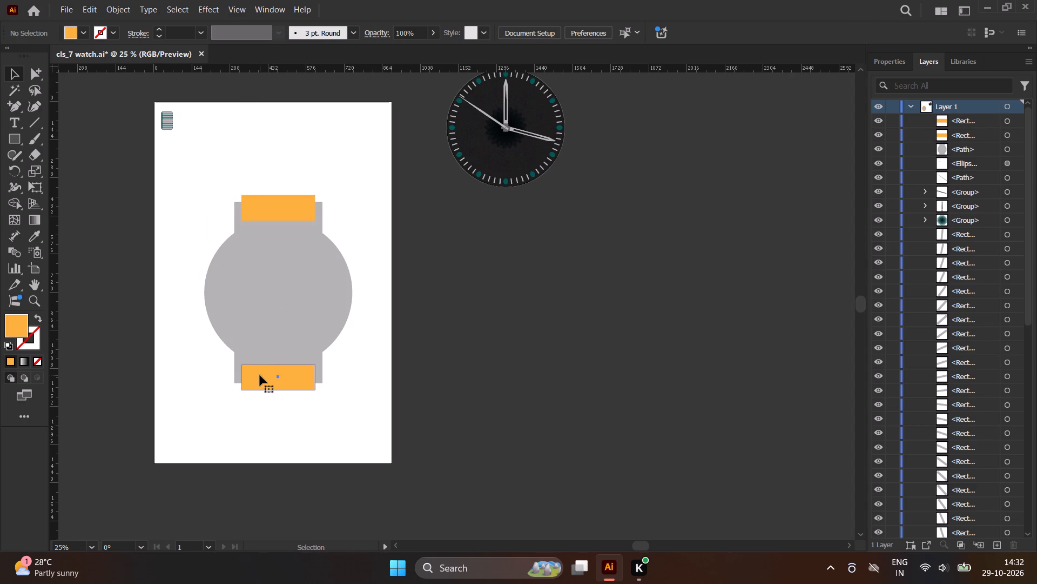
pyautogui.keyDown('shift'); pyautogui.click(276, 211); pyautogui.keyUp('shift')
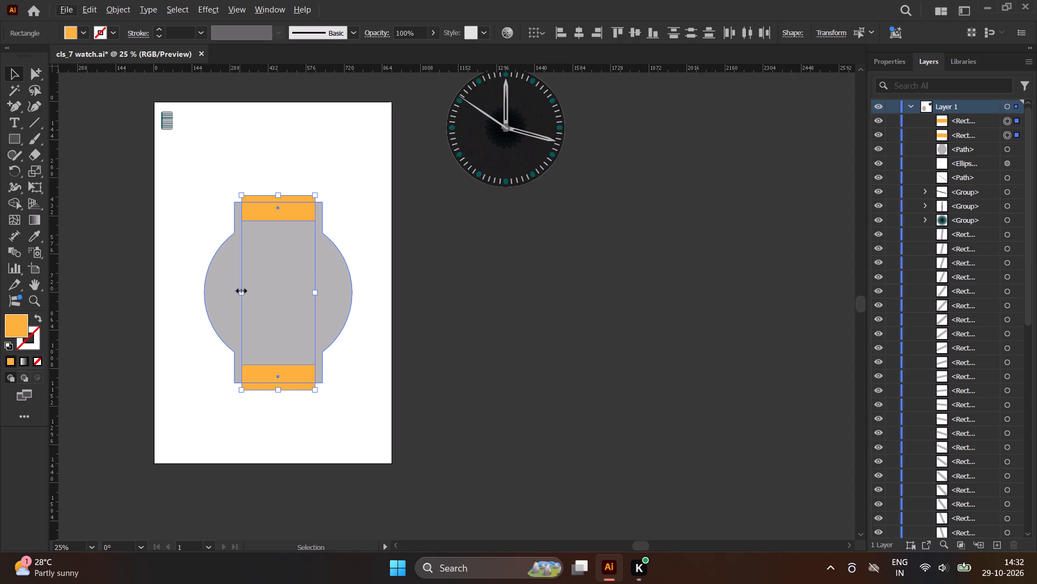
pyautogui.keyDown('alt'); pyautogui.click(240, 289); pyautogui.keyUp('alt')
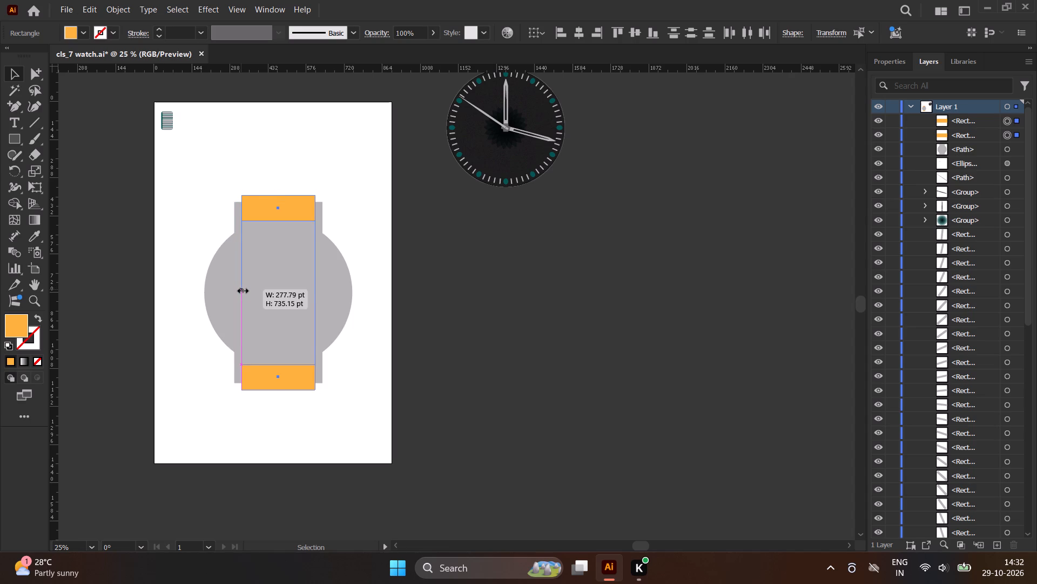
pyautogui.keyDown('alt'); pyautogui.click(240, 291); pyautogui.keyUp('alt')
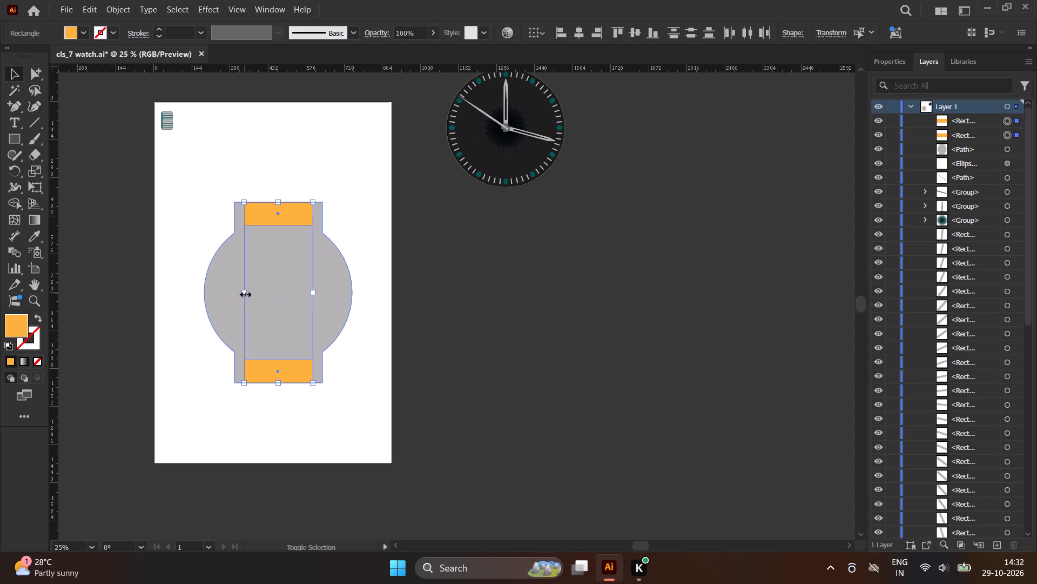
# Nudge the lower orange rectangle down by 30 increments so it extends past the end of the case's lower lugs.
pyautogui.click(299, 216)
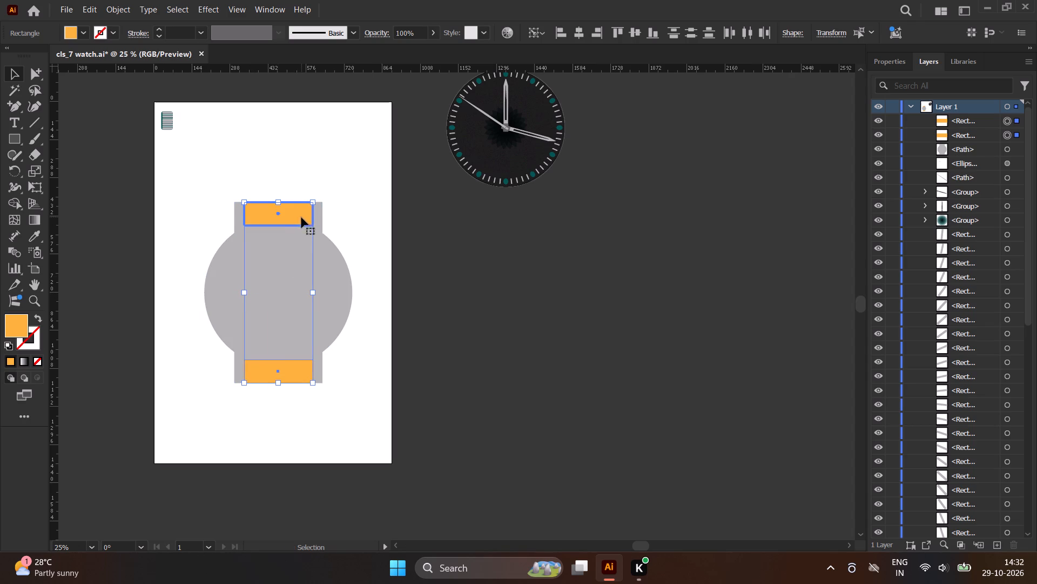
pyautogui.click(355, 359)
pyautogui.click(291, 375)
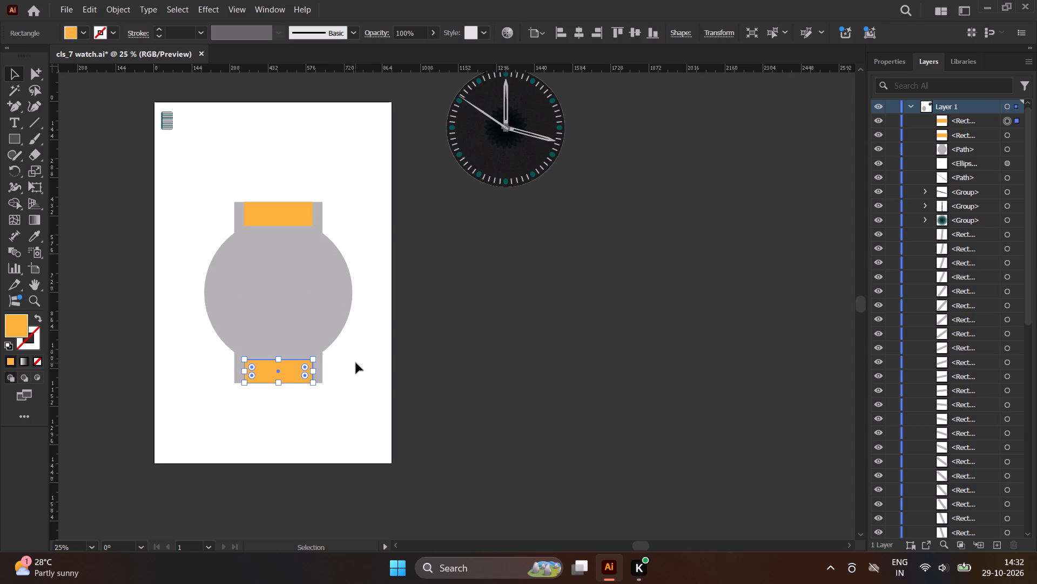
pyautogui.press('Down')
pyautogui.press('Down')
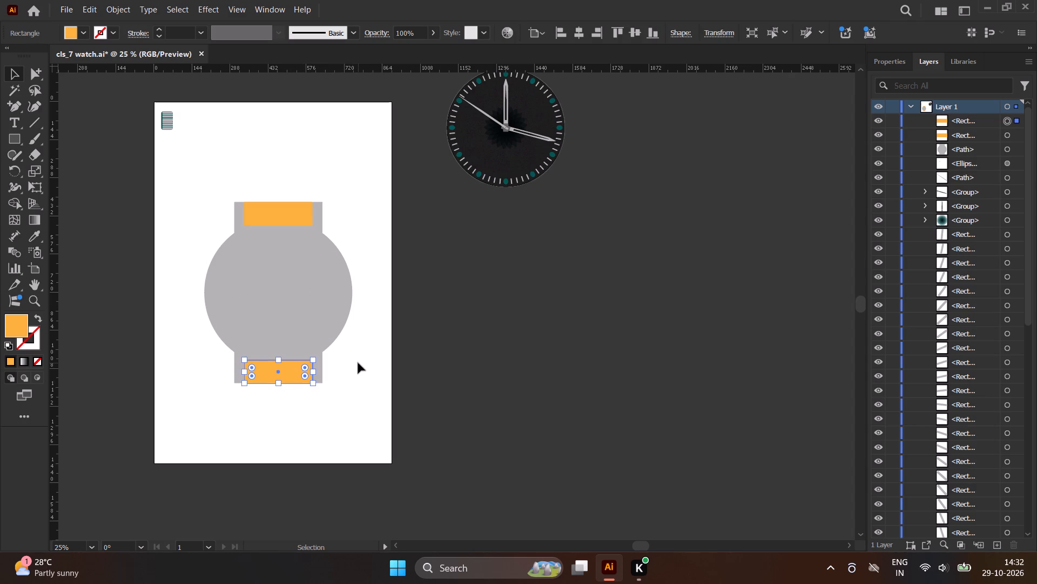
pyautogui.press('Down')
pyautogui.press('Down')
pyautogui.press('Down')
pyautogui.press('Down')
pyautogui.press('Down')
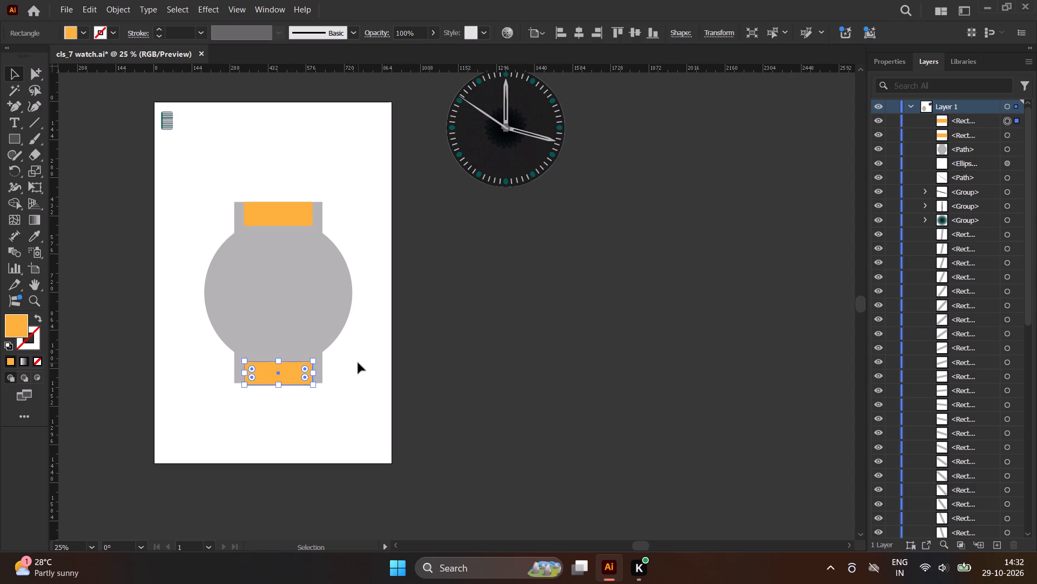
pyautogui.press('Down')
pyautogui.press('Down')
pyautogui.press('Down')
pyautogui.press('Down')
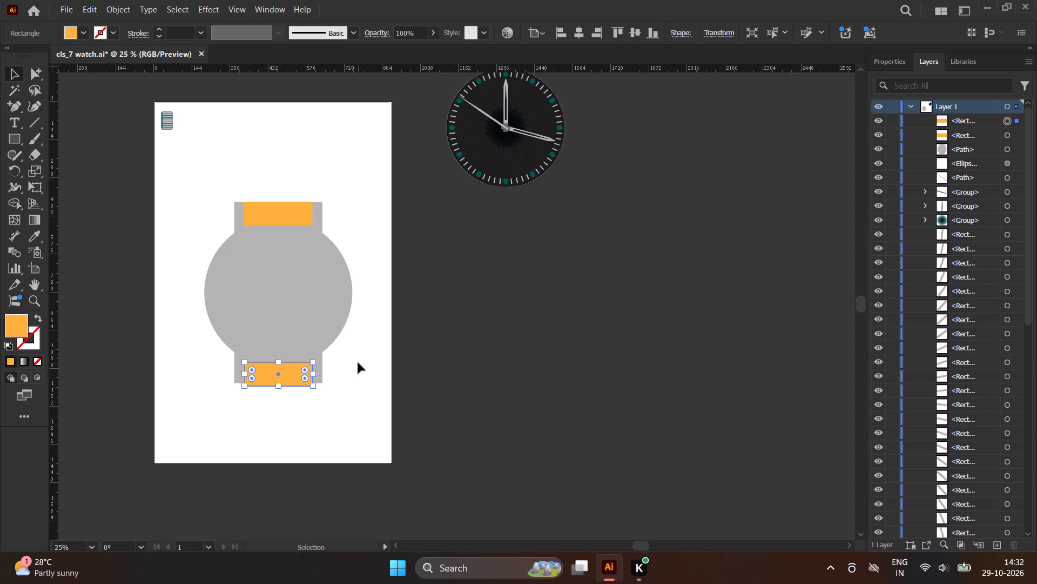
pyautogui.press('Down')
pyautogui.press('Down')
pyautogui.press('Down')
pyautogui.press('Down')
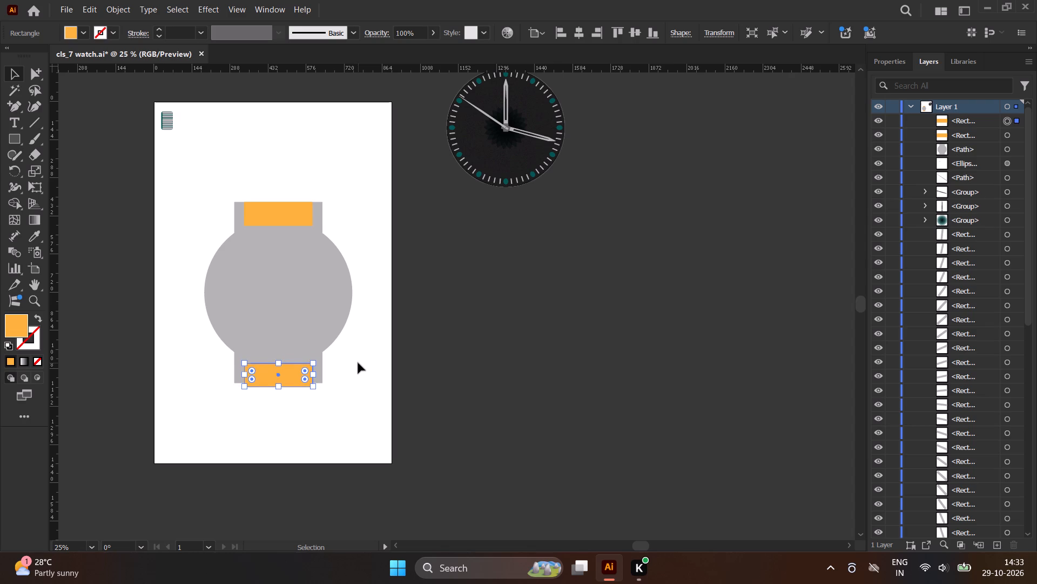
pyautogui.press('Down')
pyautogui.press('Down')
pyautogui.press('Down')
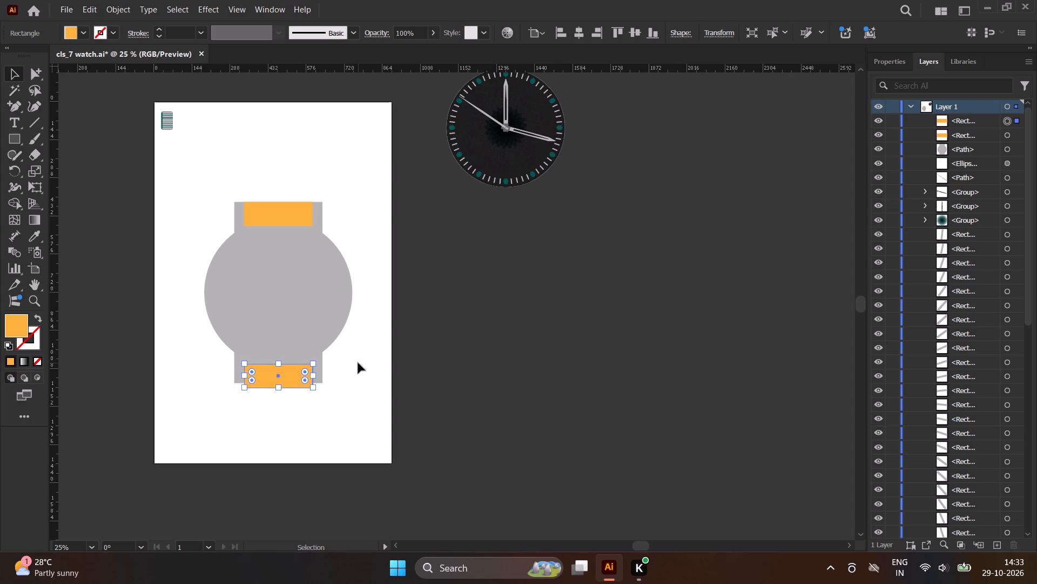
pyautogui.press('Down')
pyautogui.press('Down')
pyautogui.press('Down')
pyautogui.press('Down')
pyautogui.press('Down')
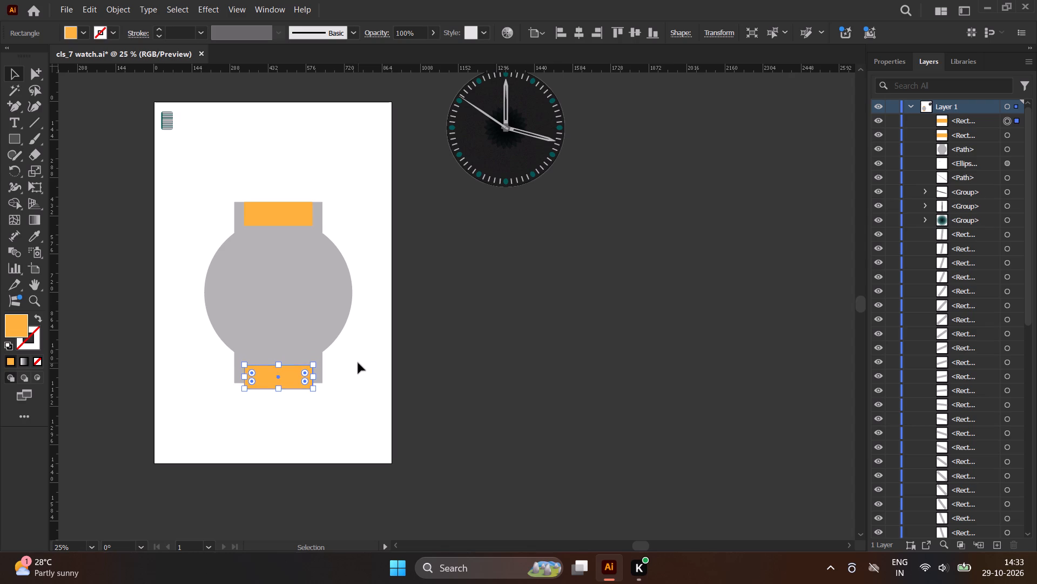
pyautogui.press('Down')
pyautogui.press('Down')
pyautogui.press('Down')
pyautogui.press('Down')
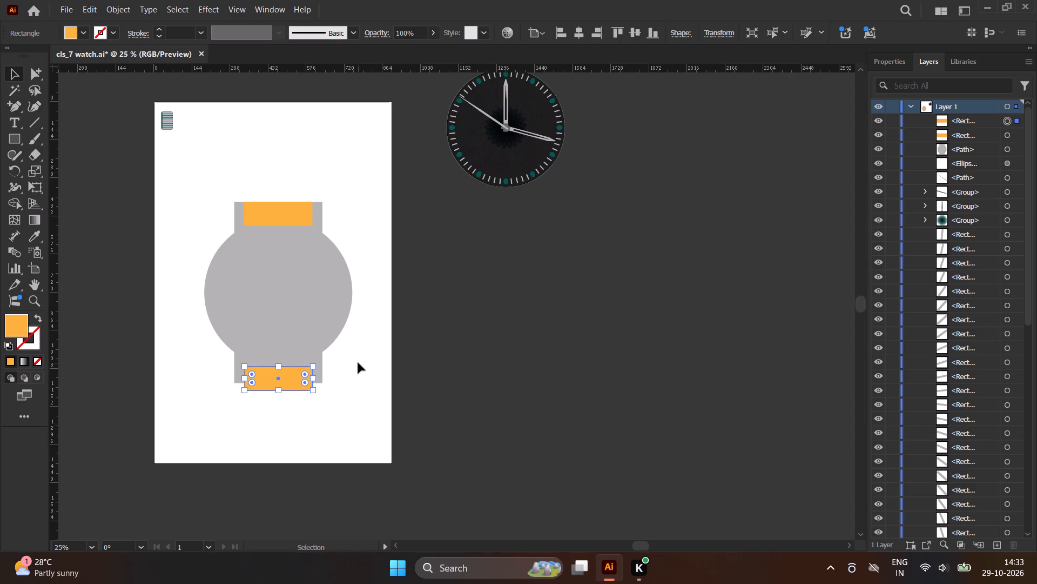
pyautogui.press('Down')
pyautogui.press('Down')
pyautogui.press('Down')
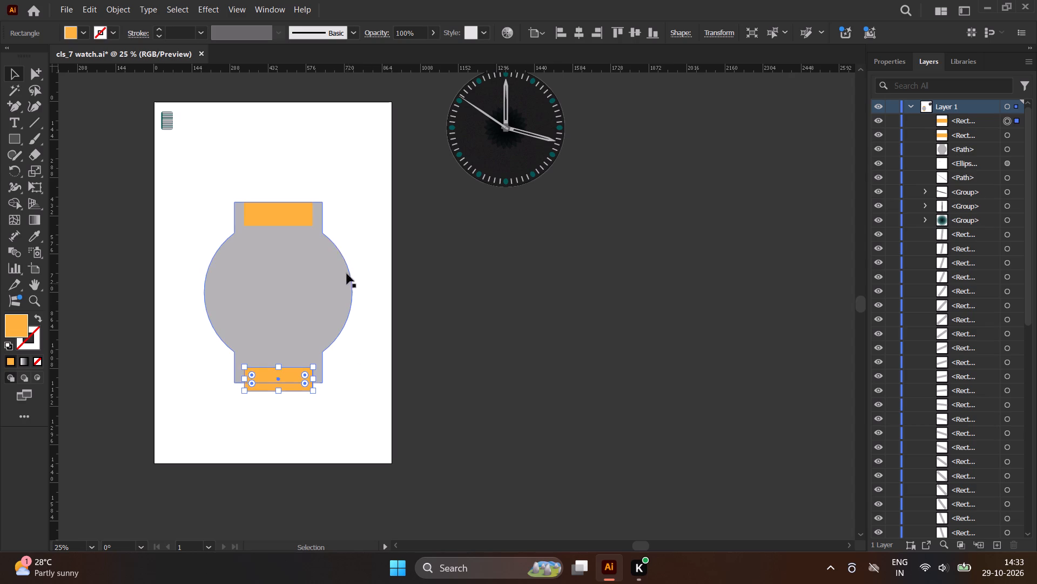
# Nudge the upper orange rectangle up by 30 increments so it extends past the end of the case's upper lugs.
pyautogui.click(302, 213)
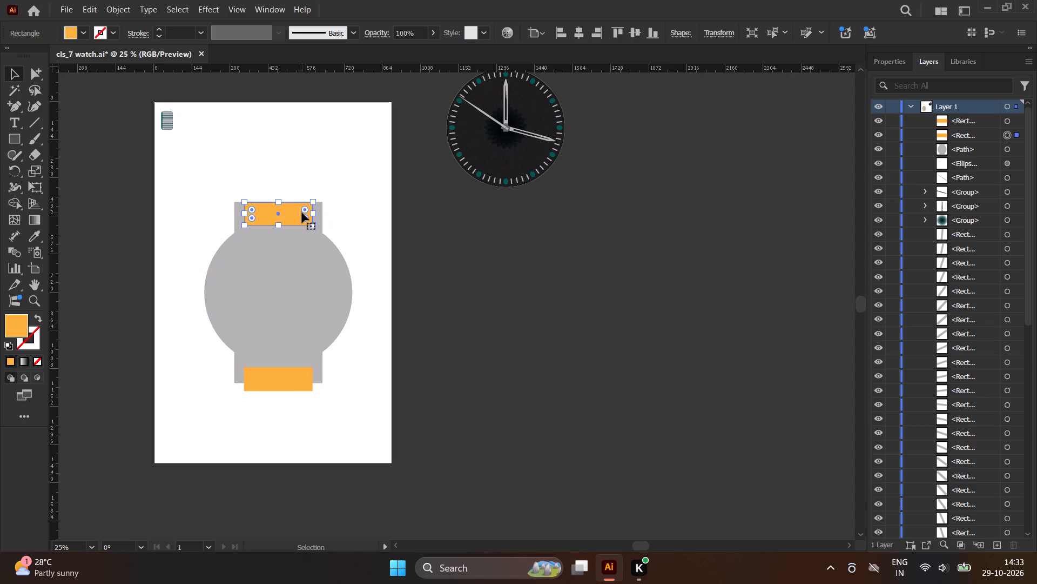
pyautogui.press('Up')
pyautogui.press('Up')
pyautogui.press('Up')
pyautogui.press('Up')
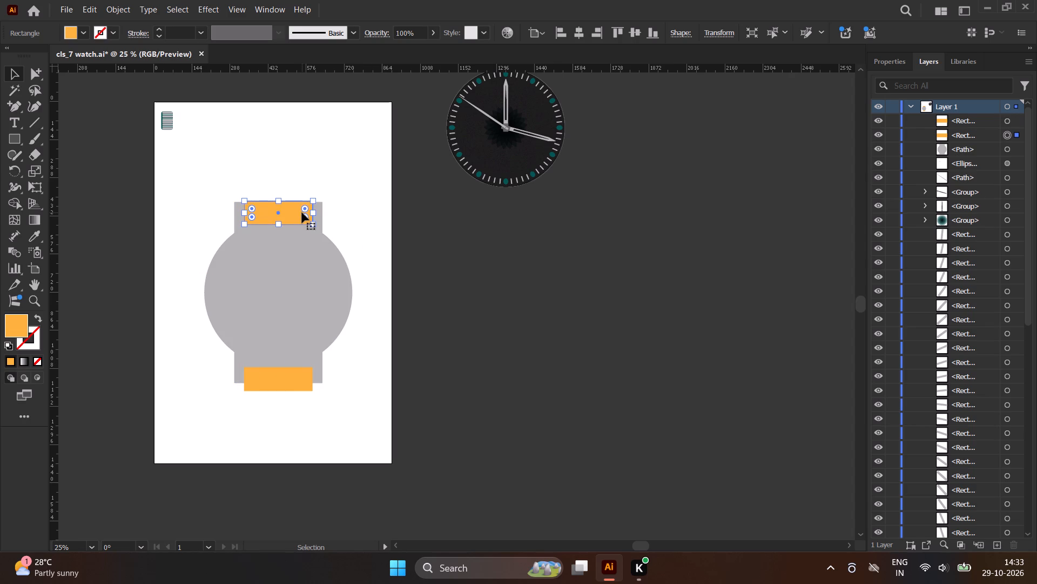
pyautogui.press('Up')
pyautogui.press('Up')
pyautogui.press('Up')
pyautogui.press('Up')
pyautogui.press('Up')
pyautogui.press('Up')
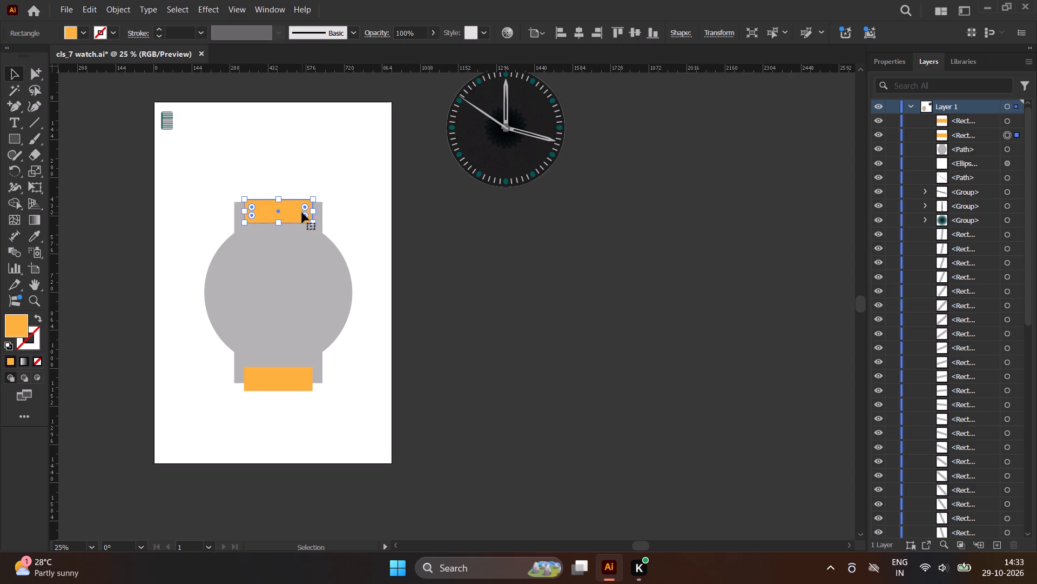
pyautogui.press('Up')
pyautogui.press('Up')
pyautogui.press('Up')
pyautogui.press('Up')
pyautogui.press('Up')
pyautogui.press('Up')
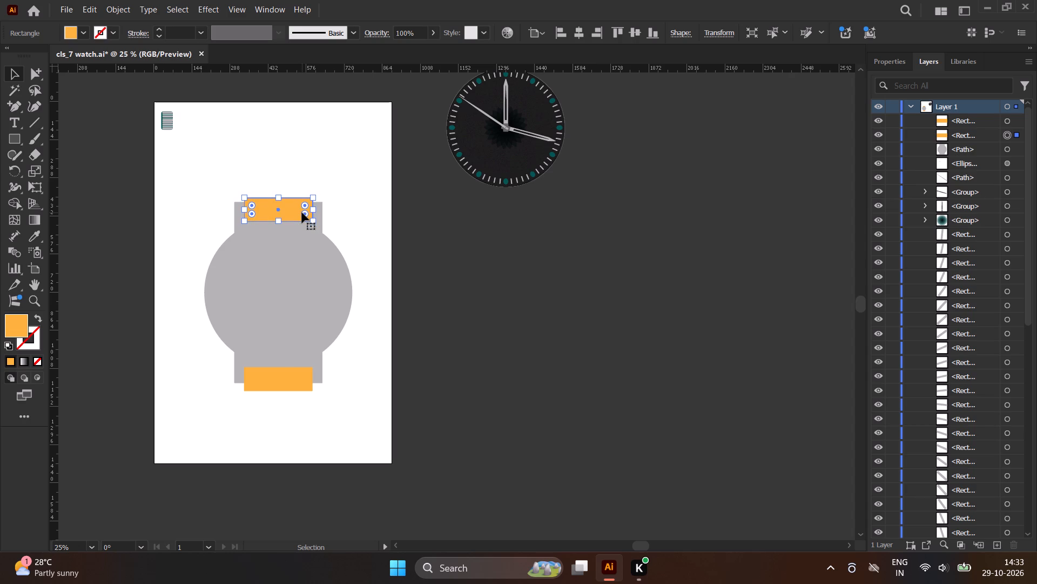
pyautogui.press('Up')
pyautogui.press('Up')
pyautogui.press('Up')
pyautogui.press('Up')
pyautogui.press('Up')
pyautogui.press('Up')
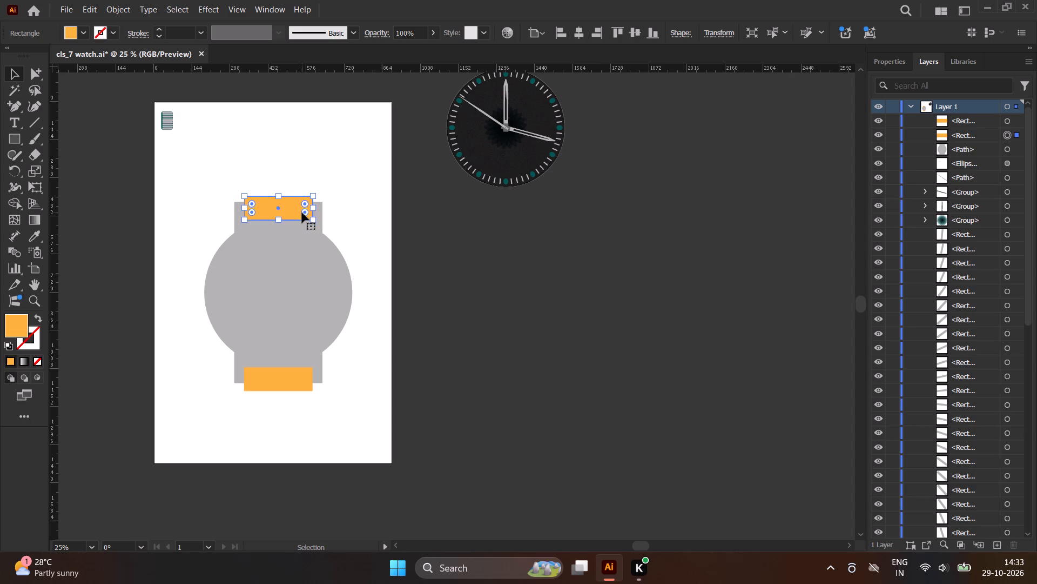
pyautogui.press('Up')
pyautogui.press('Up')
pyautogui.press('Up')
pyautogui.press('Up')
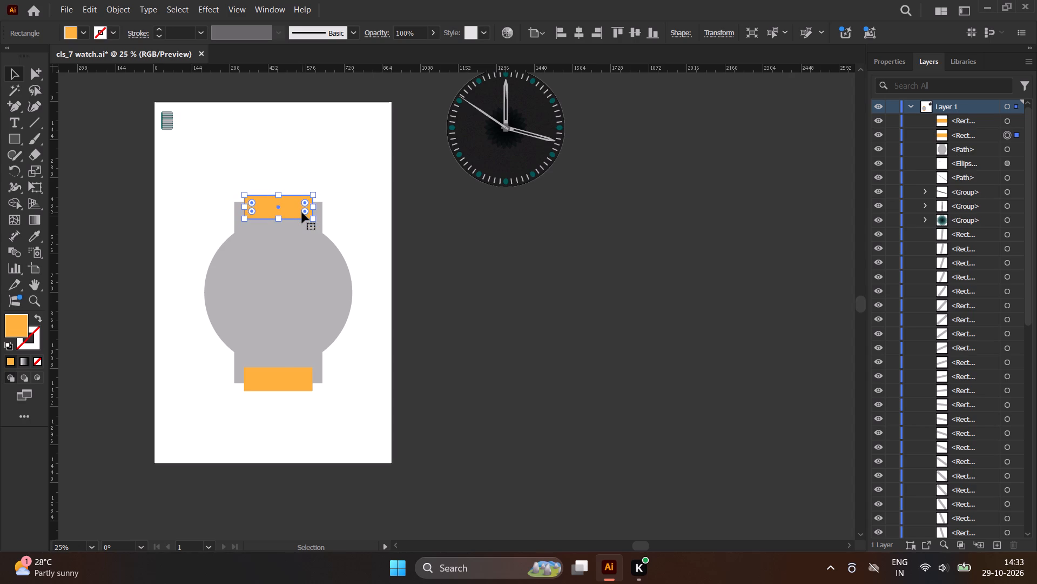
pyautogui.press('Up')
pyautogui.press('Up')
pyautogui.press('Up')
pyautogui.press('Up')
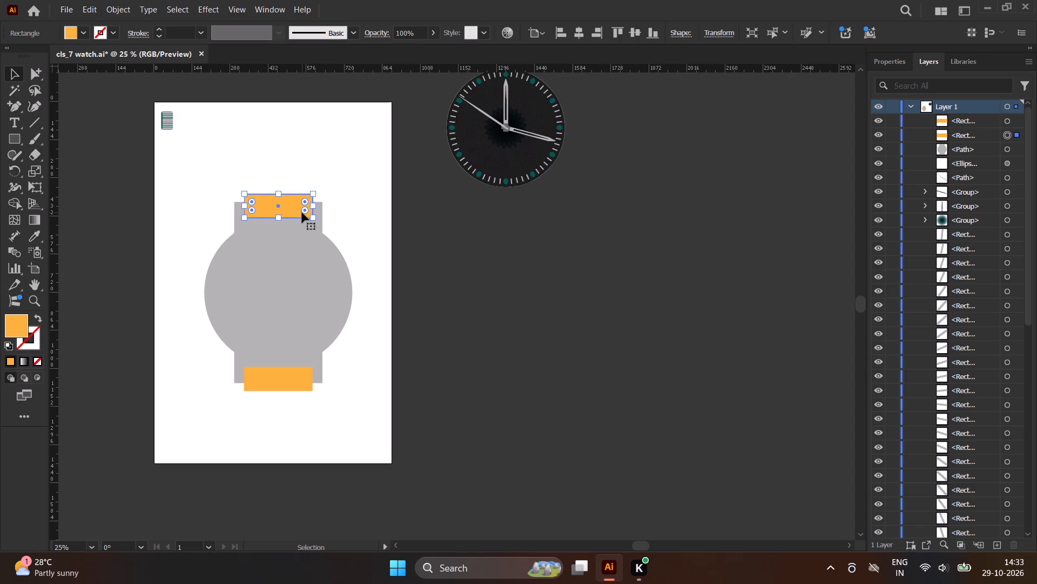
pyautogui.click(320, 158)
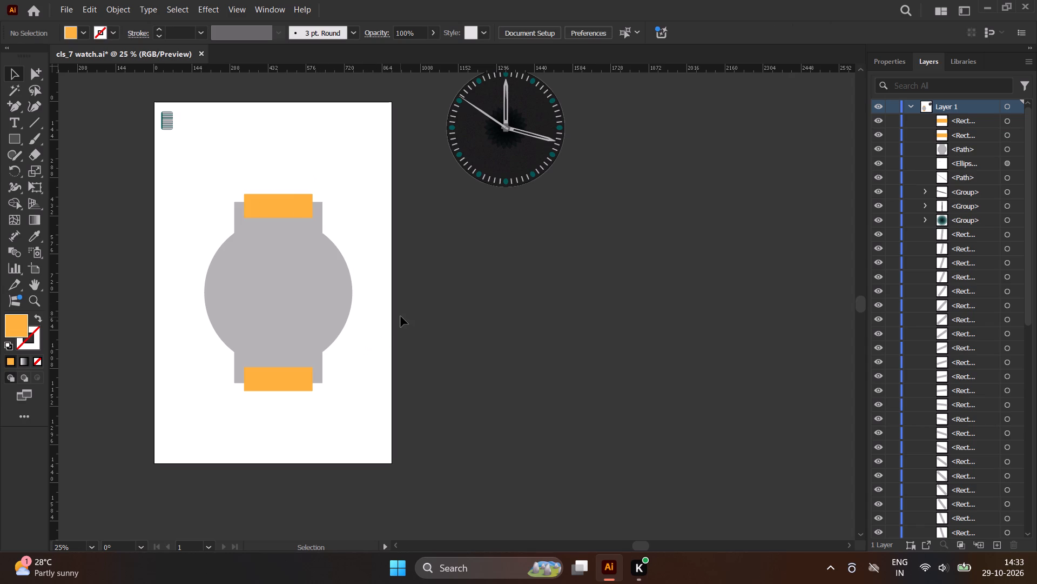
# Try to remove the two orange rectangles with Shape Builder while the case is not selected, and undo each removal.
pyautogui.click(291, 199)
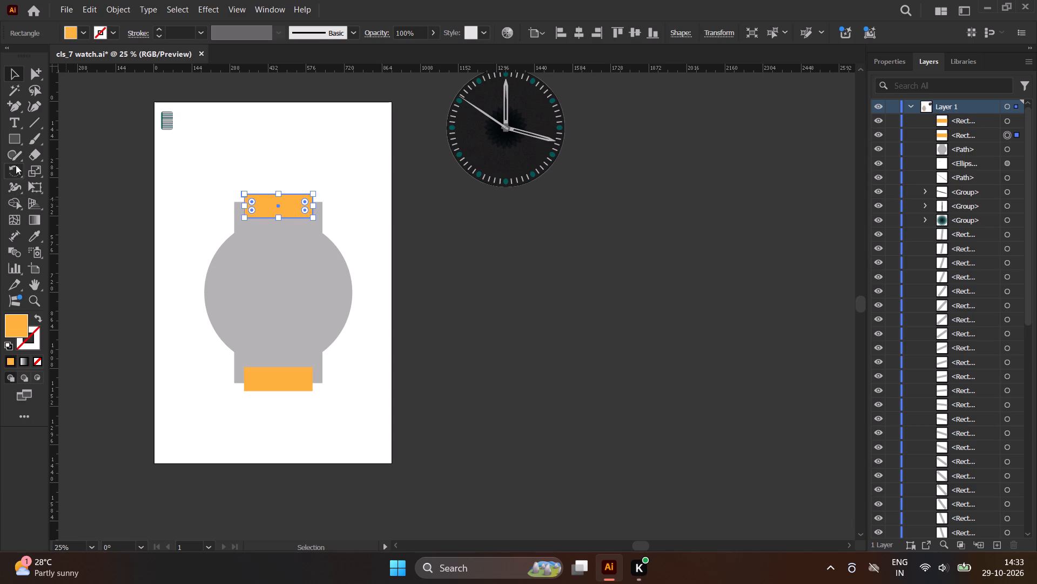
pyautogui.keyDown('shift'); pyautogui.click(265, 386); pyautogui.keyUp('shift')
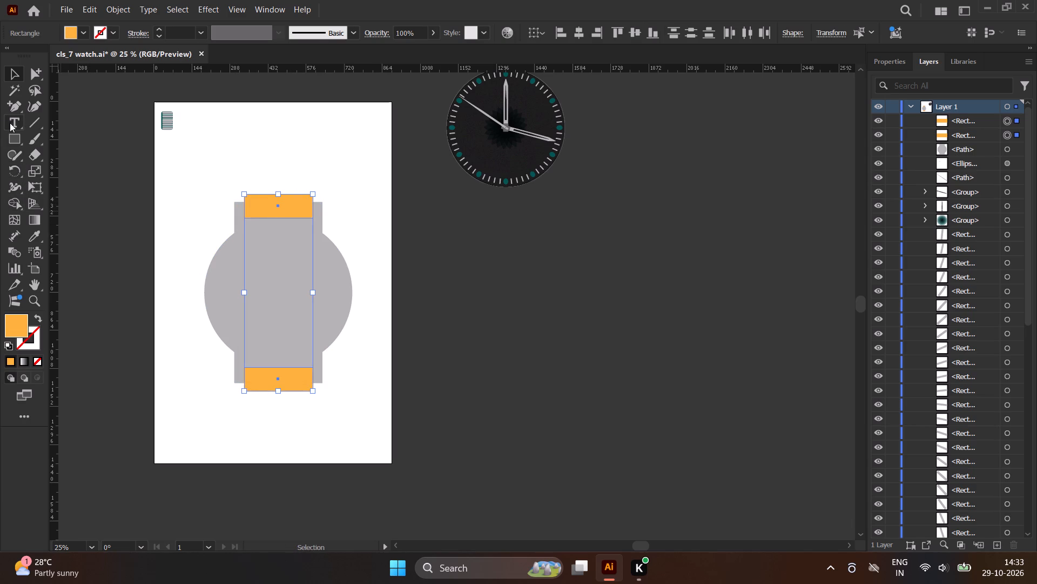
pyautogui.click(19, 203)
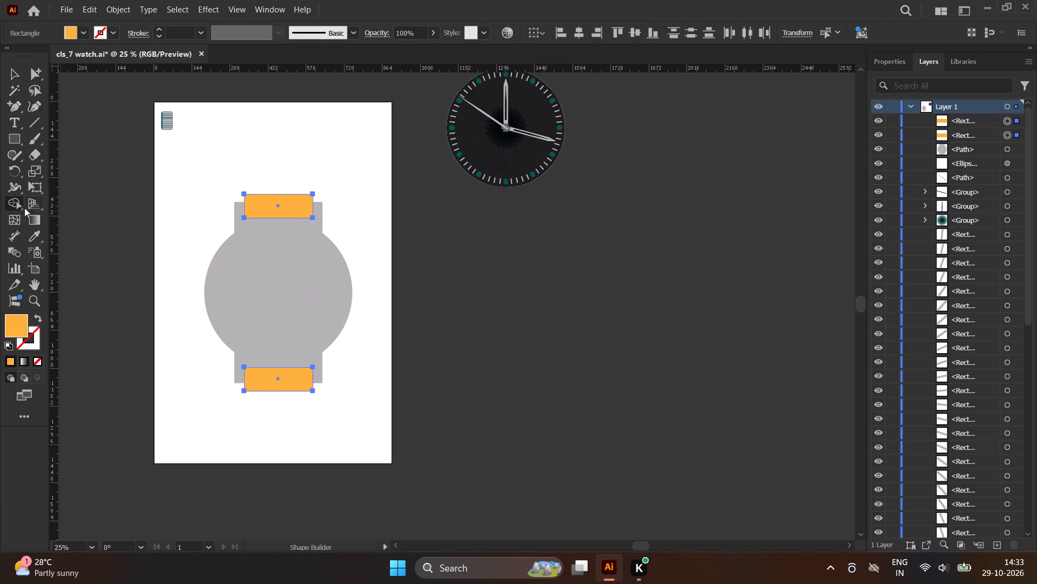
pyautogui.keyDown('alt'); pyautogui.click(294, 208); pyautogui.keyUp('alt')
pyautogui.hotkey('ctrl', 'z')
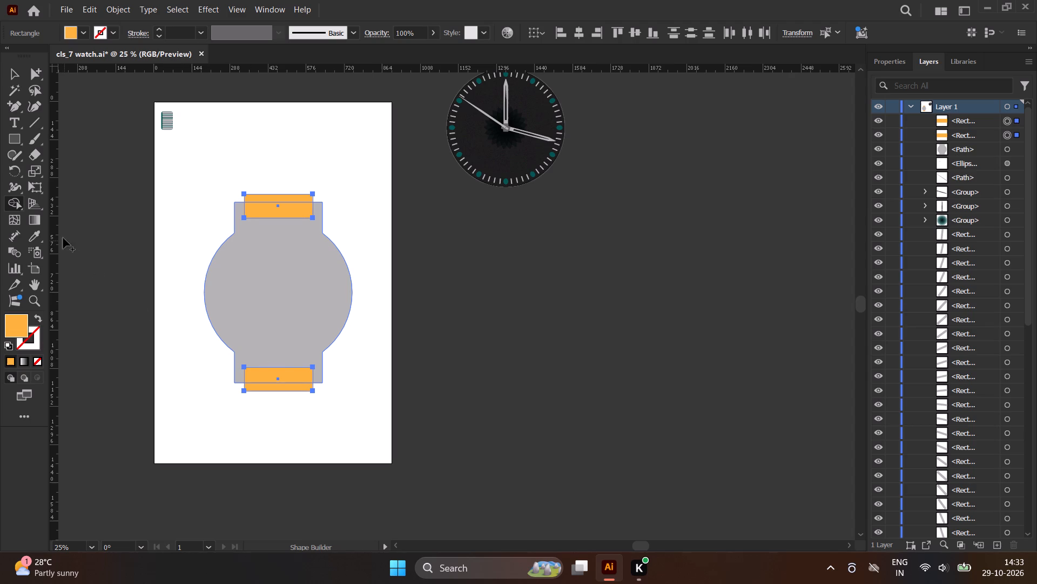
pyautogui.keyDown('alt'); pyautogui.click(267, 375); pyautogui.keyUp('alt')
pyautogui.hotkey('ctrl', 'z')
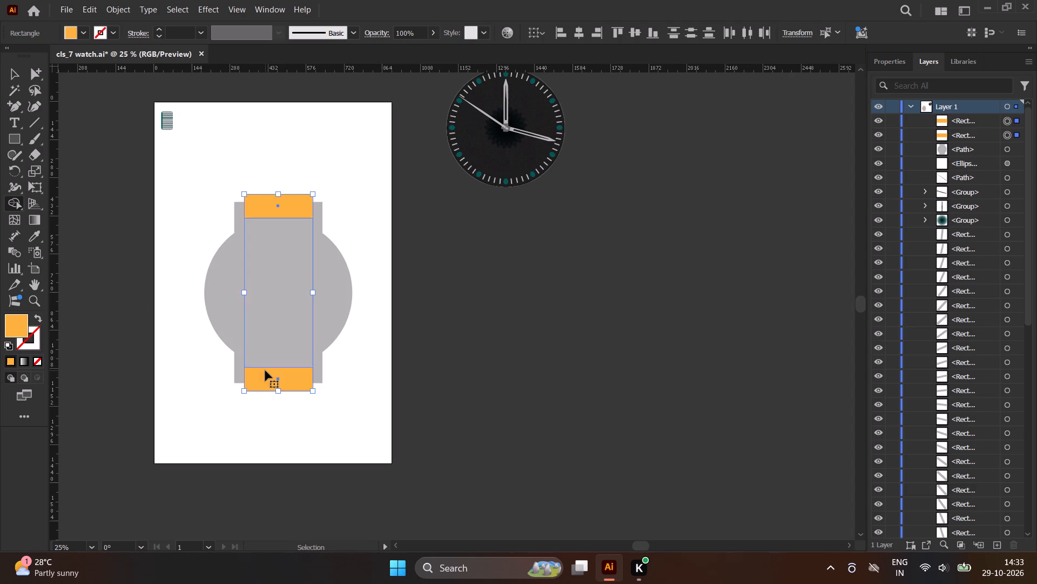
# Cut both orange rectangles out of the selected grey case with Shape Builder, removing the leftover strips beyond the upper and lower lugs.
pyautogui.press('v')
pyautogui.click(183, 332)
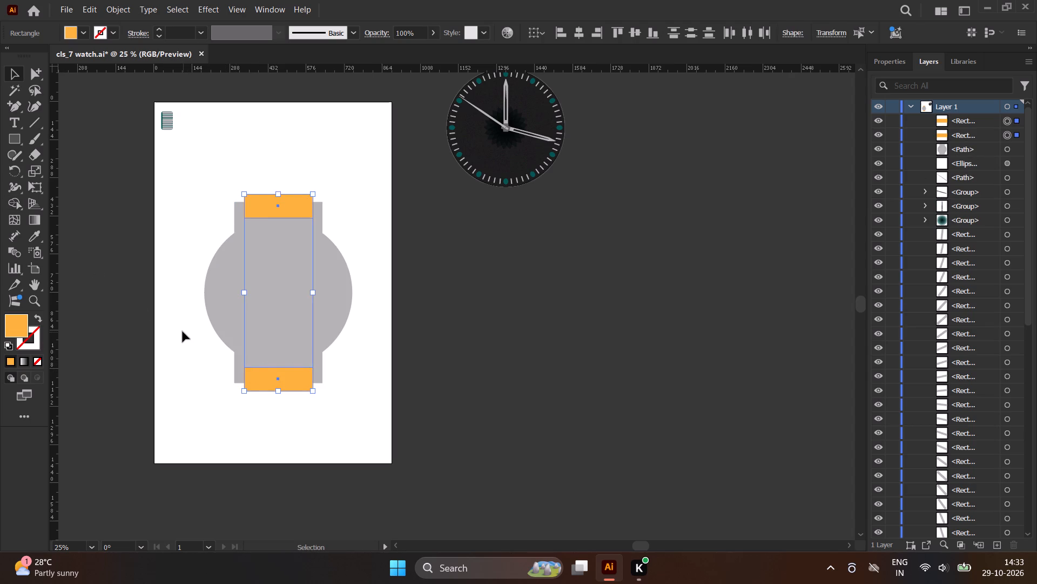
pyautogui.moveTo(220, 161); pyautogui.dragTo(343, 504)
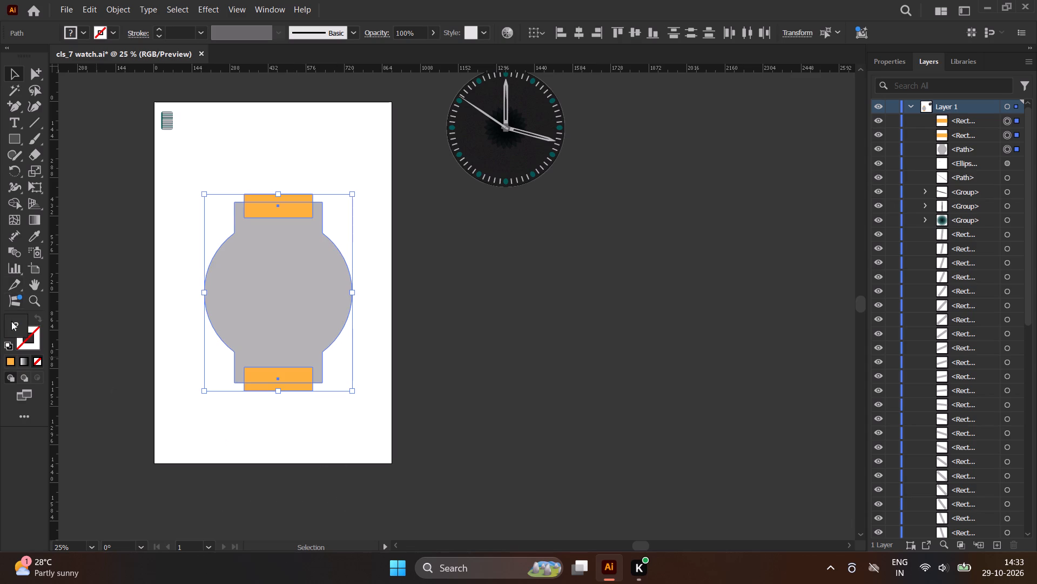
pyautogui.click(11, 198)
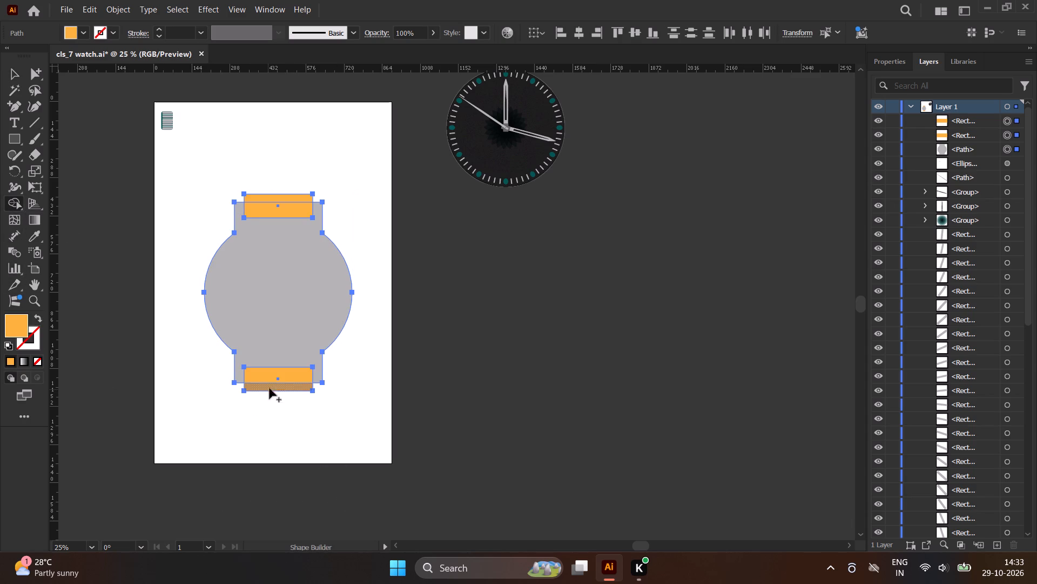
pyautogui.keyDown('alt'); pyautogui.click(291, 374); pyautogui.keyUp('alt')
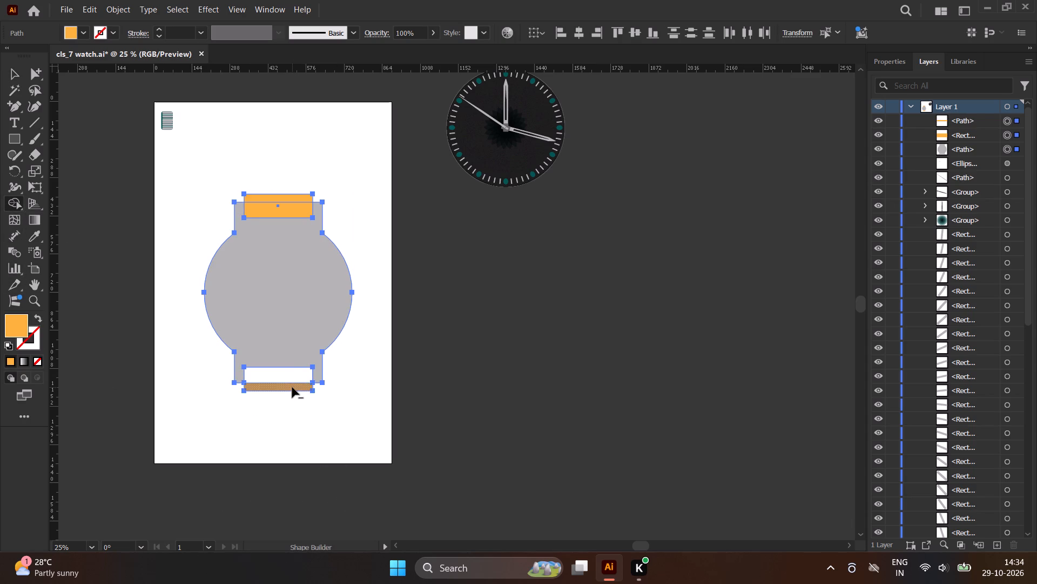
pyautogui.keyDown('alt'); pyautogui.click(292, 387); pyautogui.keyUp('alt')
pyautogui.keyDown('alt'); pyautogui.click(293, 210); pyautogui.keyUp('alt')
pyautogui.keyDown('alt'); pyautogui.click(292, 198); pyautogui.keyUp('alt')
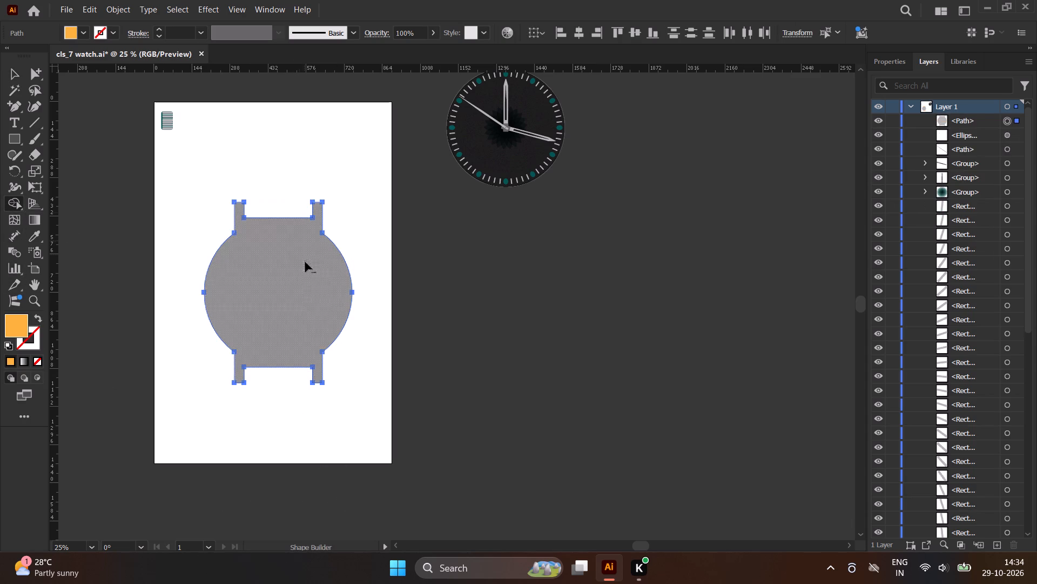
pyautogui.press('v')
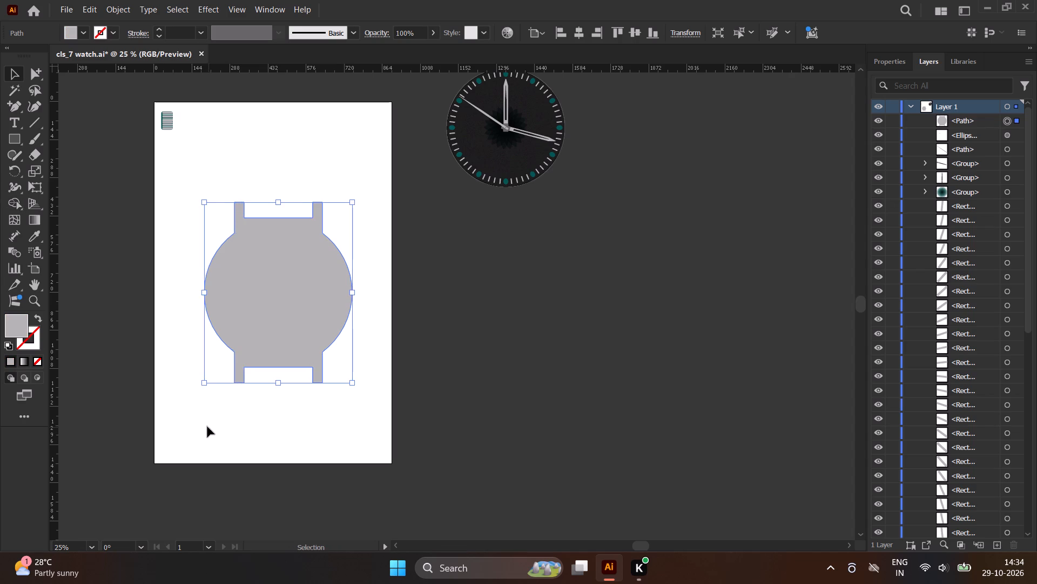
pyautogui.click(207, 426)
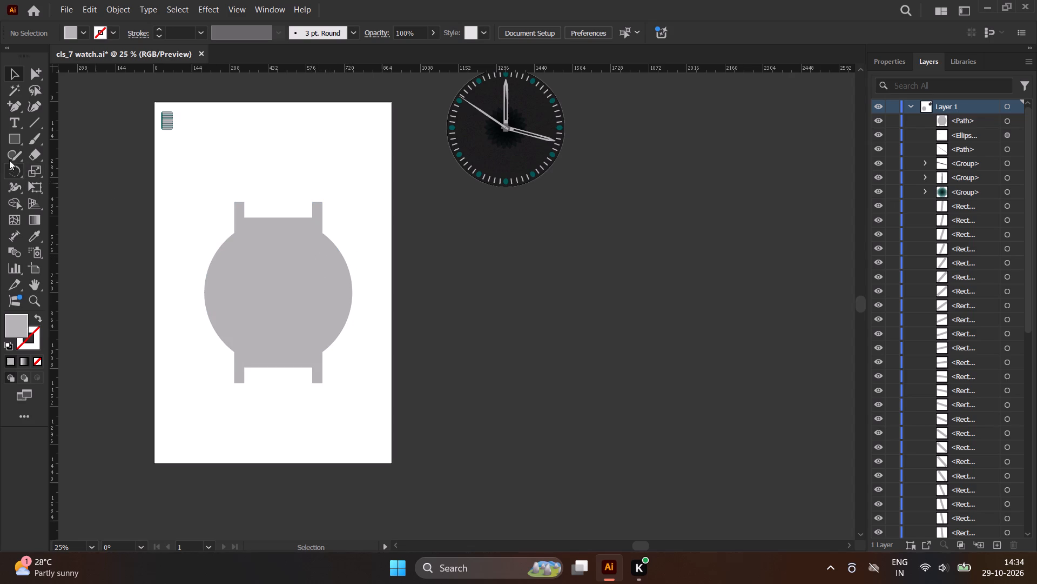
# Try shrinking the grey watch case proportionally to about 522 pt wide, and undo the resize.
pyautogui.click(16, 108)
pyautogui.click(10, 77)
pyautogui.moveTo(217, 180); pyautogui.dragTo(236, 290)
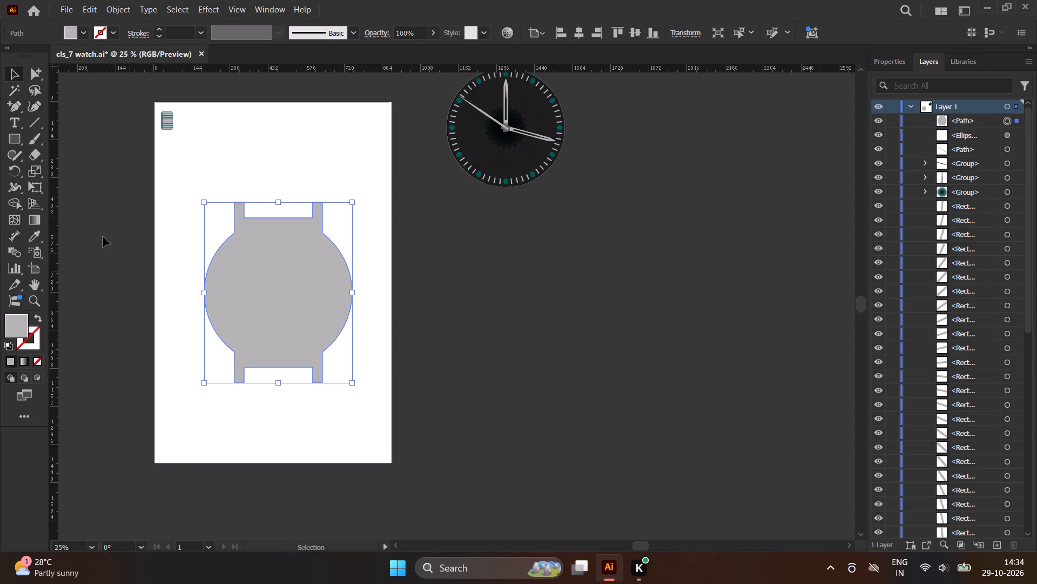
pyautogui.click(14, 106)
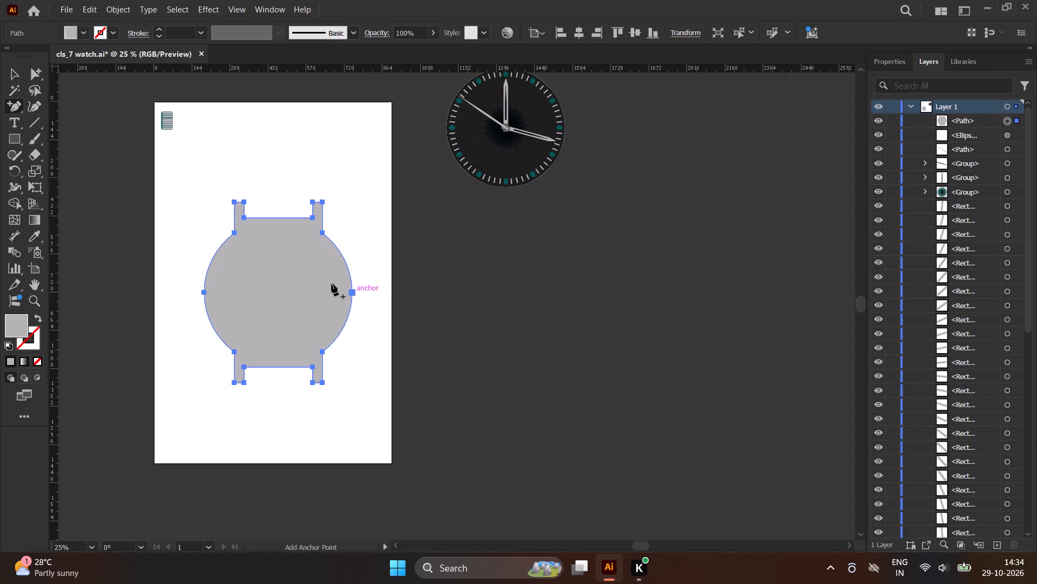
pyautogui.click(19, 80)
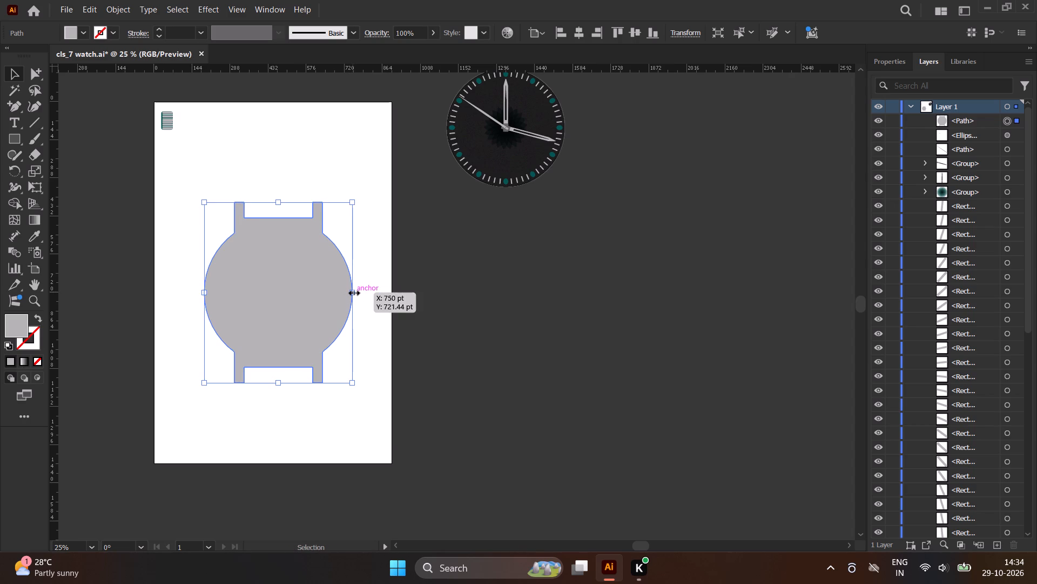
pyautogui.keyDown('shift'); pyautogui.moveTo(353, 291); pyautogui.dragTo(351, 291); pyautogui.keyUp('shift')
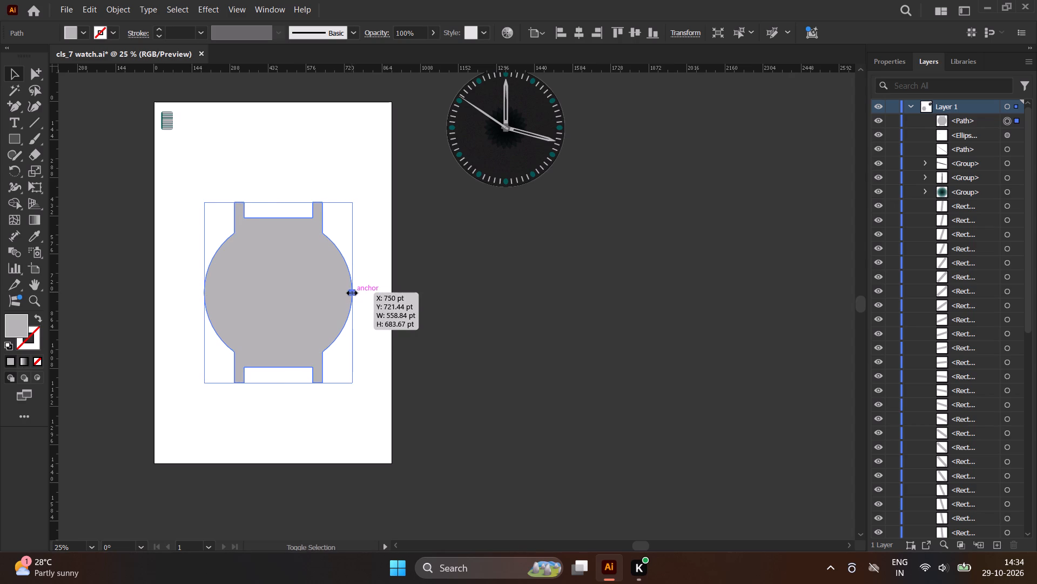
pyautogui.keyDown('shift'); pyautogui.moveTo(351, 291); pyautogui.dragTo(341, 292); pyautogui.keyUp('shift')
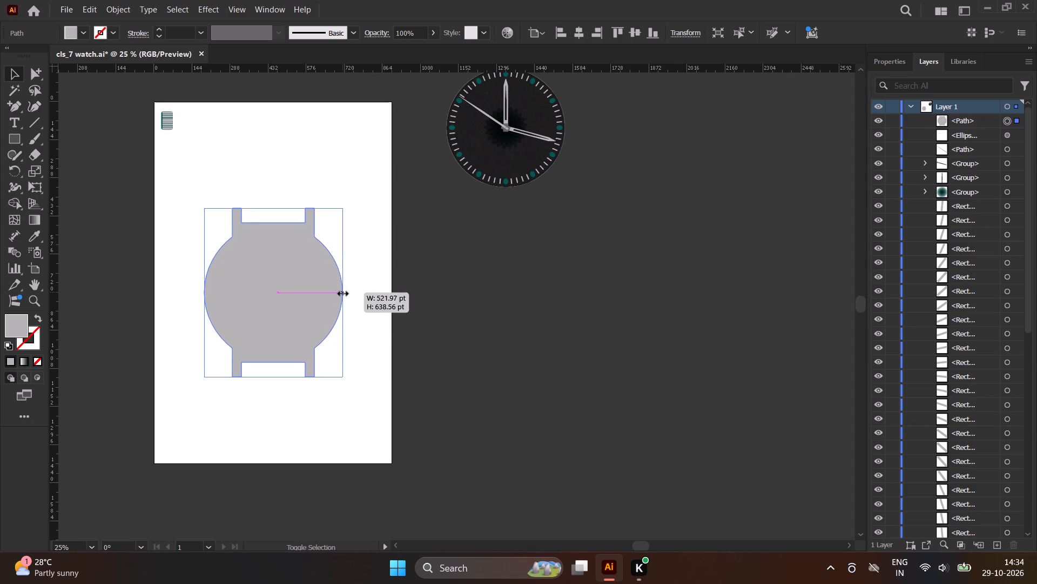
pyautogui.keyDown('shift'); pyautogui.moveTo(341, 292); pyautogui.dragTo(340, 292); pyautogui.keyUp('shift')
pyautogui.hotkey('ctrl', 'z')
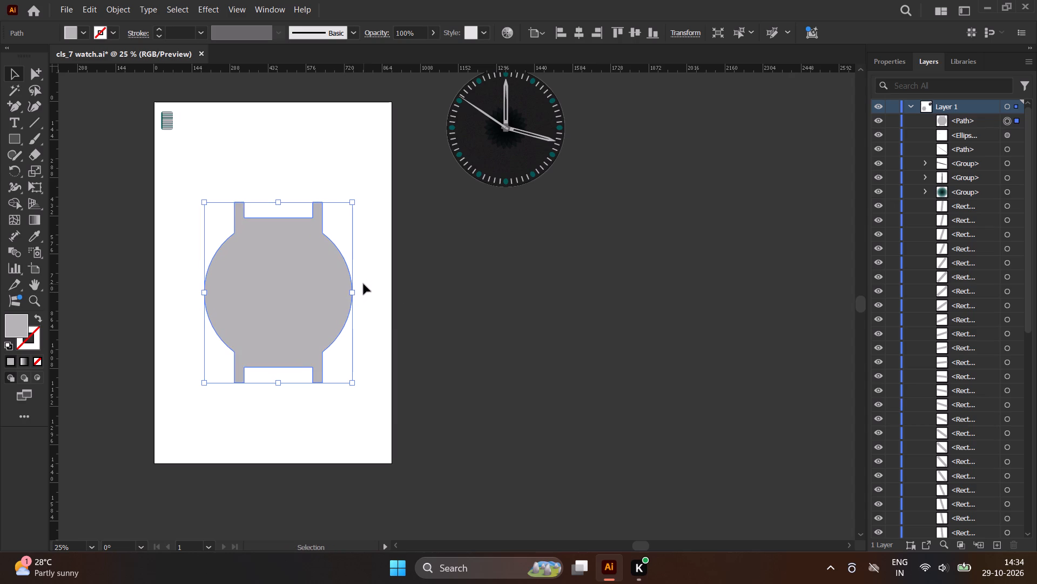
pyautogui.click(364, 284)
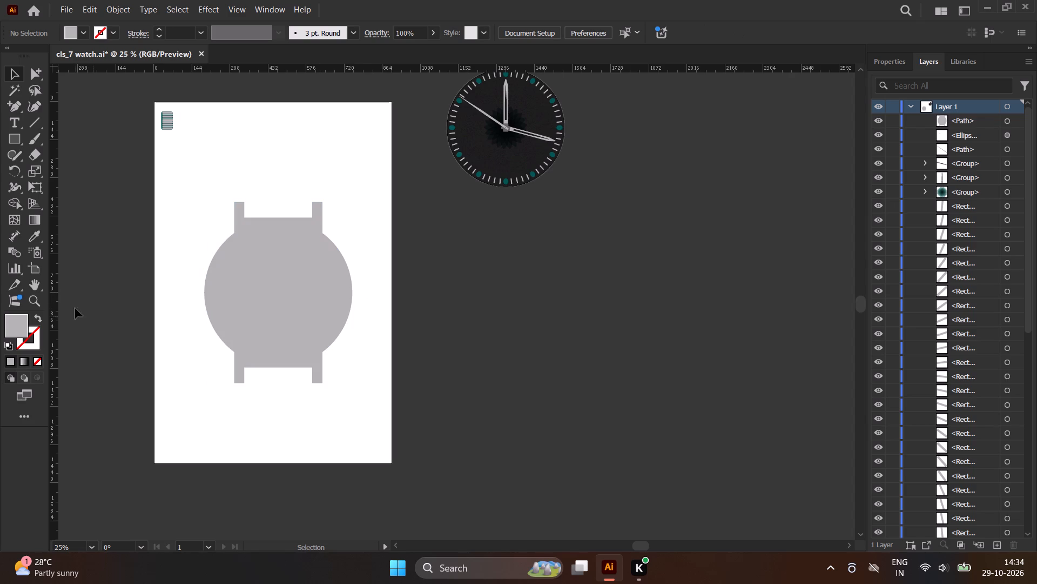
# Draw a closed, narrow curved shape about 174 pt tall with the Pen tool, overlapping the right edge of the grey case.
pyautogui.rightClick(18, 106)
pyautogui.click(58, 100)
pyautogui.scroll(2, 366, 276)
pyautogui.click(337, 257)
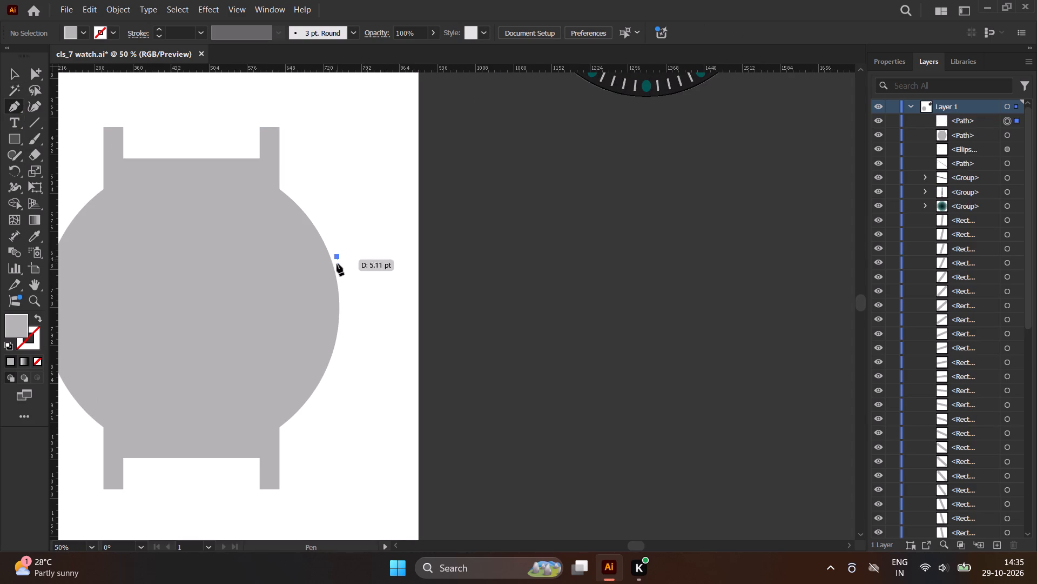
pyautogui.moveTo(331, 296); pyautogui.dragTo(331, 309)
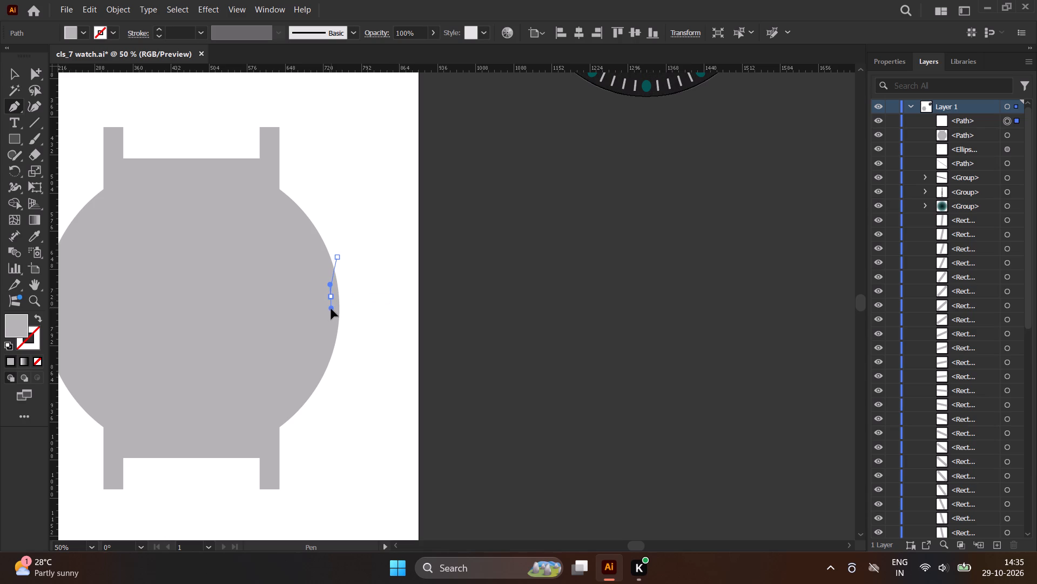
pyautogui.moveTo(331, 309); pyautogui.dragTo(331, 310)
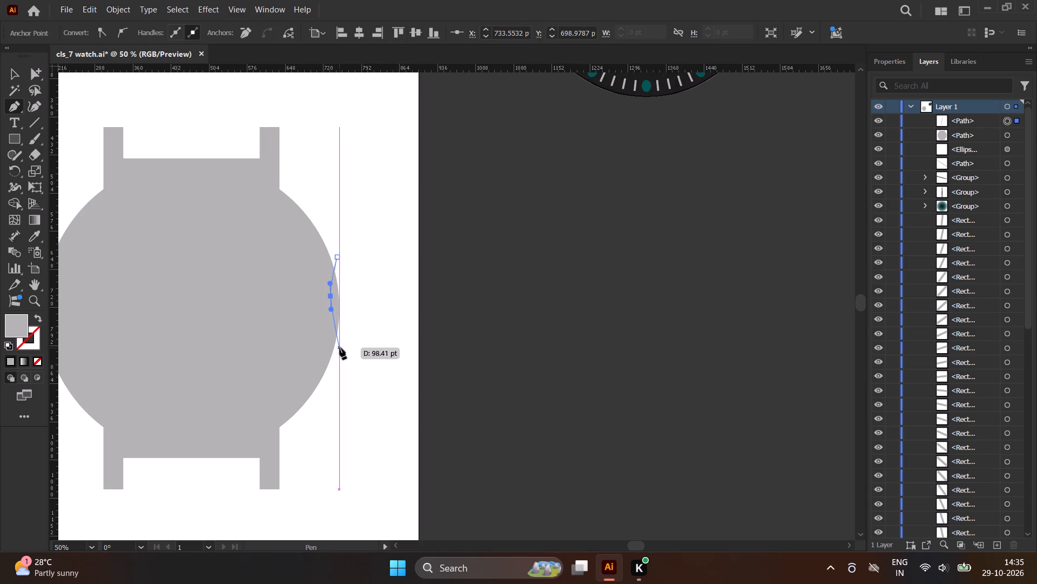
pyautogui.moveTo(340, 349); pyautogui.dragTo(345, 357)
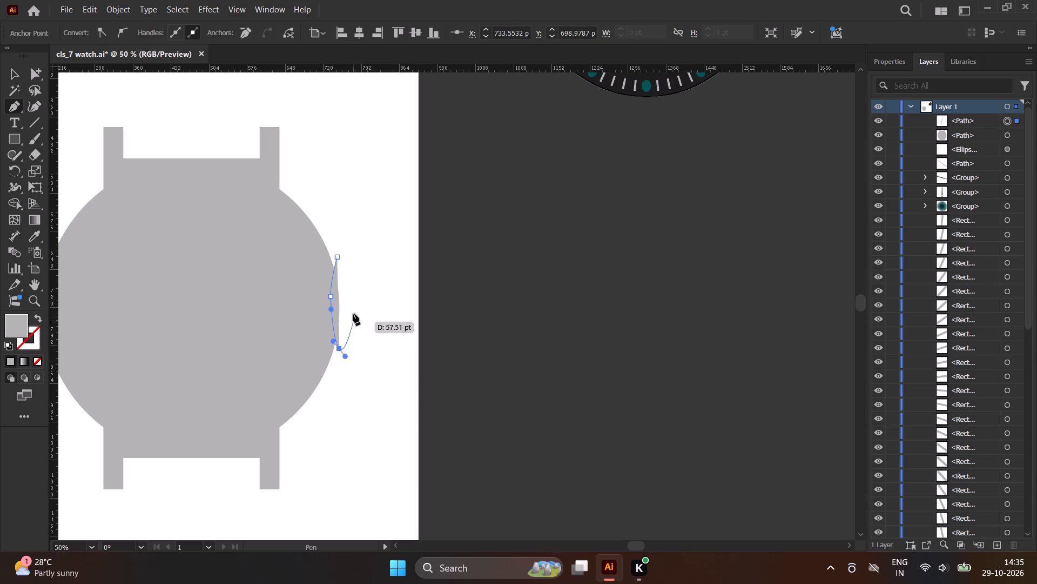
pyautogui.click(338, 257)
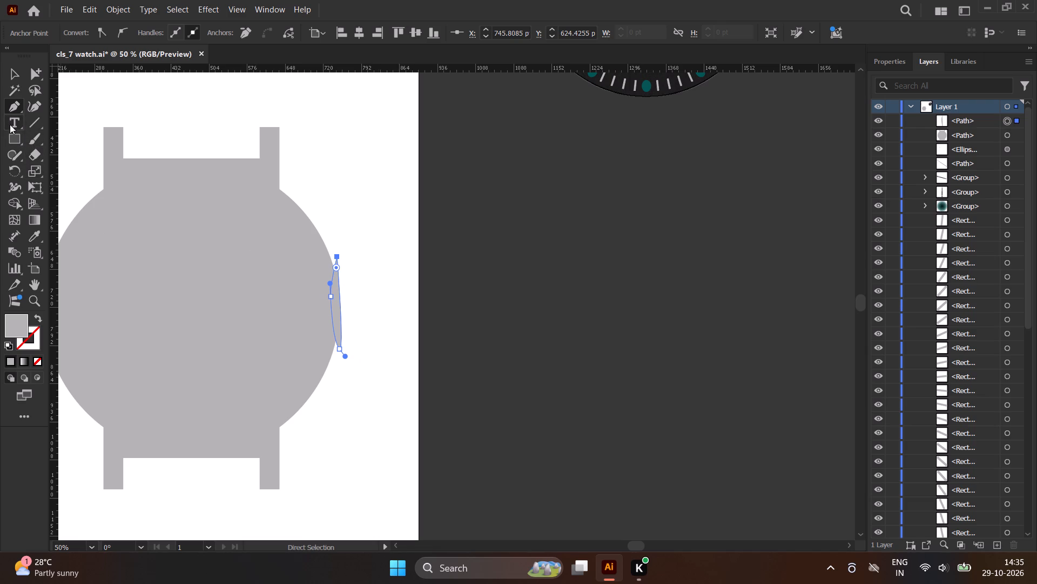
# Cut the narrow curved shape out of the grey case with Shape Builder, removing its overlap and outer sliver to leave a concave notch.
pyautogui.click(12, 205)
pyautogui.click(11, 77)
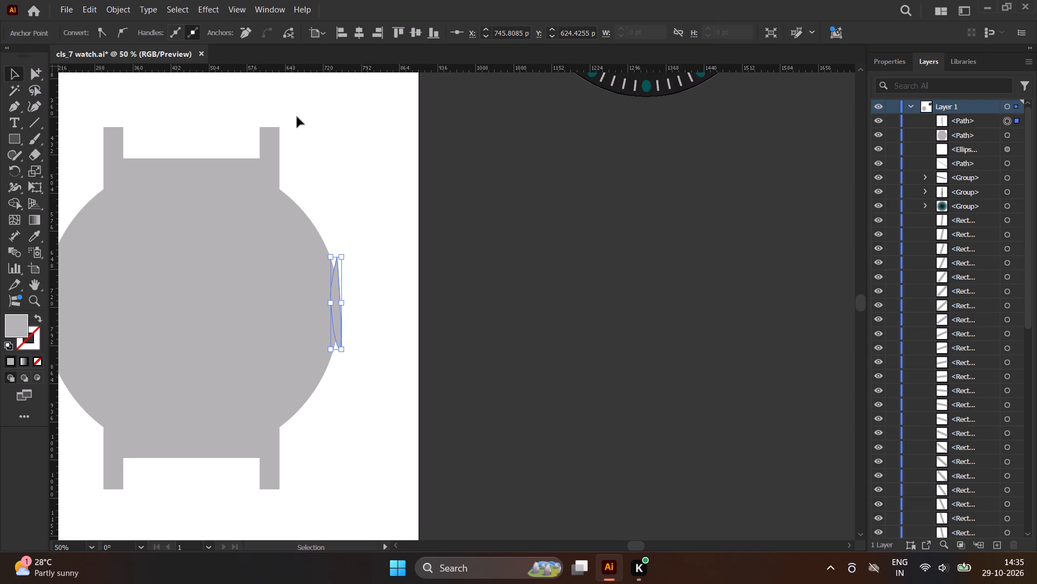
pyautogui.moveTo(204, 98); pyautogui.dragTo(364, 474)
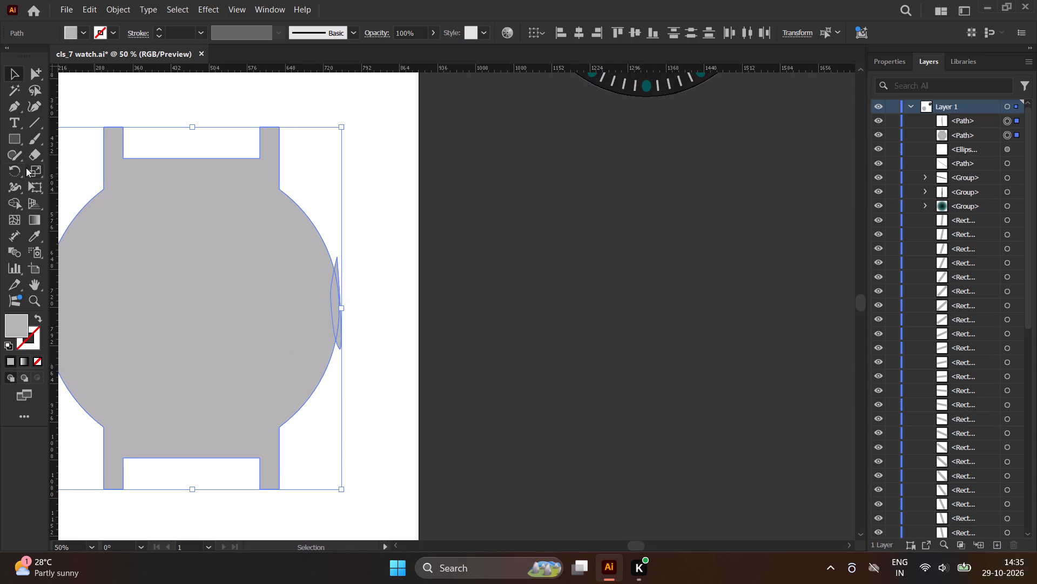
pyautogui.click(12, 200)
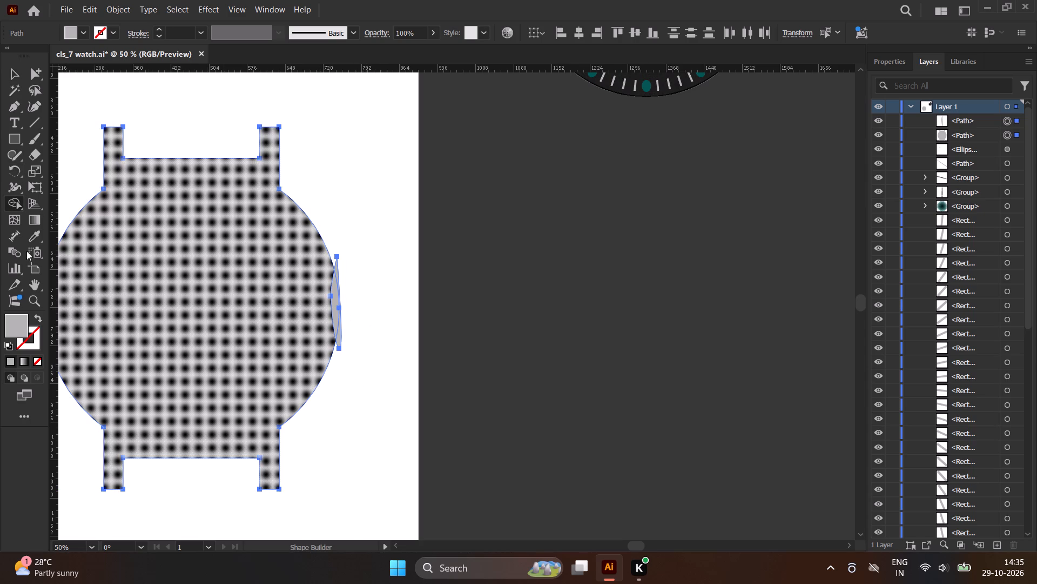
pyautogui.scroll(3, 336, 288)
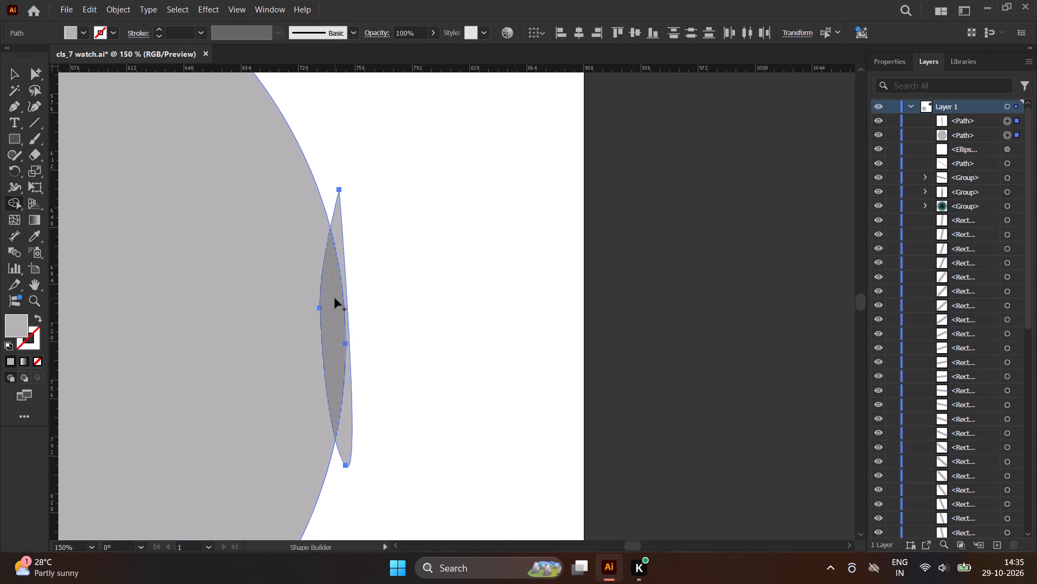
pyautogui.keyDown('alt'); pyautogui.click(330, 298); pyautogui.keyUp('alt')
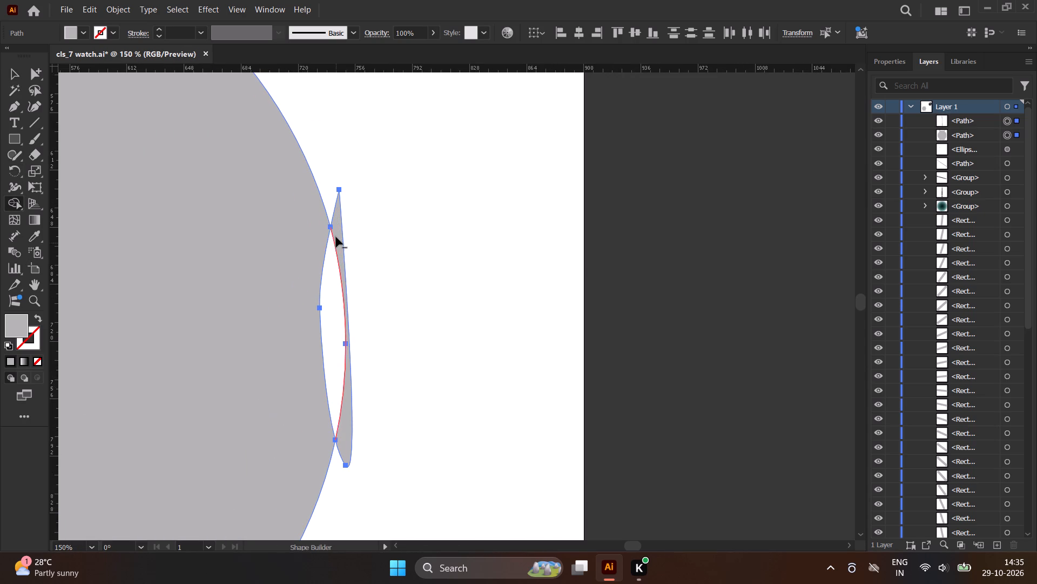
pyautogui.keyDown('alt'); pyautogui.click(337, 227); pyautogui.keyUp('alt')
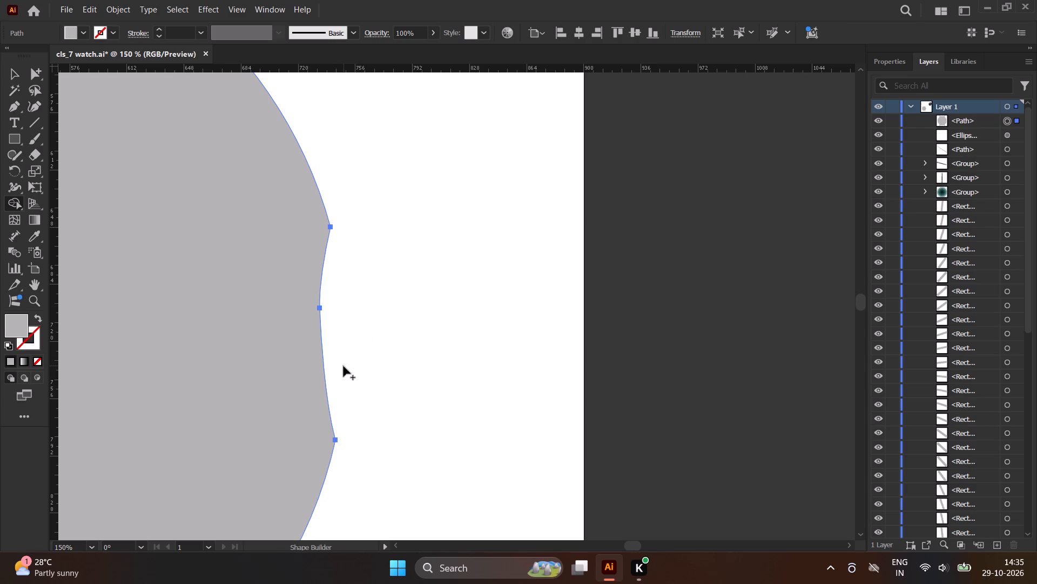
pyautogui.press('v')
pyautogui.click(465, 306)
pyautogui.scroll(-2, 436, 317)
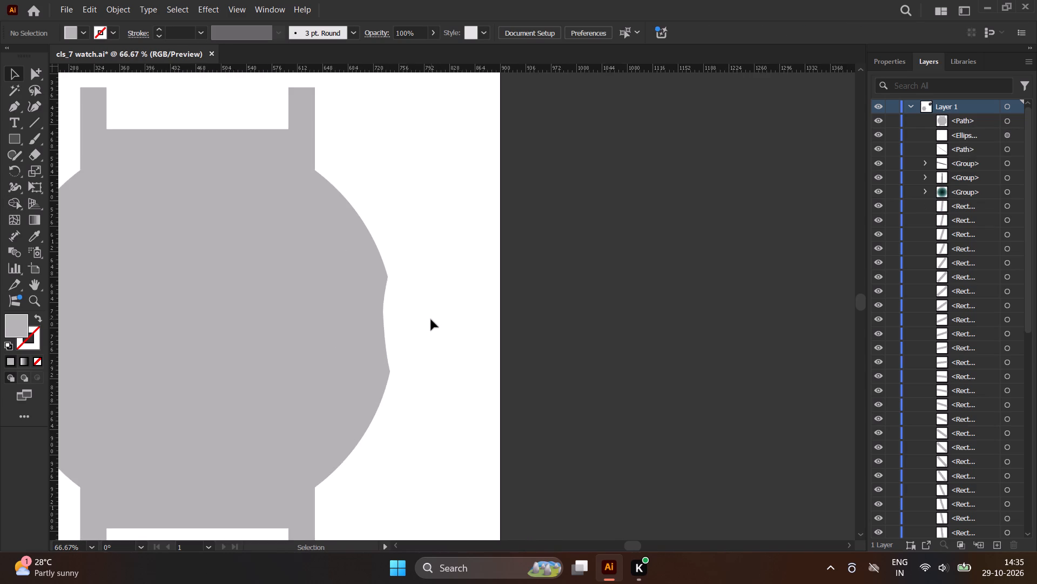
pyautogui.scroll(-2, 431, 320)
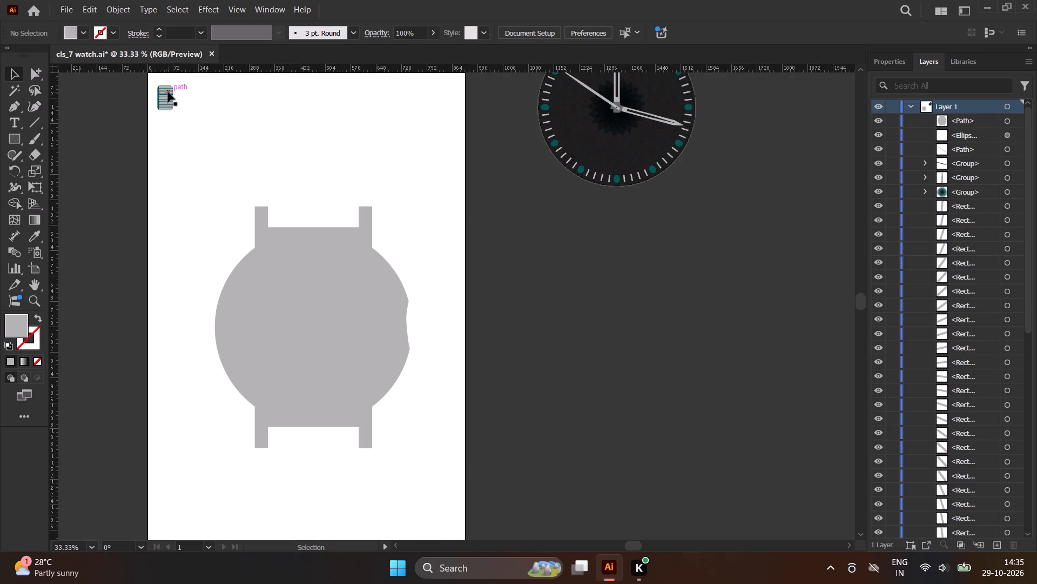
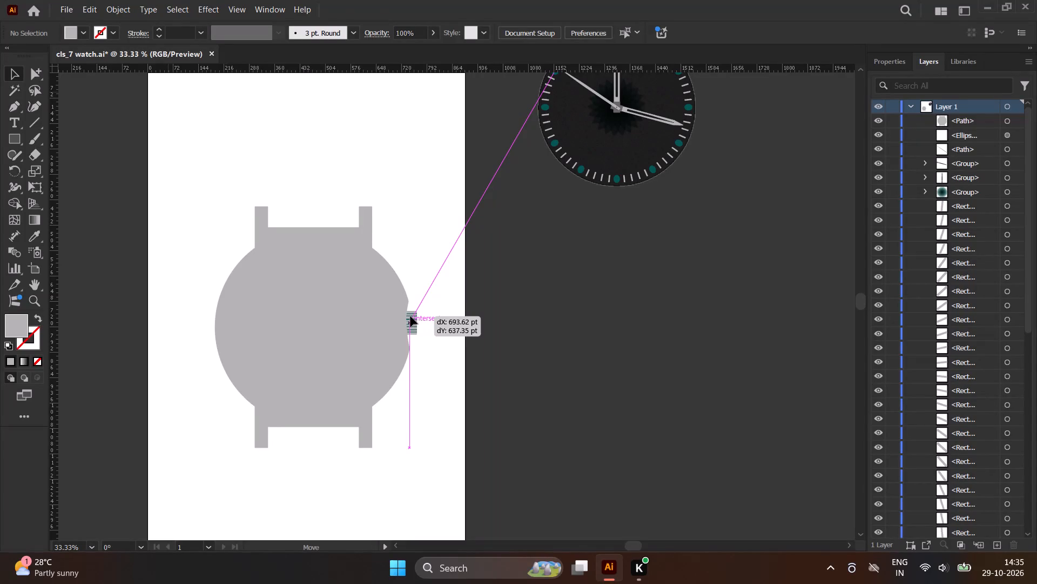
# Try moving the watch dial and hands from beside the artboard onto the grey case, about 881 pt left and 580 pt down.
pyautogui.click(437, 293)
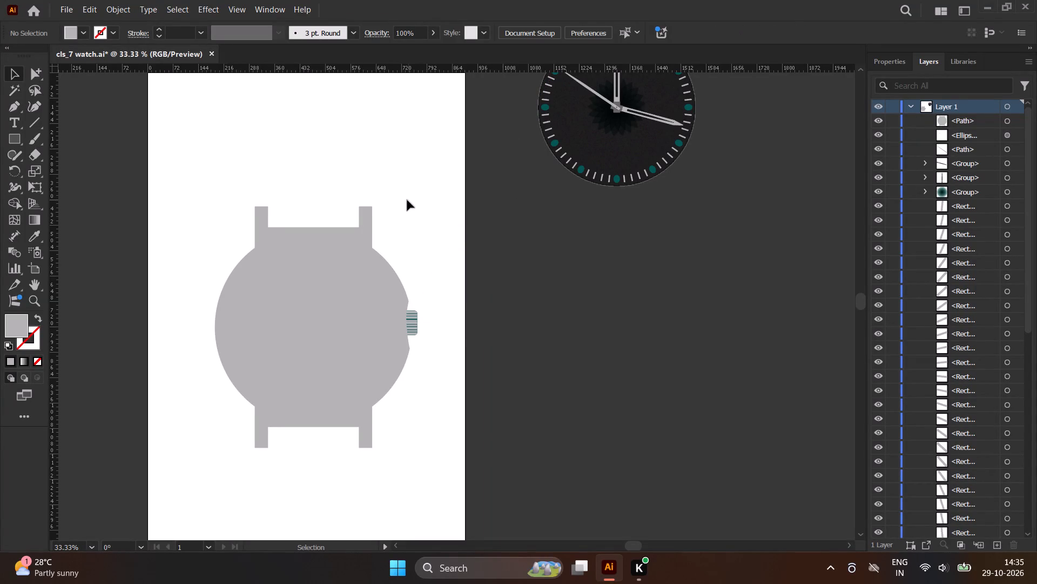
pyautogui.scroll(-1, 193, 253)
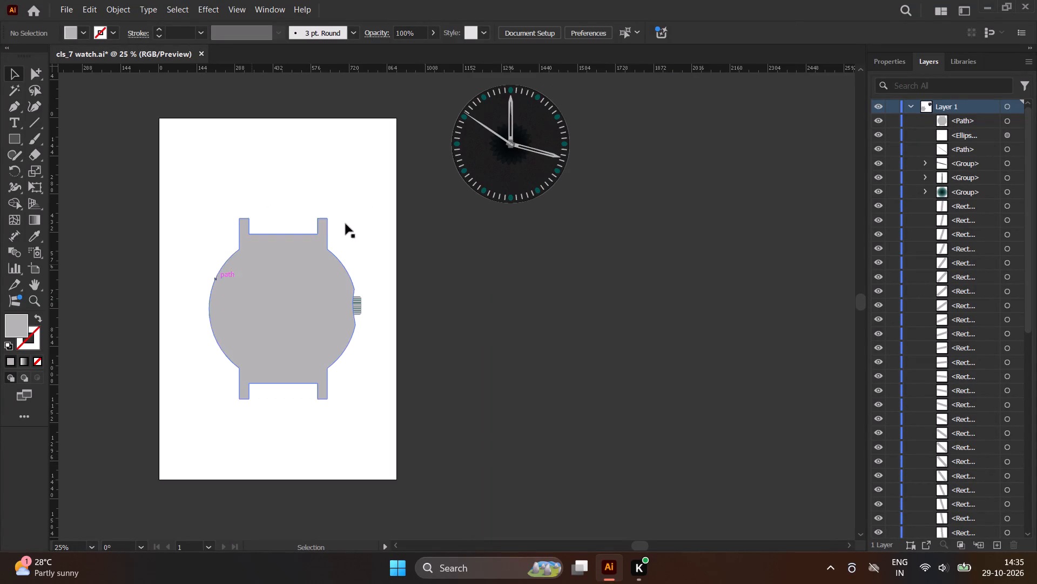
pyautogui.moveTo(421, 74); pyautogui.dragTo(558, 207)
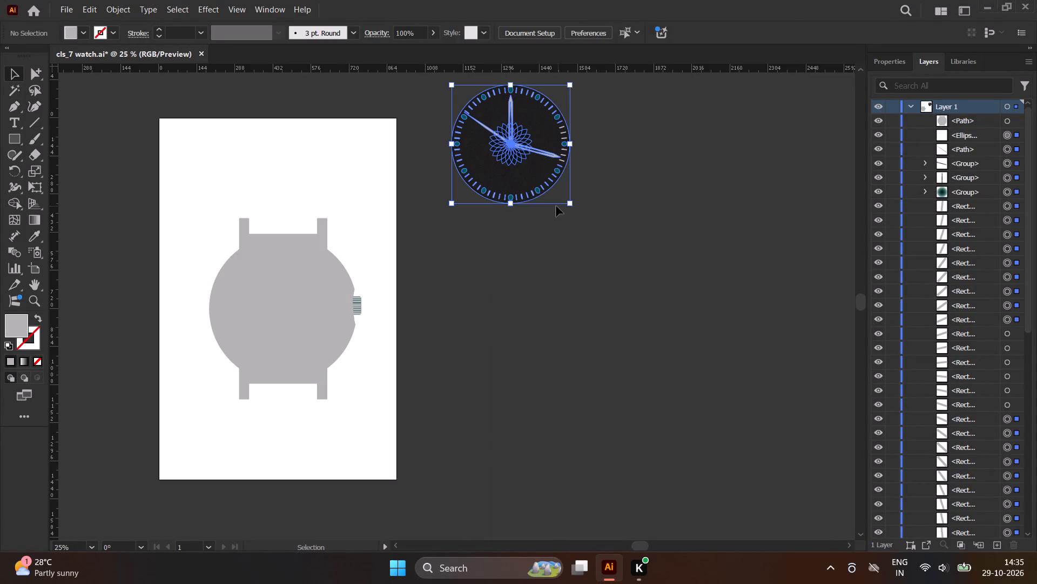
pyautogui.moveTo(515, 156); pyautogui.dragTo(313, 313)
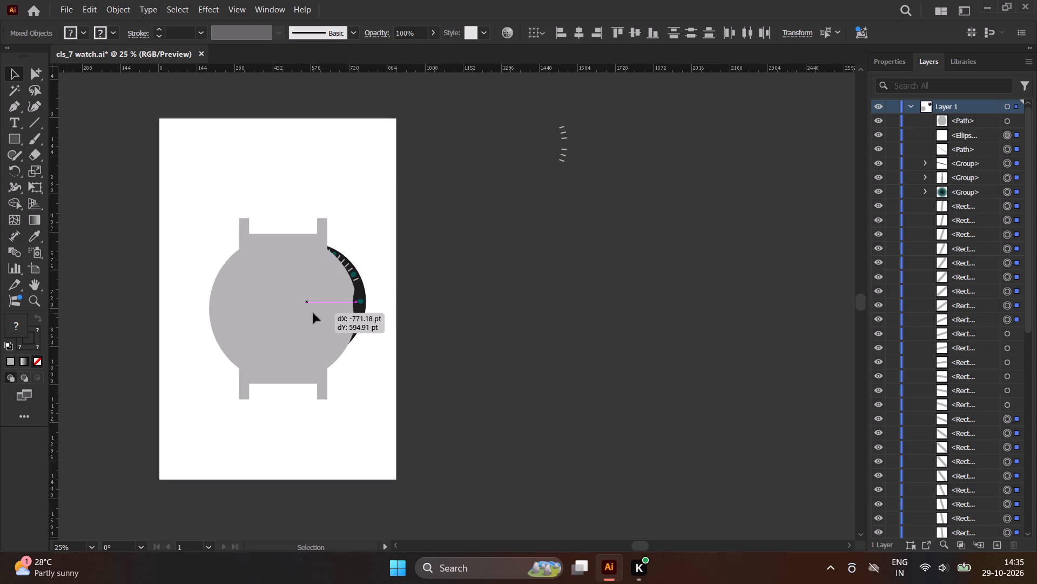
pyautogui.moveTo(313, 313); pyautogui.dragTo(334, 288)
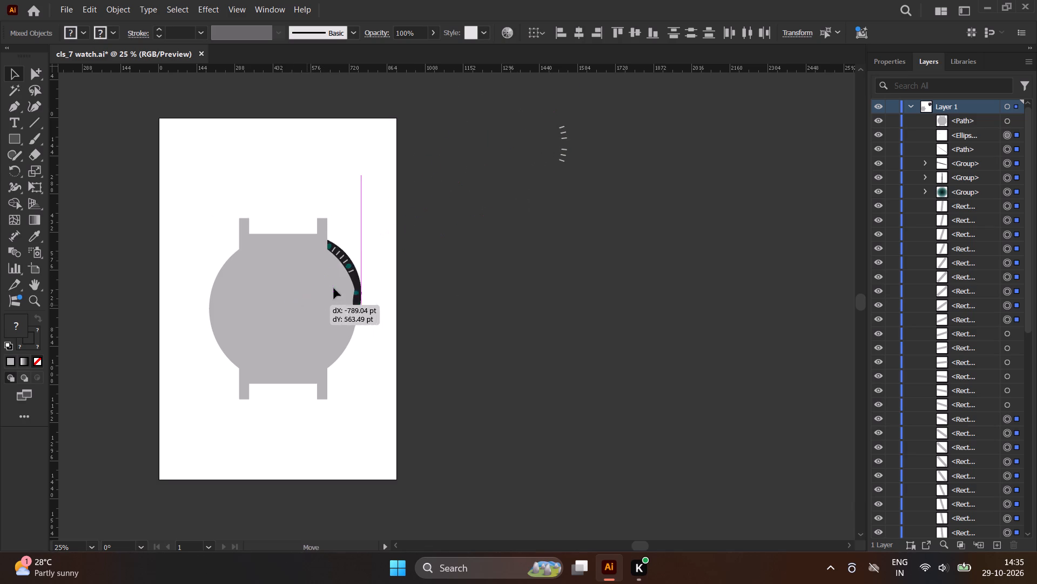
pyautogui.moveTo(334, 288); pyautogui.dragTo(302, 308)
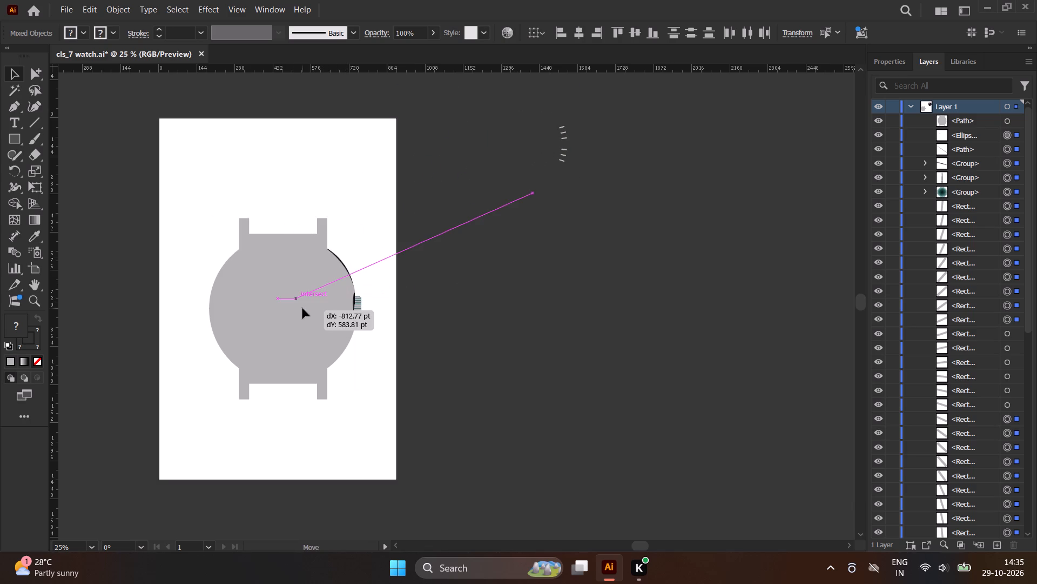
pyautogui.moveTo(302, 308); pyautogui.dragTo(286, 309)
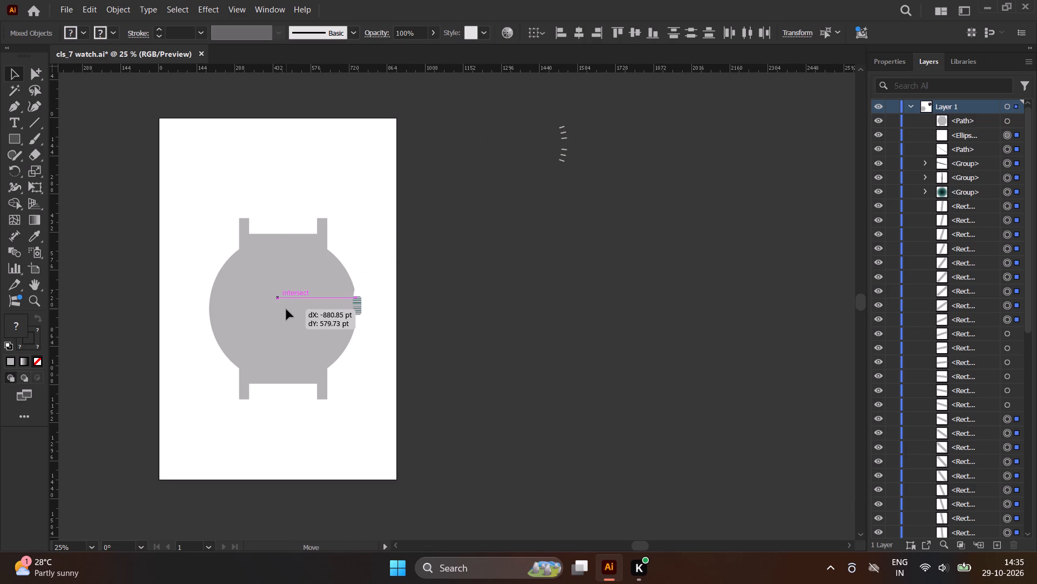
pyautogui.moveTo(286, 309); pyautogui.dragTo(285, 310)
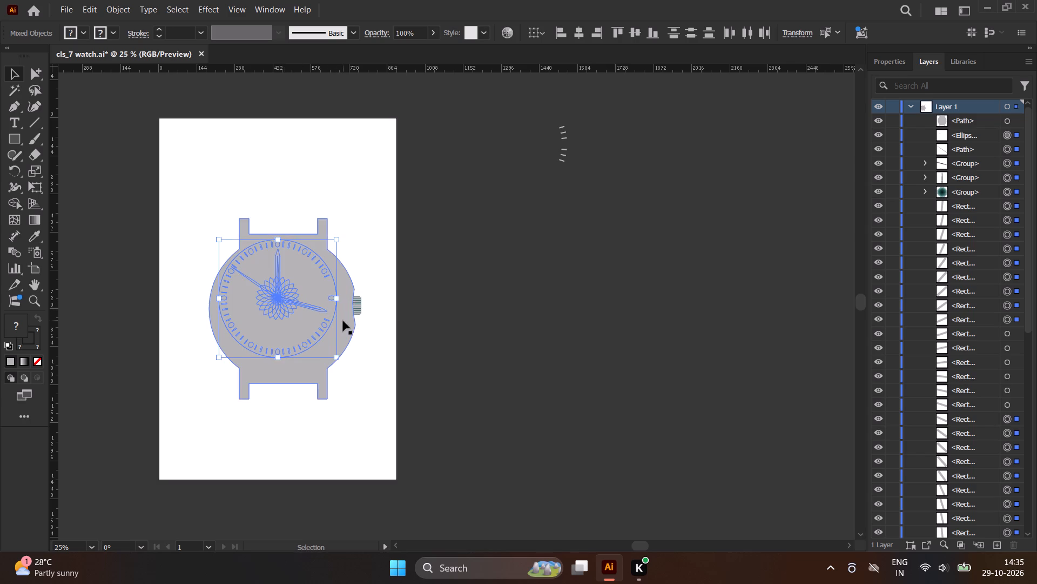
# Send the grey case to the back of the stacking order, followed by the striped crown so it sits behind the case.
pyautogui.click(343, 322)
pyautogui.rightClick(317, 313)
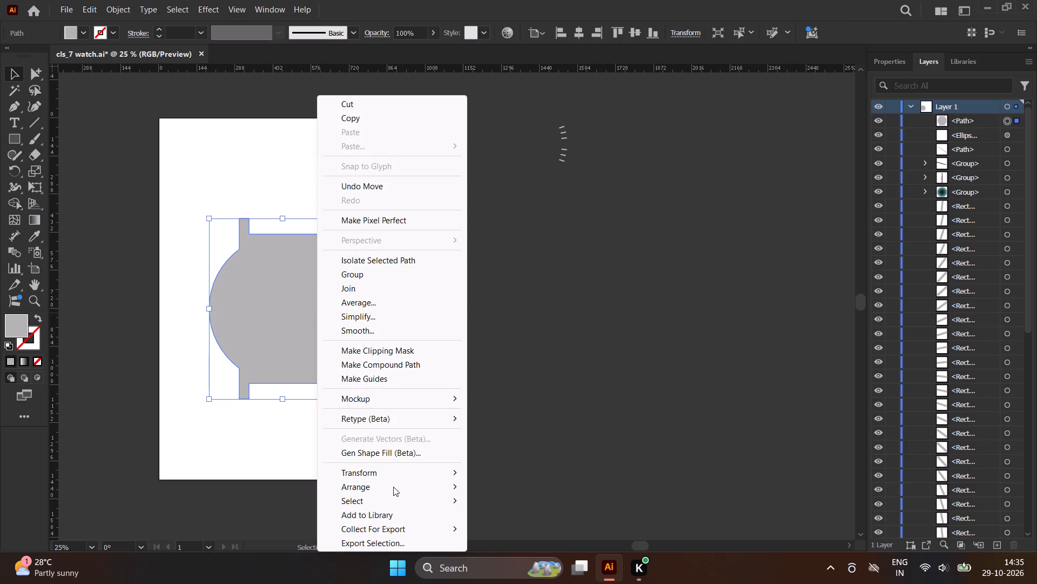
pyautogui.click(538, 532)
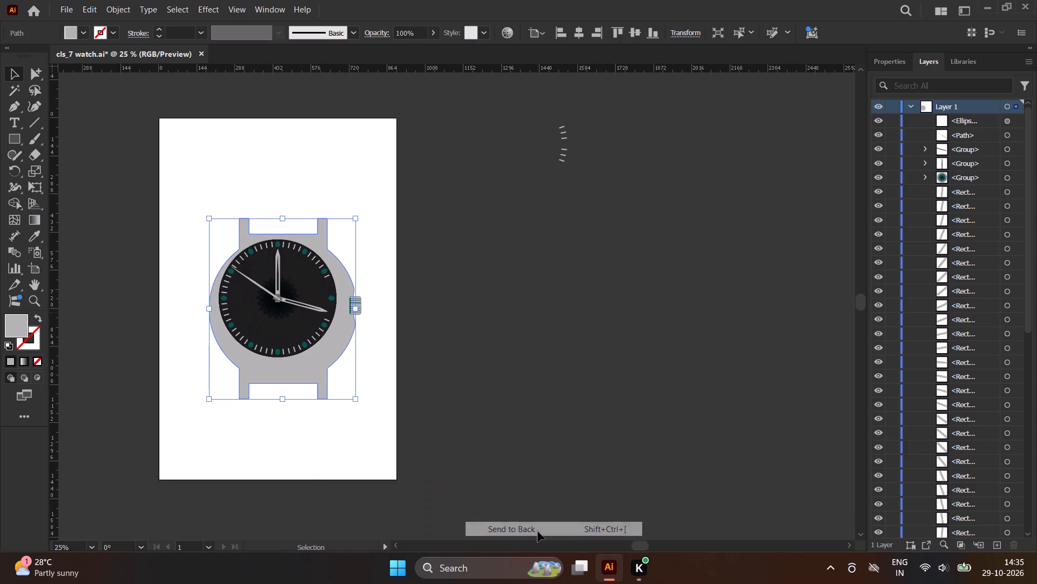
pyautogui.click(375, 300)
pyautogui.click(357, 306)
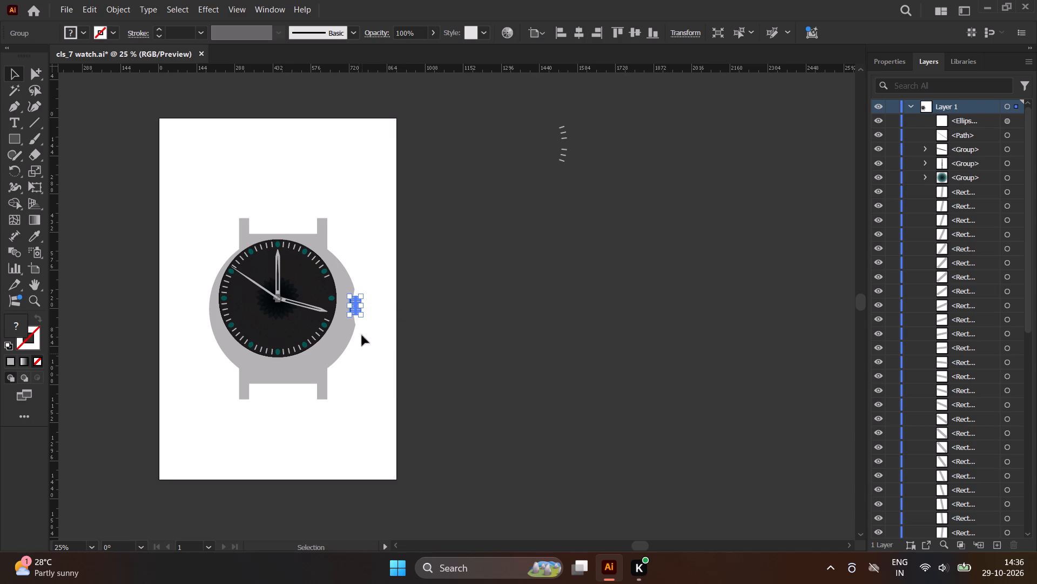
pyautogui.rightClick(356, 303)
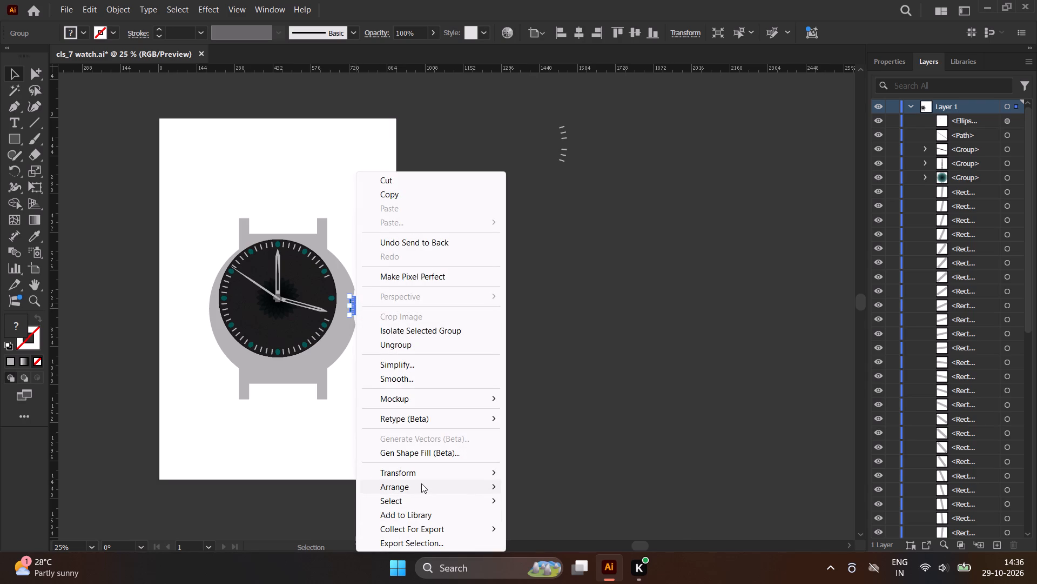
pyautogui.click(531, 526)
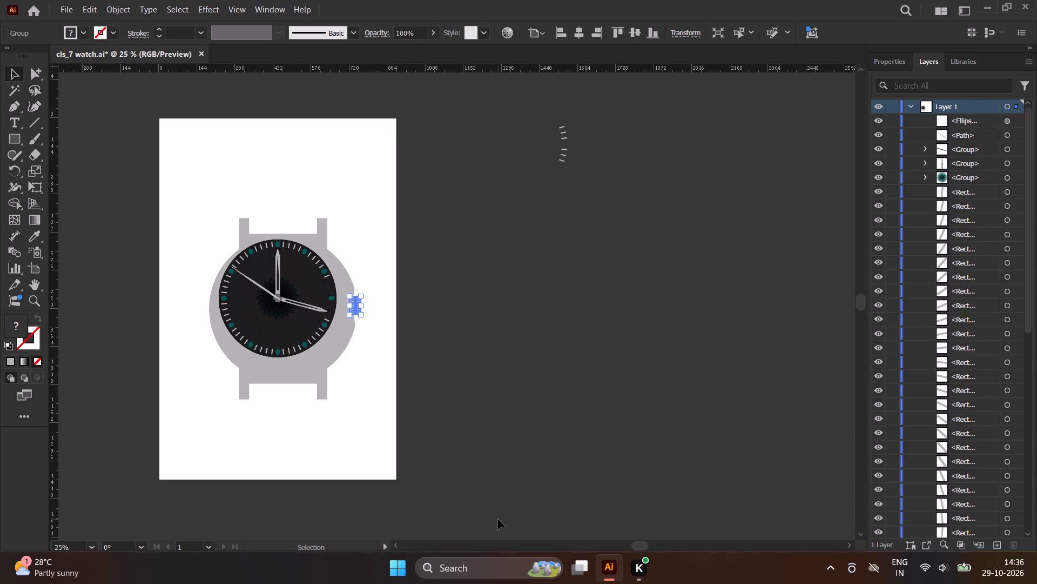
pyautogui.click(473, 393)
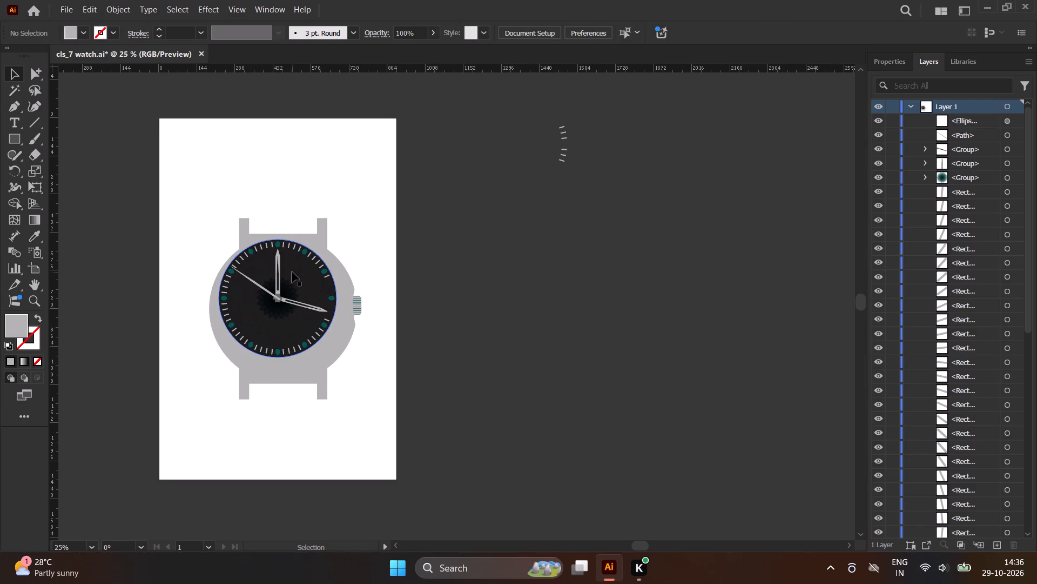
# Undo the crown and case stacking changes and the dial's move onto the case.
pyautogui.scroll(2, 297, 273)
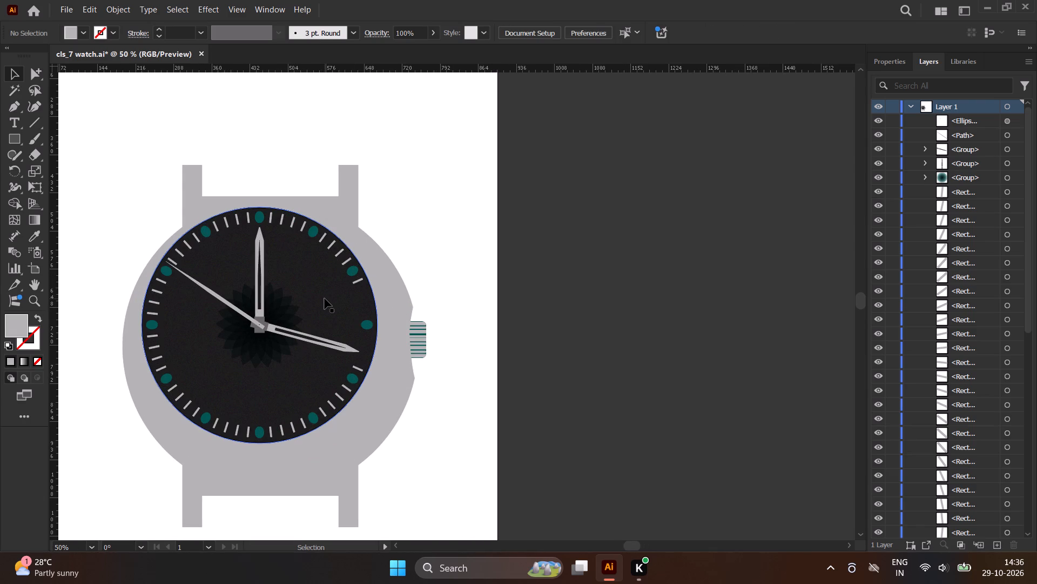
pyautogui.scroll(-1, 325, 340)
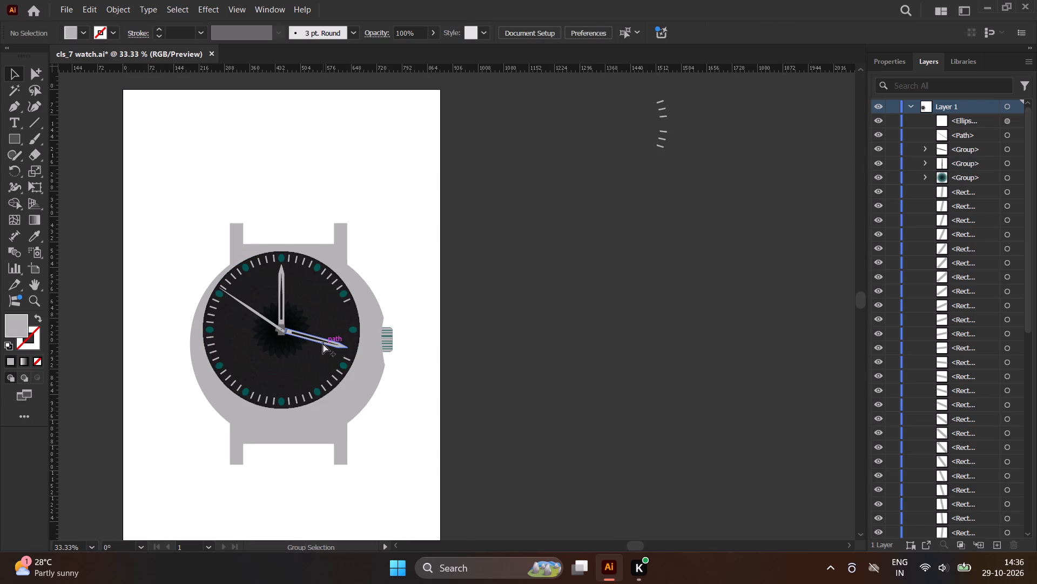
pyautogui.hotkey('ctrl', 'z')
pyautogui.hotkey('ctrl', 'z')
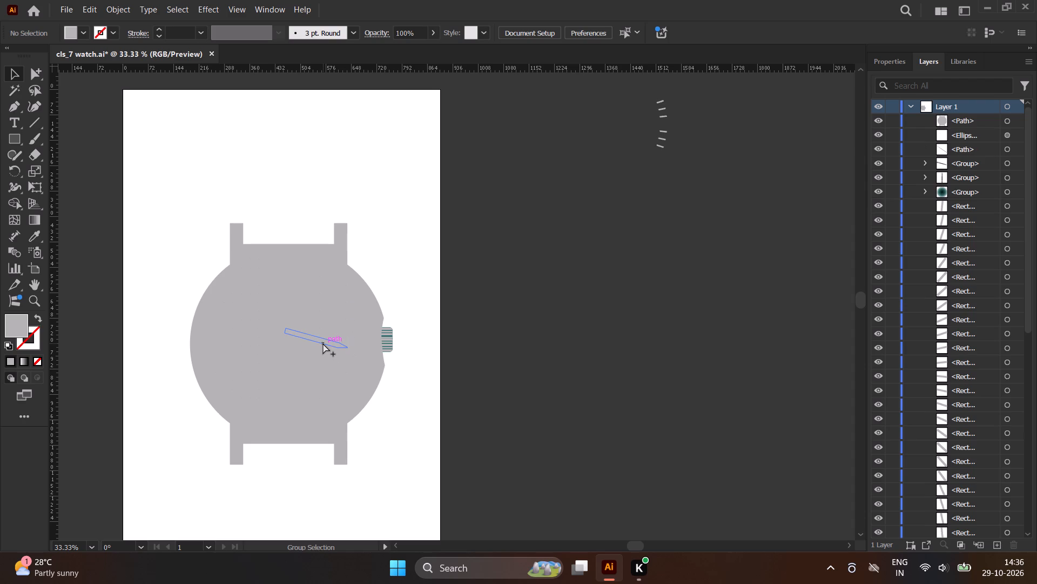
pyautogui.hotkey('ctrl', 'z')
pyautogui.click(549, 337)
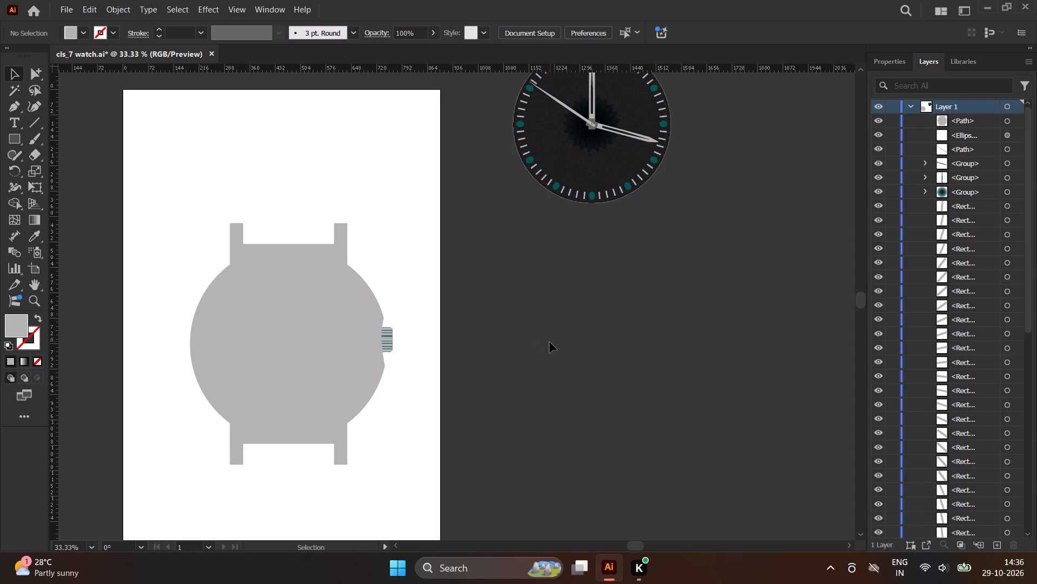
# Select the complete dial with every minute mark and move it across the artboard's top edge, above and left of the grey case.
pyautogui.scroll(-1, 543, 362)
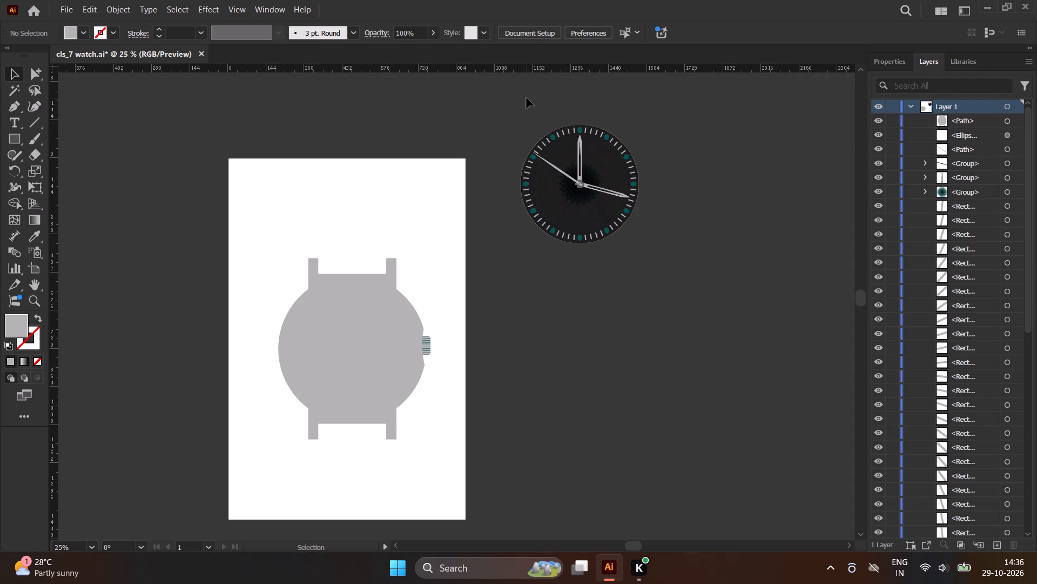
pyautogui.moveTo(527, 98); pyautogui.dragTo(634, 262)
pyautogui.click(611, 333)
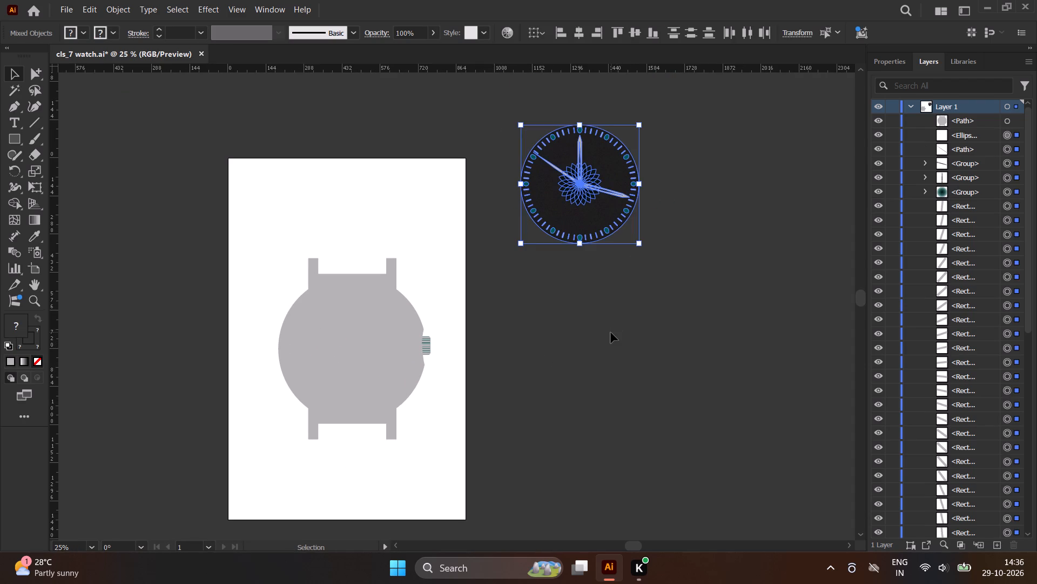
pyautogui.moveTo(501, 90); pyautogui.dragTo(643, 313)
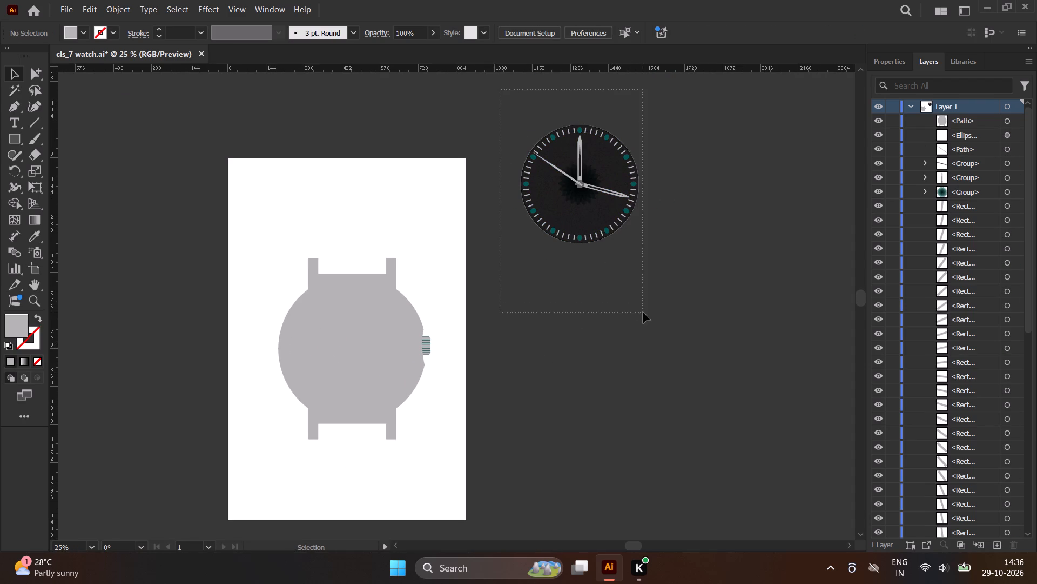
pyautogui.moveTo(643, 313); pyautogui.dragTo(654, 313)
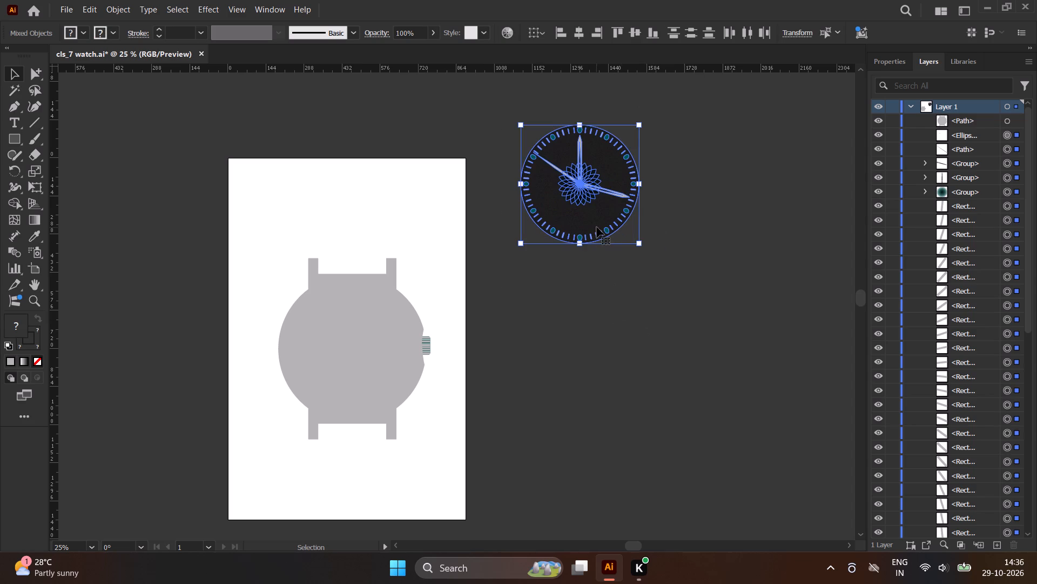
pyautogui.moveTo(581, 185); pyautogui.dragTo(426, 335)
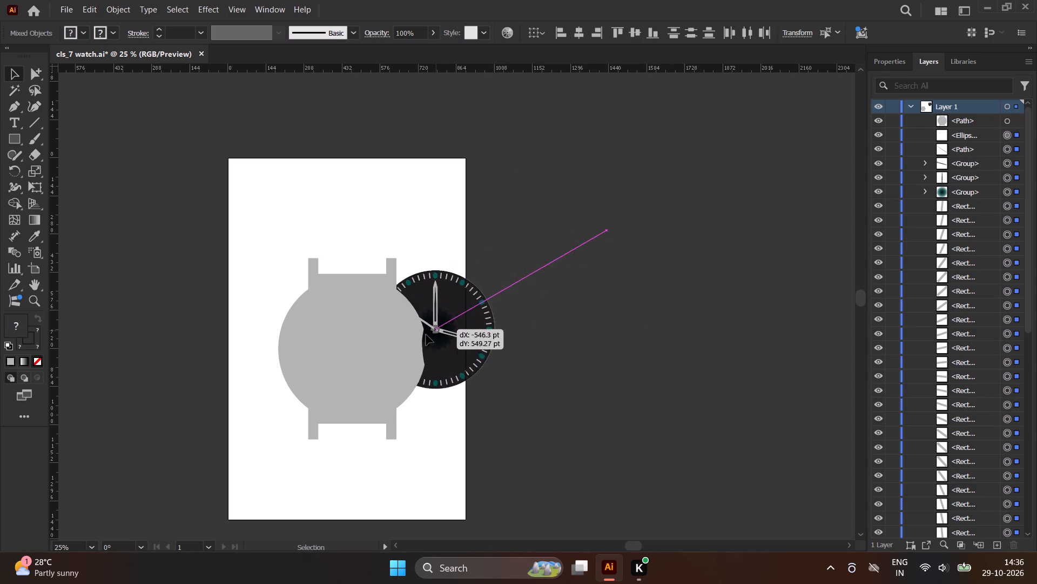
pyautogui.moveTo(426, 335); pyautogui.dragTo(370, 301)
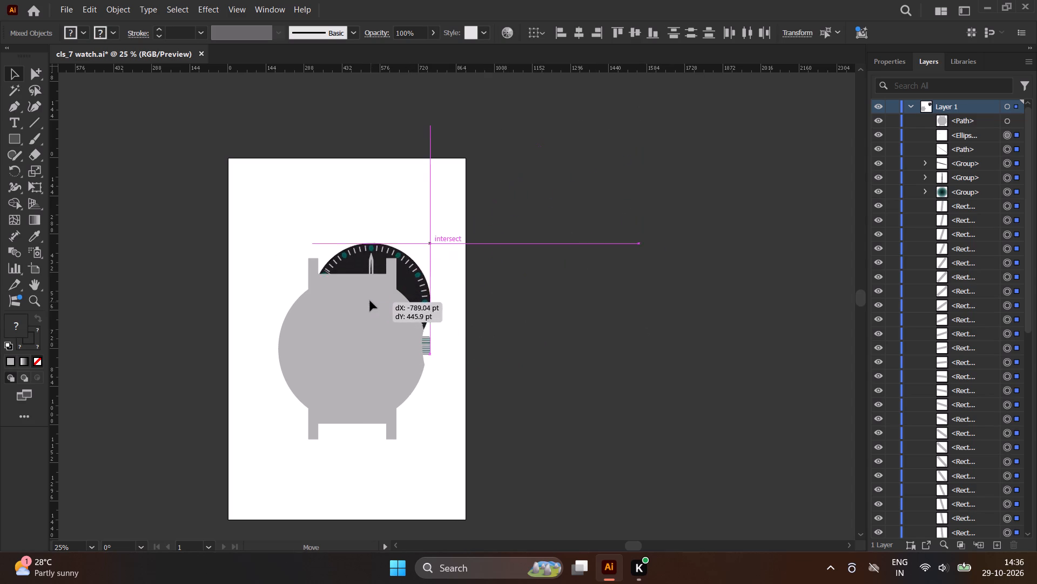
pyautogui.moveTo(370, 301); pyautogui.dragTo(334, 215)
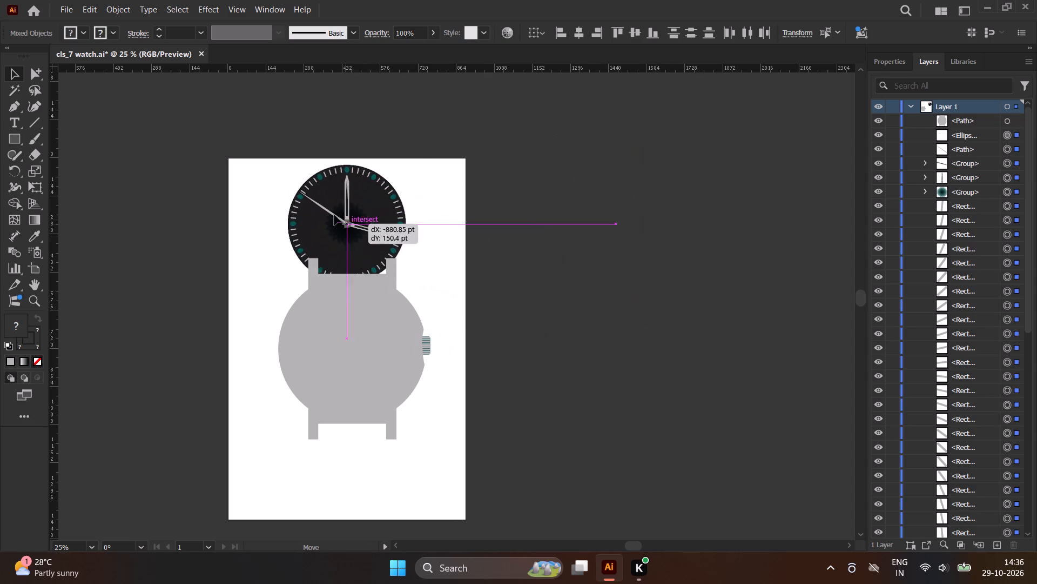
pyautogui.moveTo(334, 215); pyautogui.dragTo(298, 194)
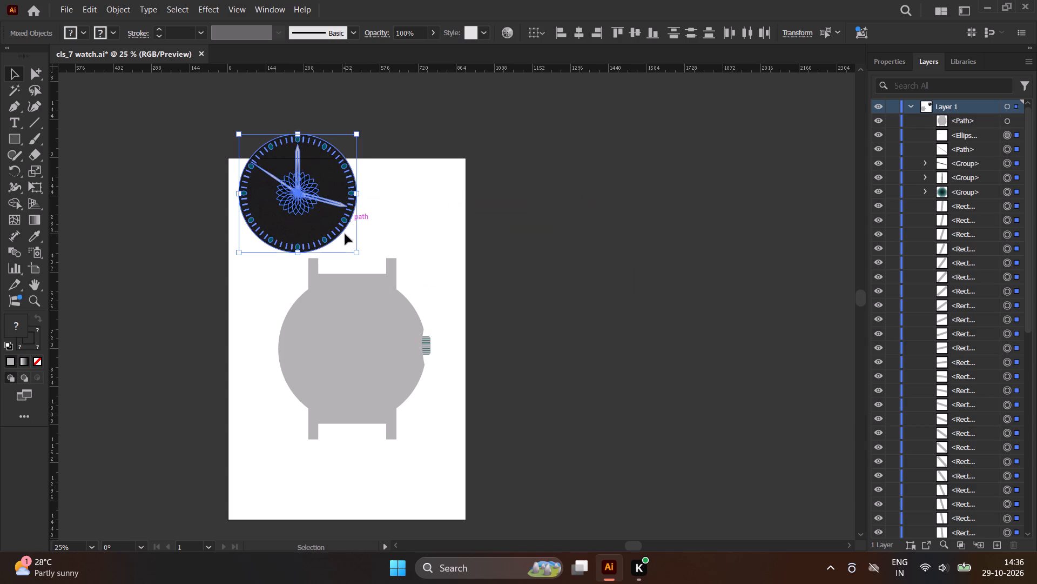
pyautogui.click(432, 280)
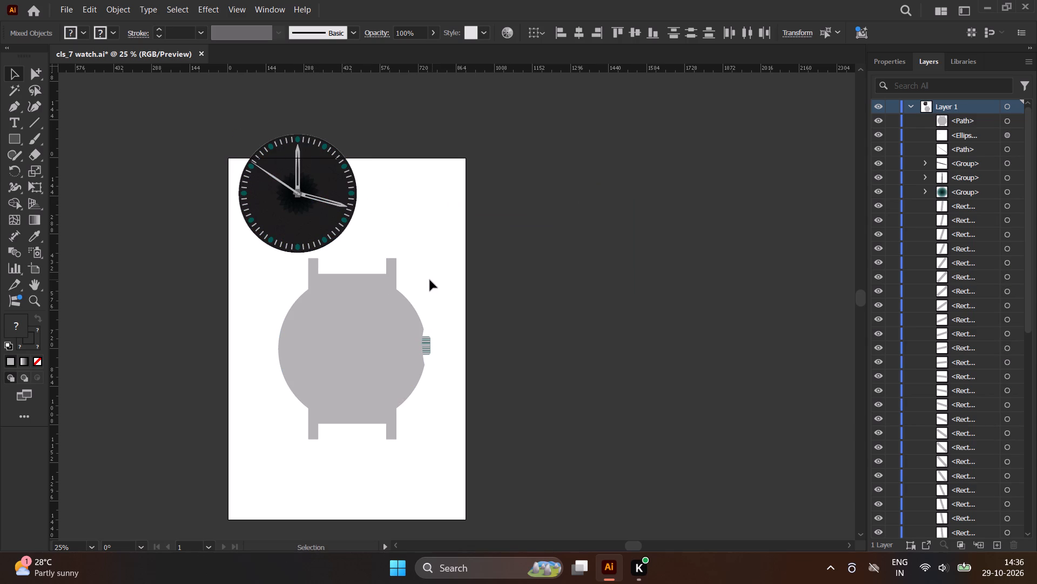
# Send the grey case to the back of the stacking order, followed by the striped crown so it sits behind the case.
pyautogui.click(348, 300)
pyautogui.rightClick(361, 326)
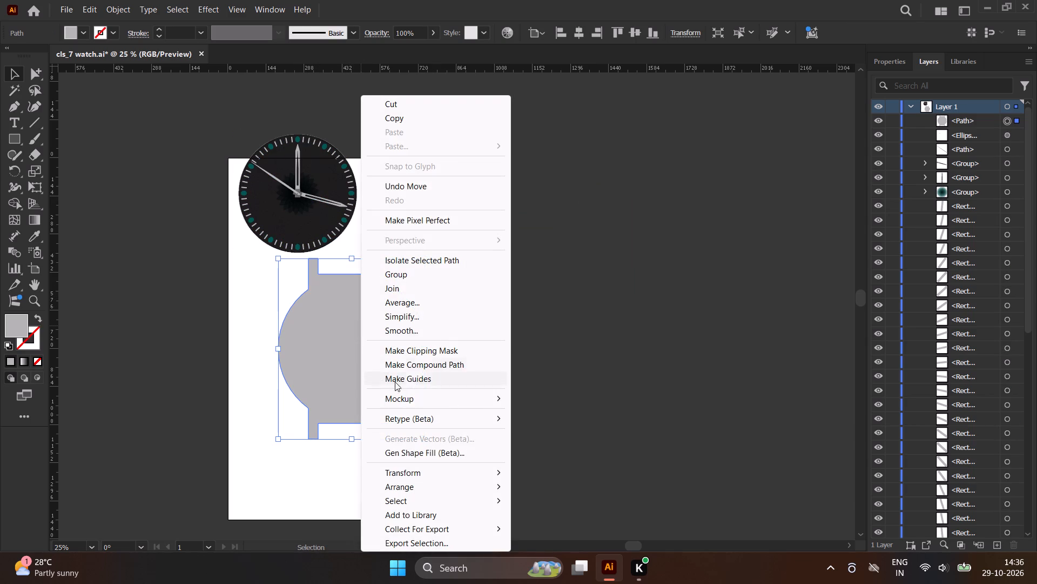
pyautogui.click(556, 527)
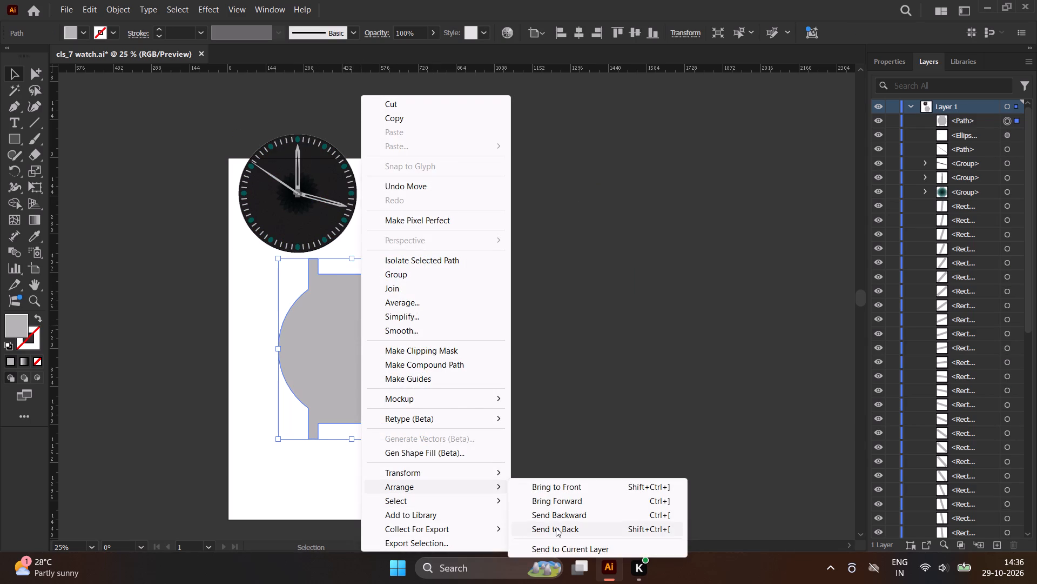
pyautogui.click(440, 344)
pyautogui.click(426, 344)
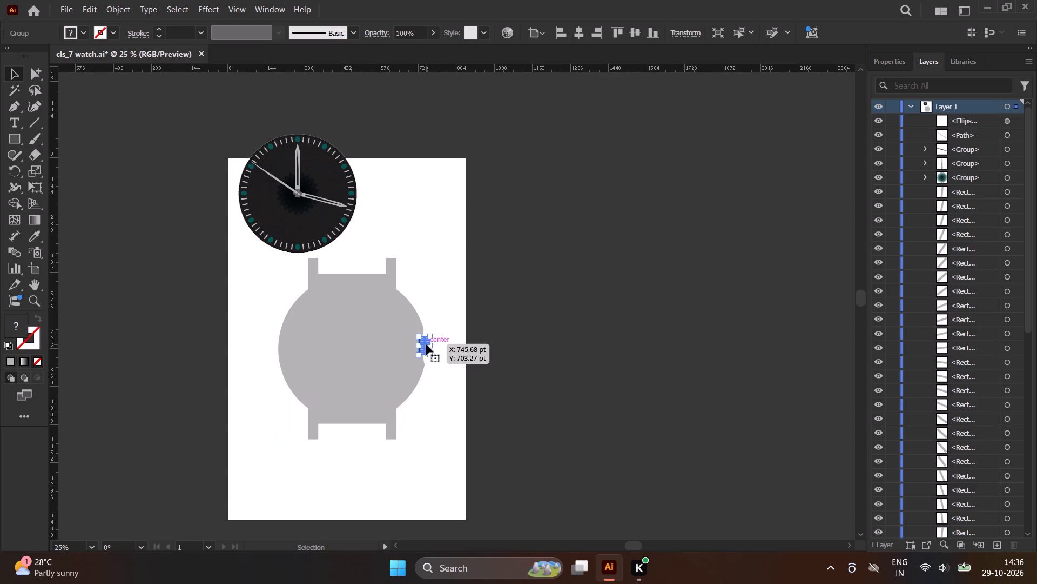
pyautogui.rightClick(426, 344)
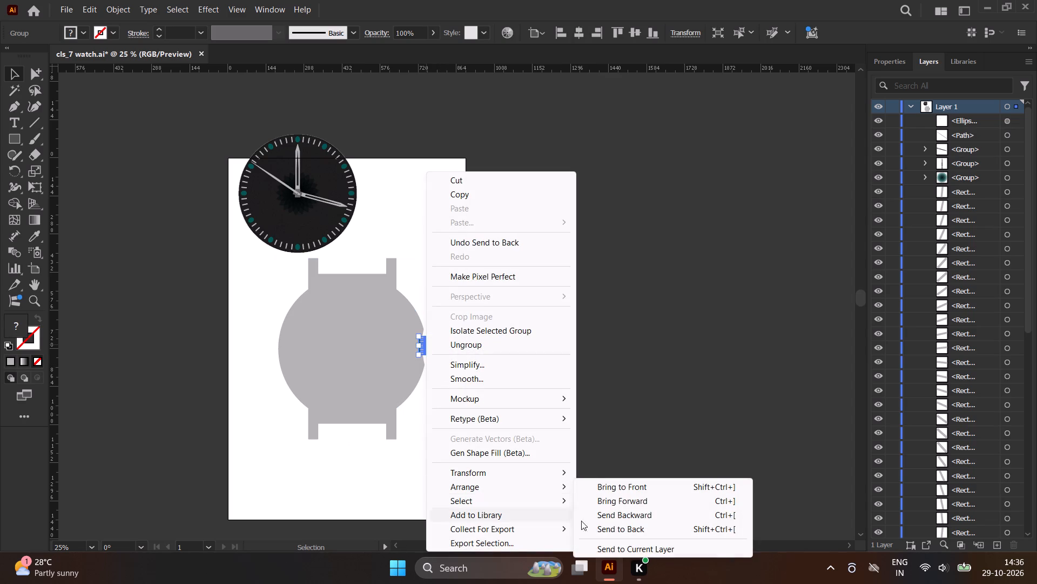
pyautogui.click(617, 531)
pyautogui.click(446, 482)
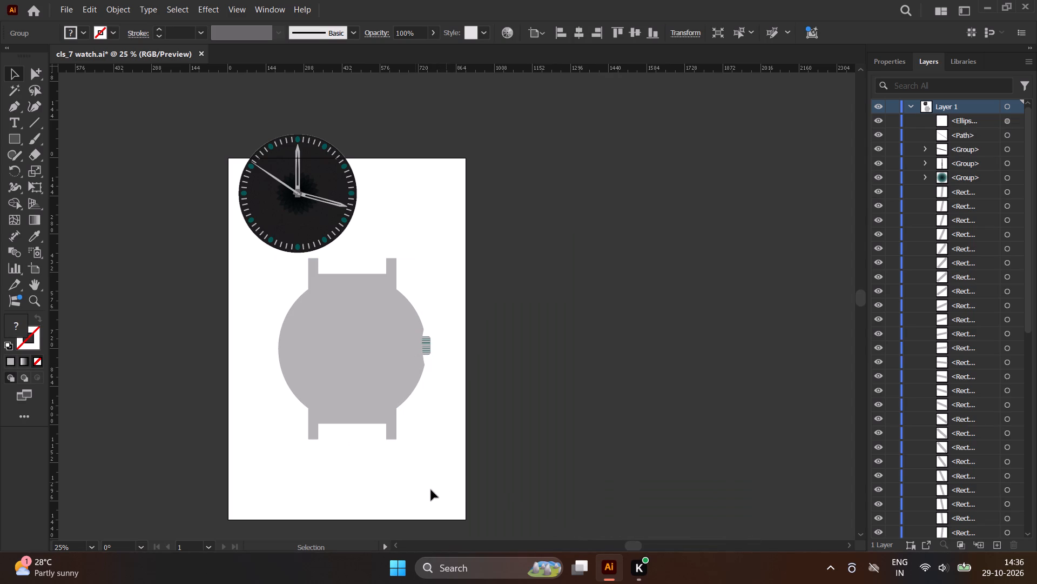
# Select the complete dial with its hands and minute marks and move it onto the grey case, centred on the round body.
pyautogui.moveTo(361, 256); pyautogui.dragTo(351, 251)
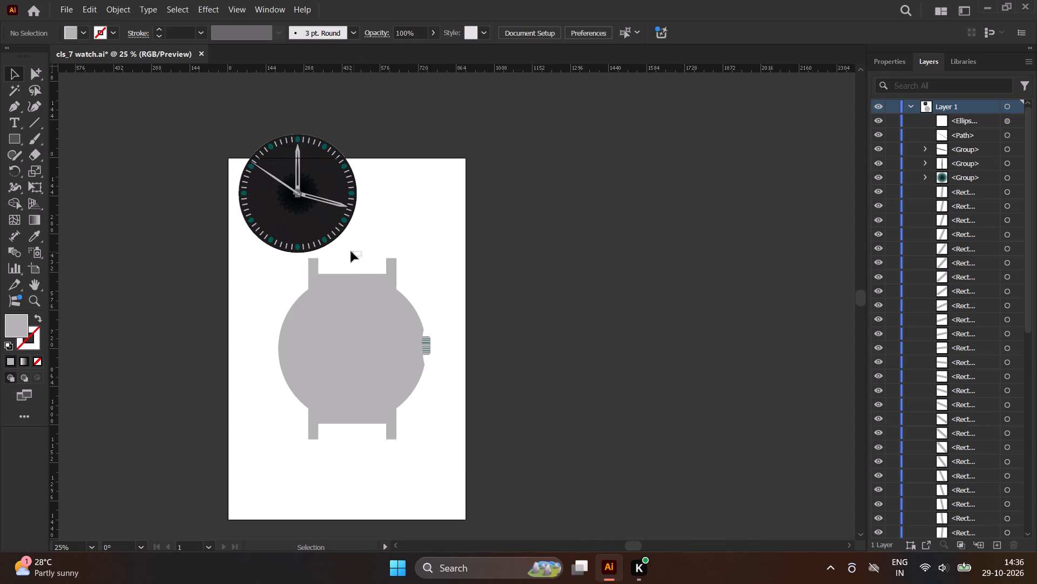
pyautogui.moveTo(351, 251); pyautogui.dragTo(235, 127)
pyautogui.moveTo(235, 127); pyautogui.dragTo(235, 121)
pyautogui.moveTo(297, 189); pyautogui.dragTo(320, 258)
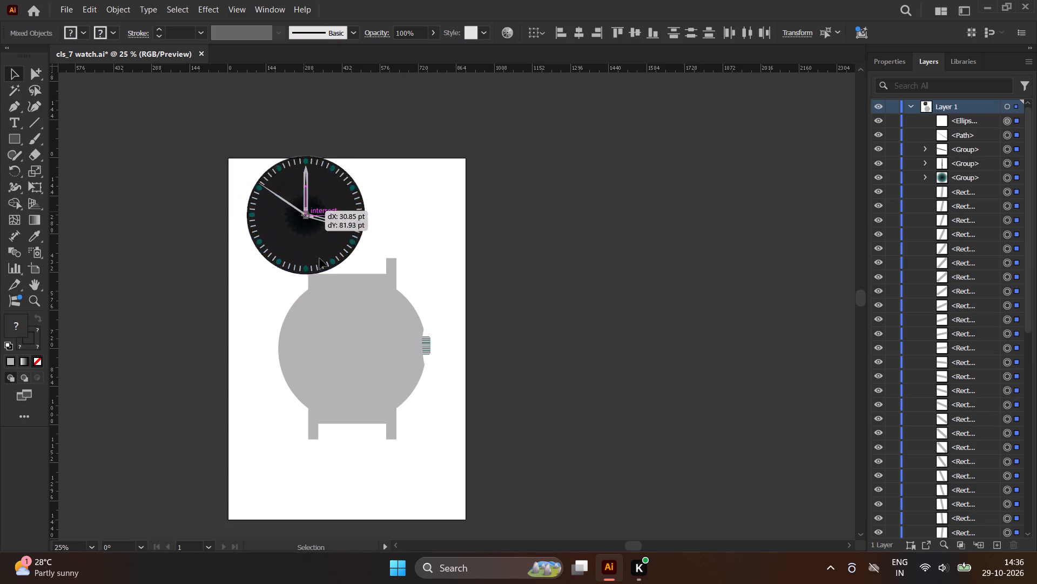
pyautogui.moveTo(320, 258); pyautogui.dragTo(354, 344)
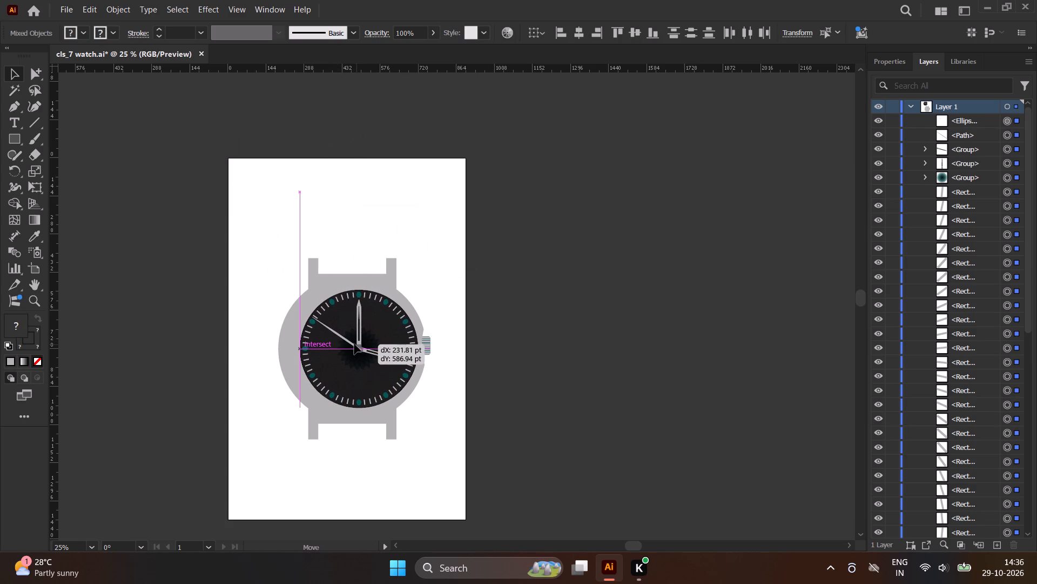
pyautogui.moveTo(354, 344); pyautogui.dragTo(351, 342)
pyautogui.scroll(3, 358, 334)
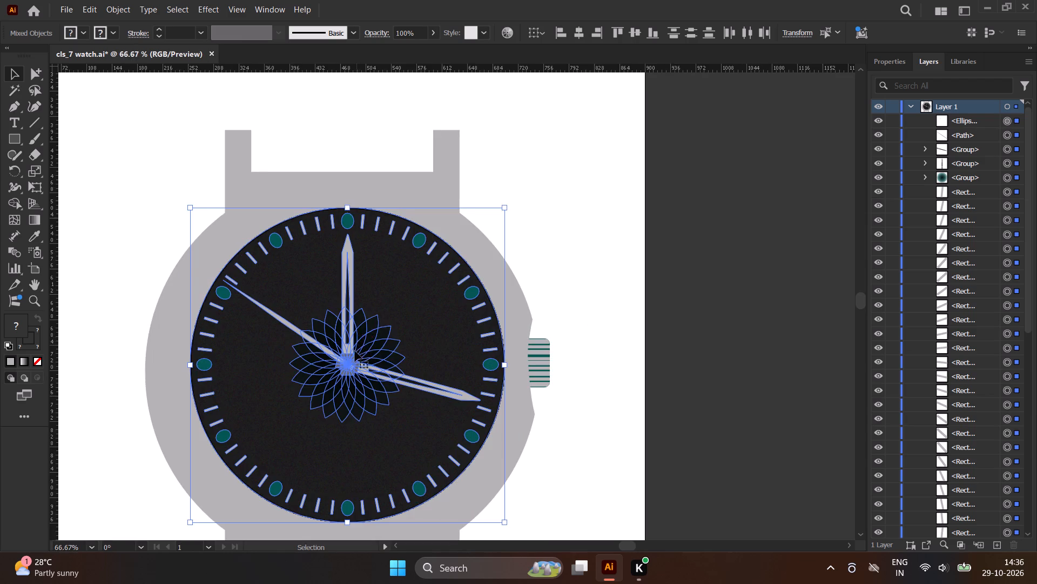
pyautogui.scroll(7, 355, 349)
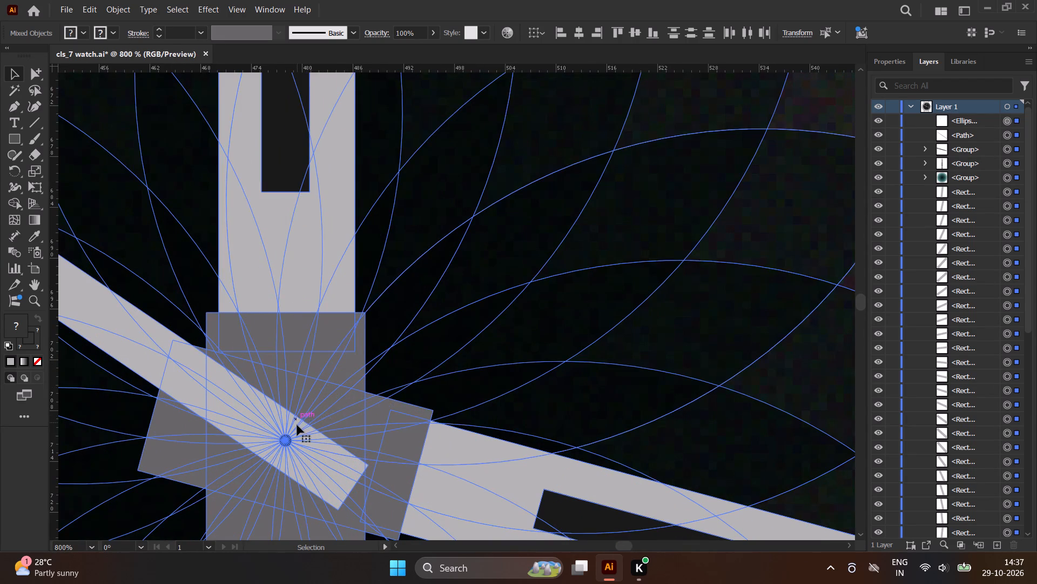
pyautogui.scroll(2, 296, 425)
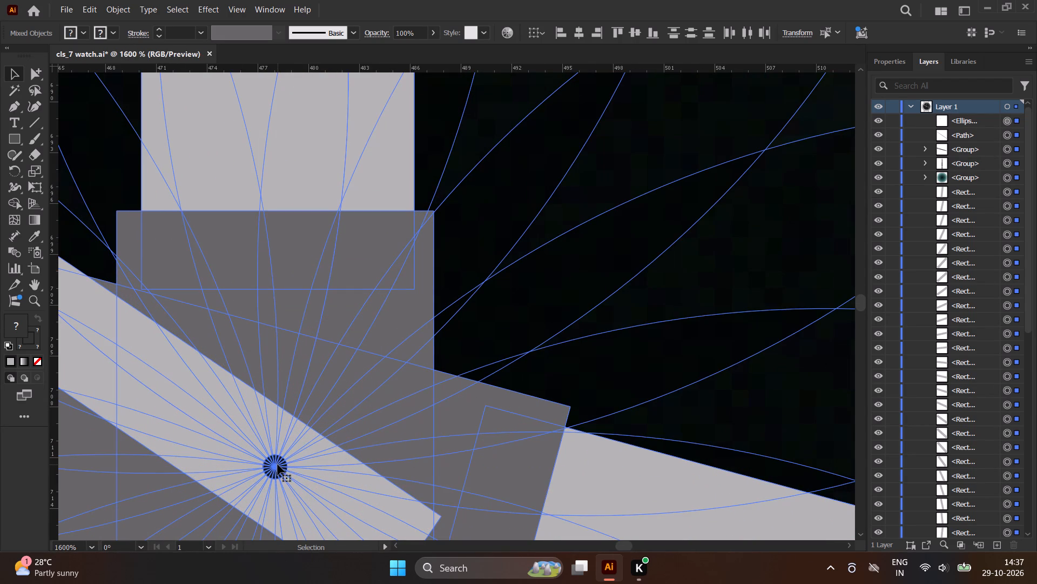
pyautogui.click(277, 466)
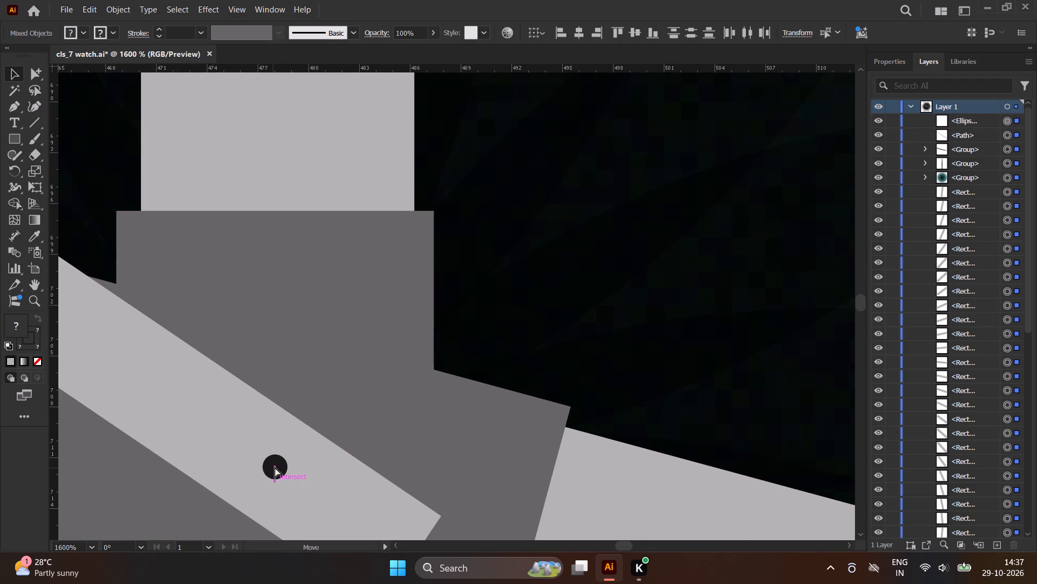
pyautogui.scroll(-2, 277, 428)
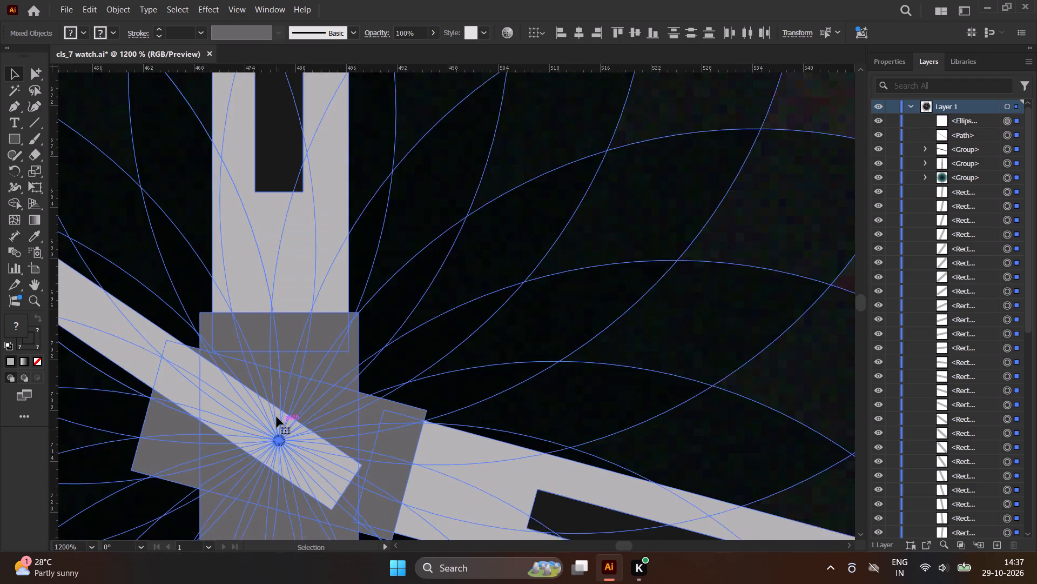
pyautogui.scroll(-1, 277, 417)
pyautogui.scroll(1, 277, 416)
pyautogui.scroll(-8, 277, 416)
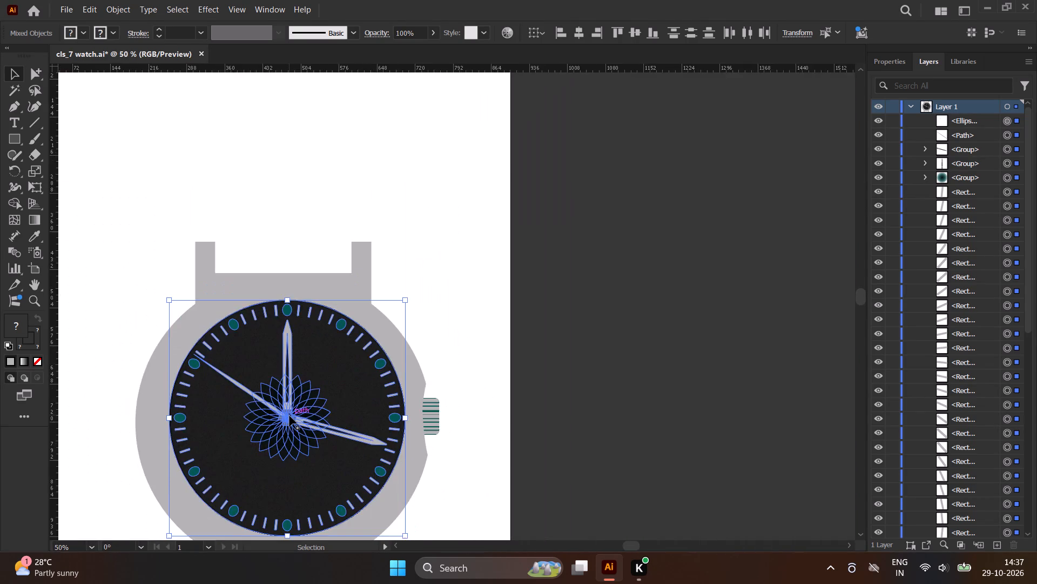
pyautogui.scroll(-1, 289, 416)
pyautogui.click(294, 222)
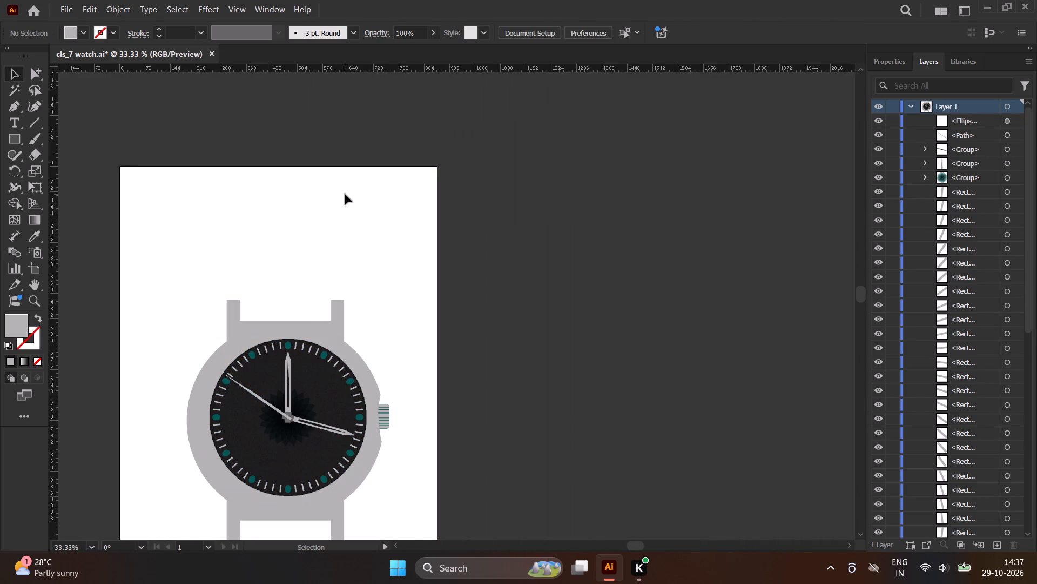
# Ungroup the striped crown beside the case into its separate grey bars and teal base.
pyautogui.scroll(-1, 365, 198)
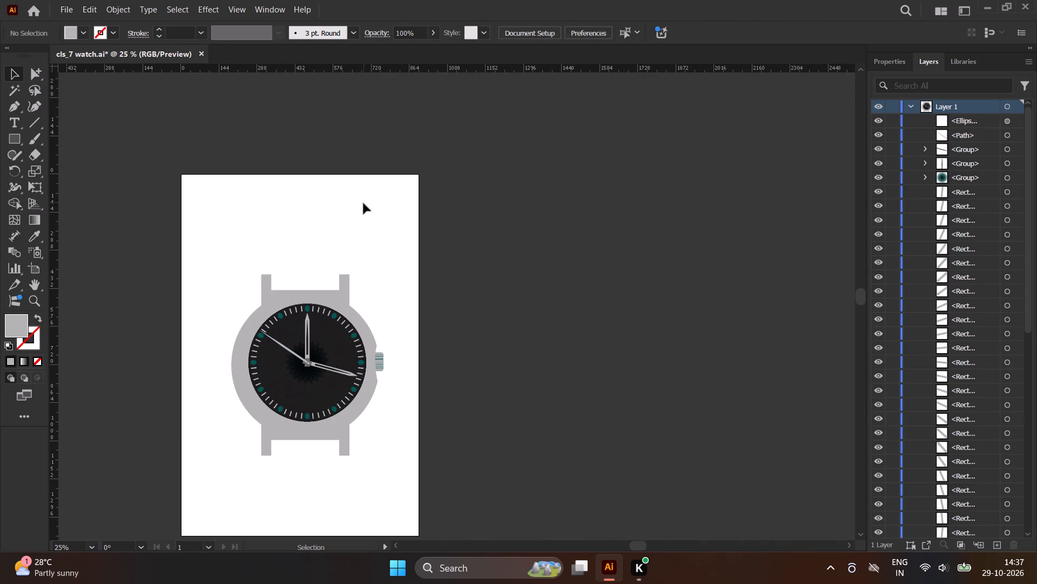
pyautogui.scroll(1, 390, 376)
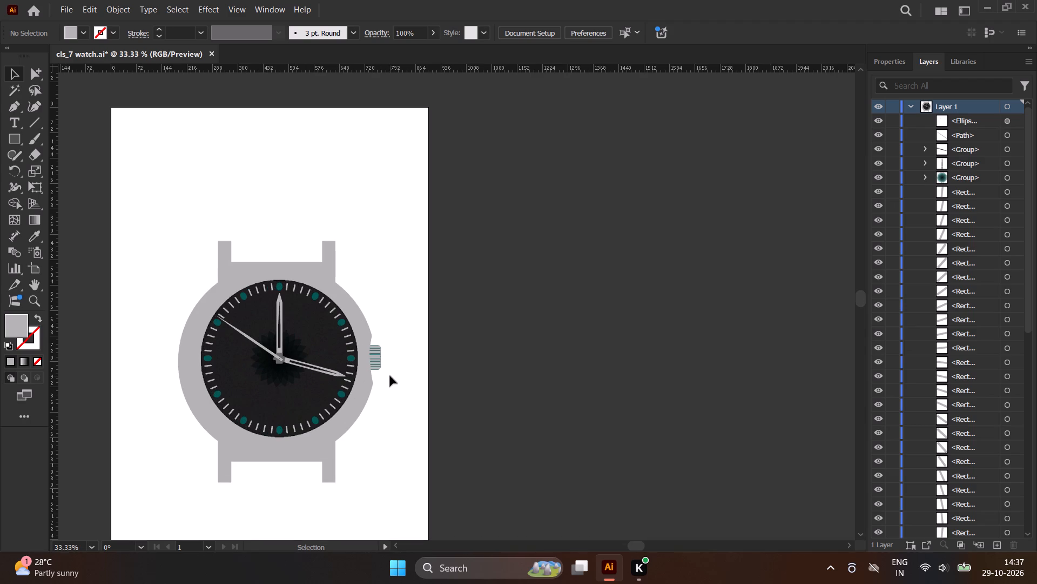
pyautogui.scroll(4, 379, 373)
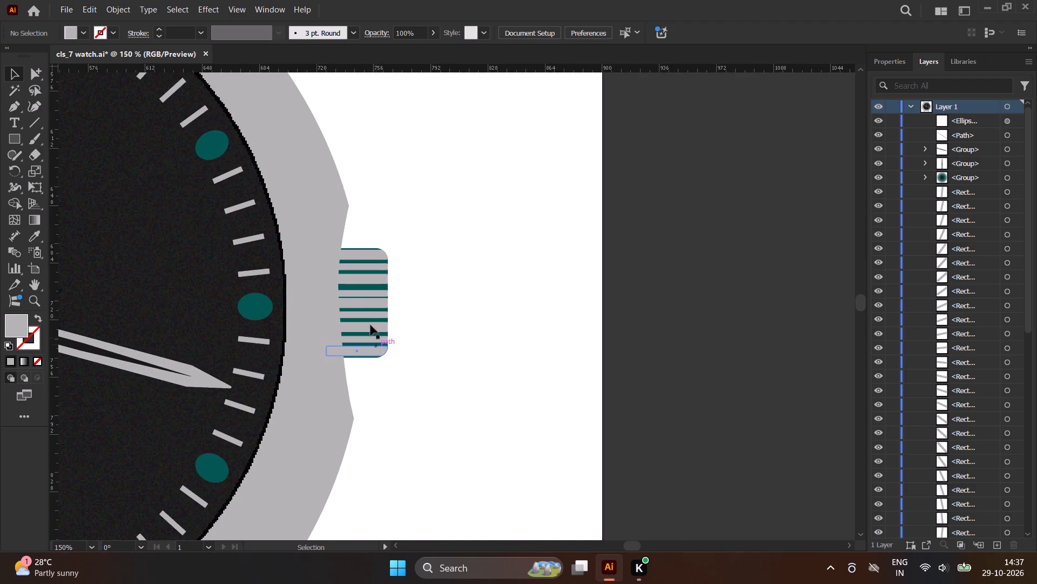
pyautogui.scroll(1, 363, 296)
pyautogui.click(366, 308)
pyautogui.scroll(3, 367, 305)
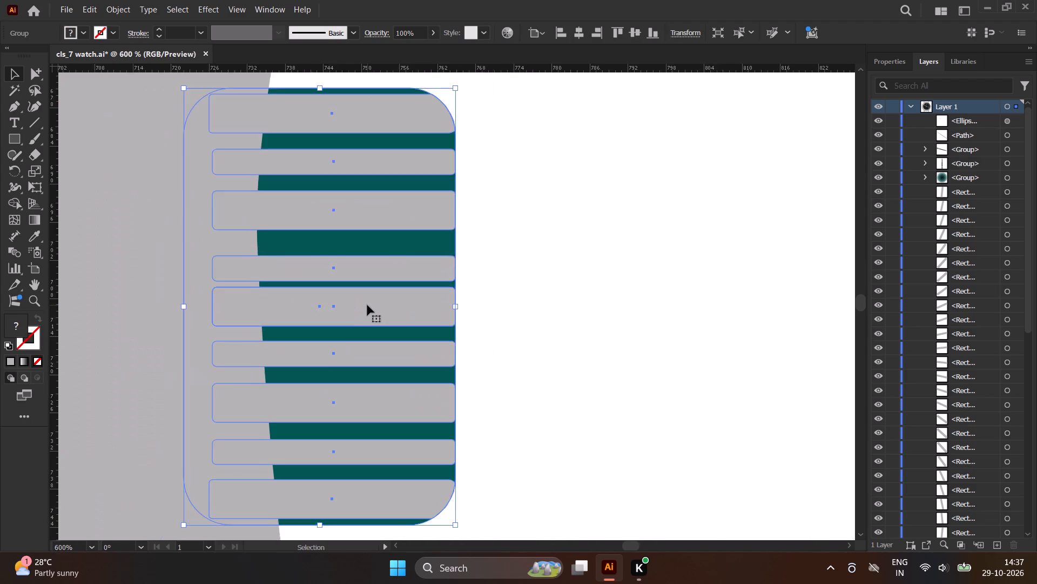
pyautogui.scroll(1, 367, 305)
pyautogui.scroll(-1, 367, 305)
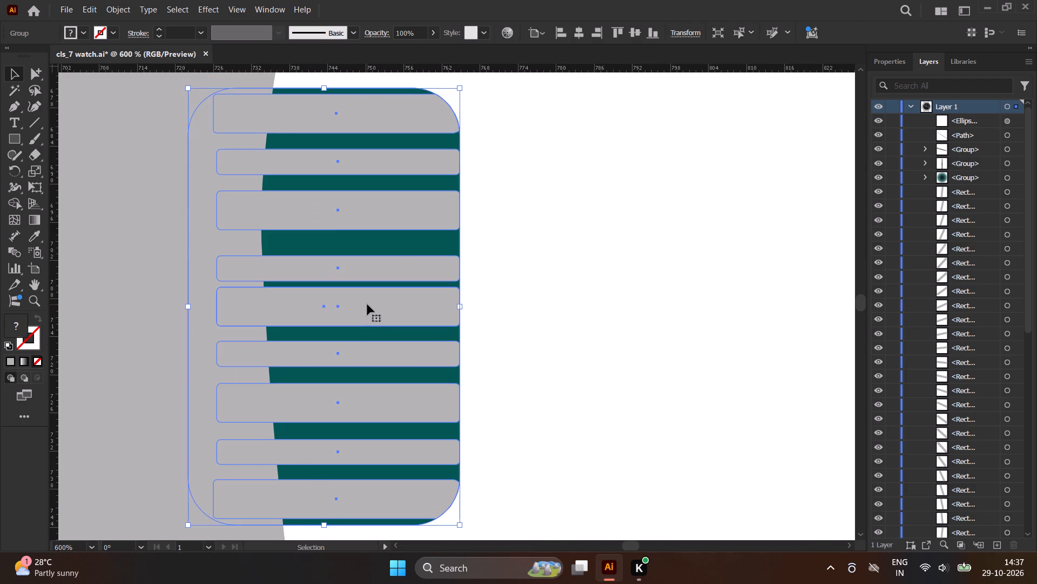
pyautogui.scroll(-1, 367, 304)
pyautogui.click(488, 302)
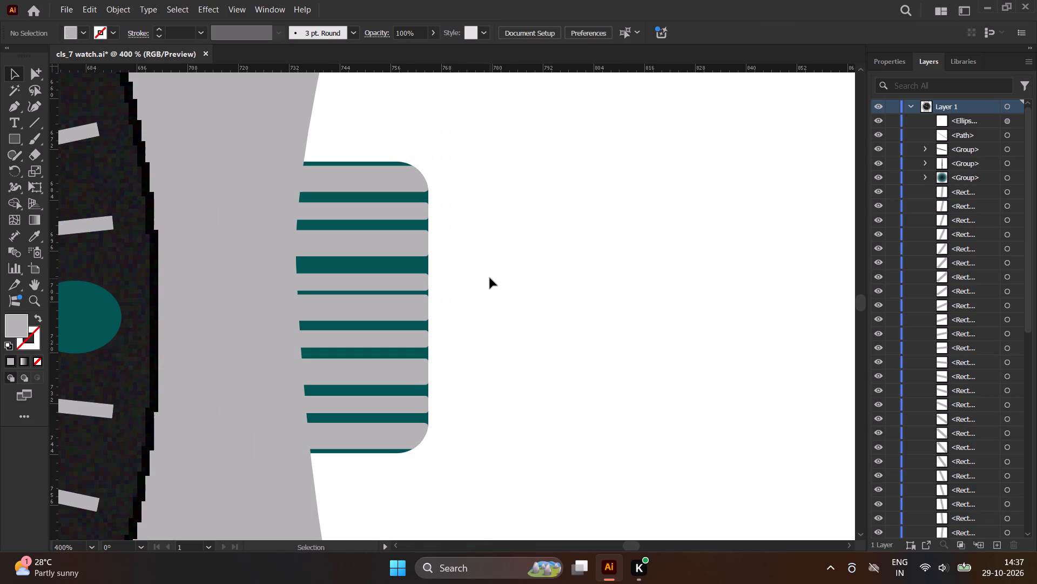
pyautogui.click(392, 433)
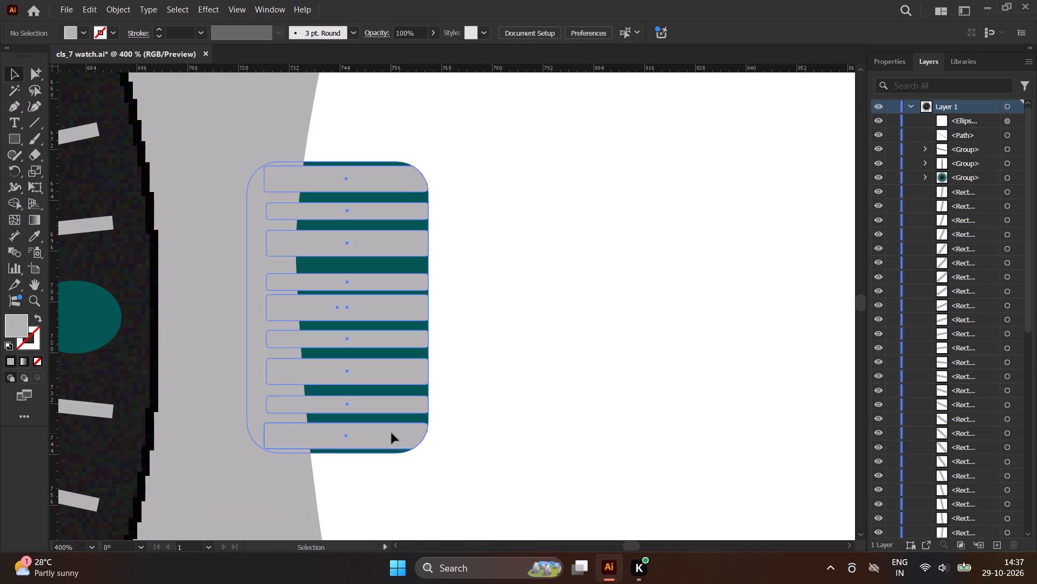
pyautogui.rightClick(383, 366)
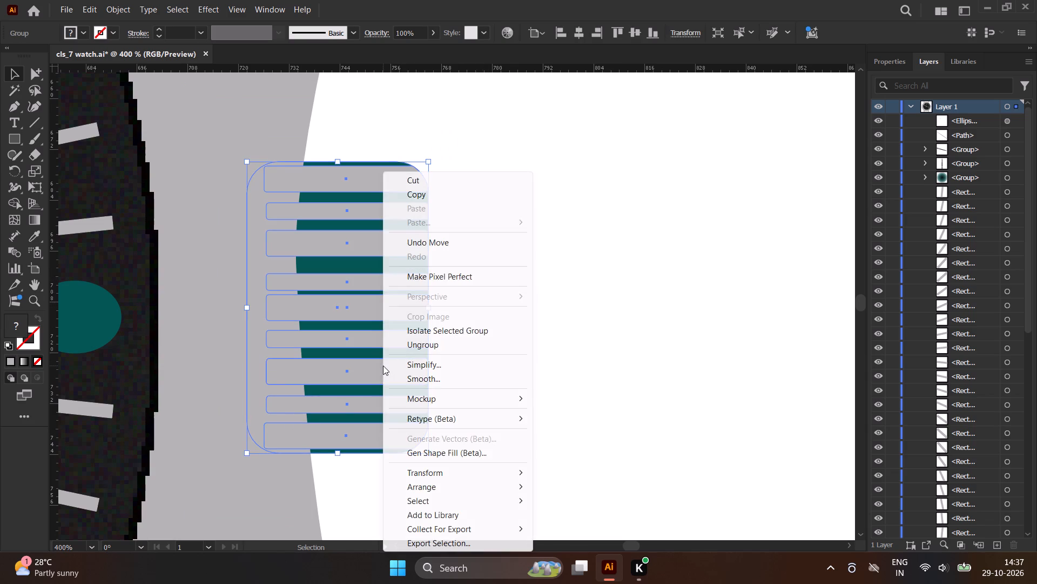
pyautogui.click(358, 365)
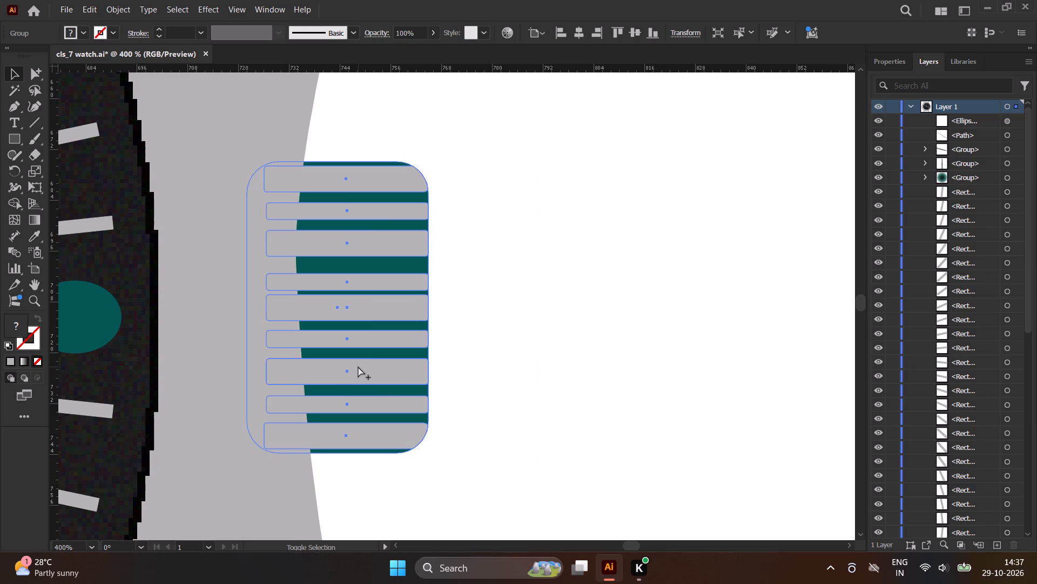
pyautogui.hotkey('ctrl', 'shift', 'g')
pyautogui.click(457, 345)
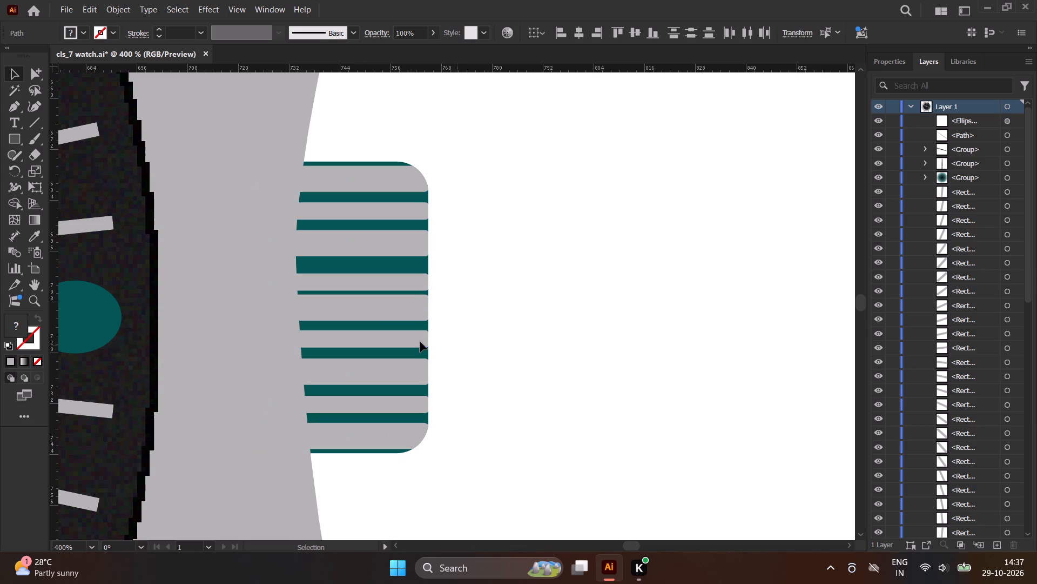
# Thin the crown's middle thick grey bar and the two thick bars below it by lowering their top edges, the upper of those two to about 4.8 pt.
pyautogui.click(377, 302)
pyautogui.scroll(-1, 355, 297)
pyautogui.scroll(1, 355, 297)
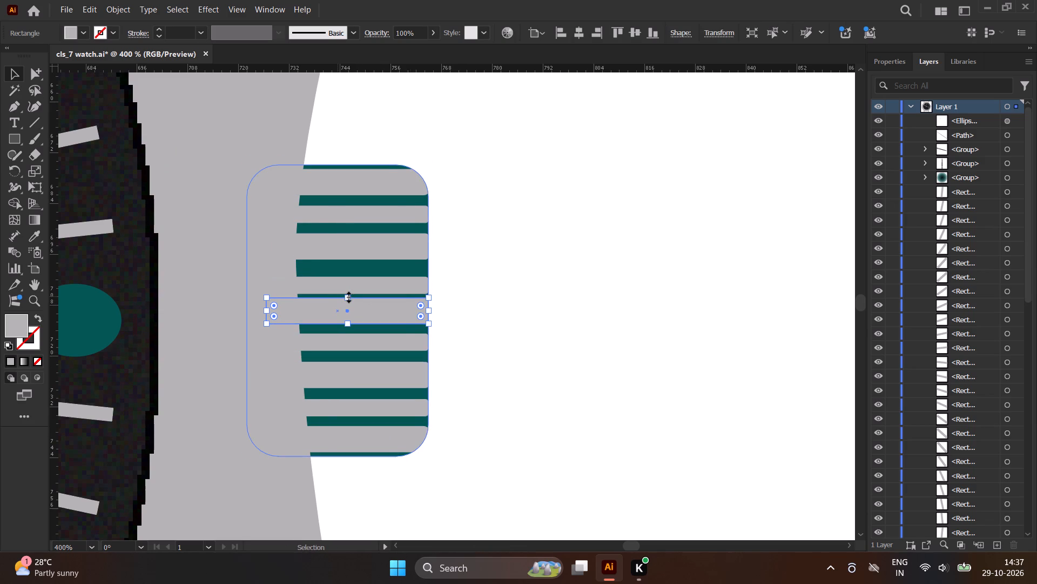
pyautogui.moveTo(347, 296); pyautogui.dragTo(348, 306)
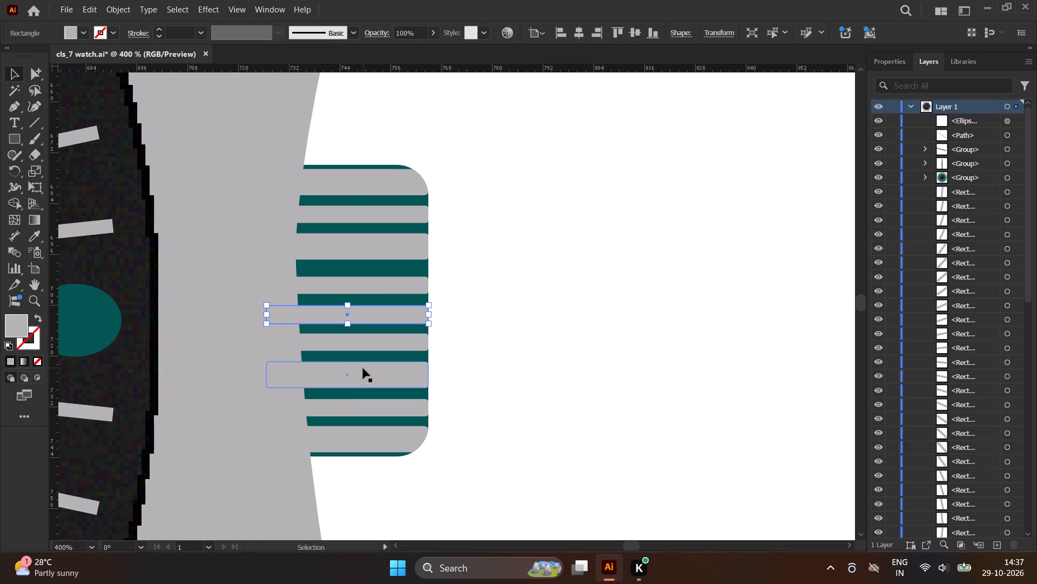
pyautogui.click(363, 375)
pyautogui.moveTo(349, 360); pyautogui.dragTo(349, 364)
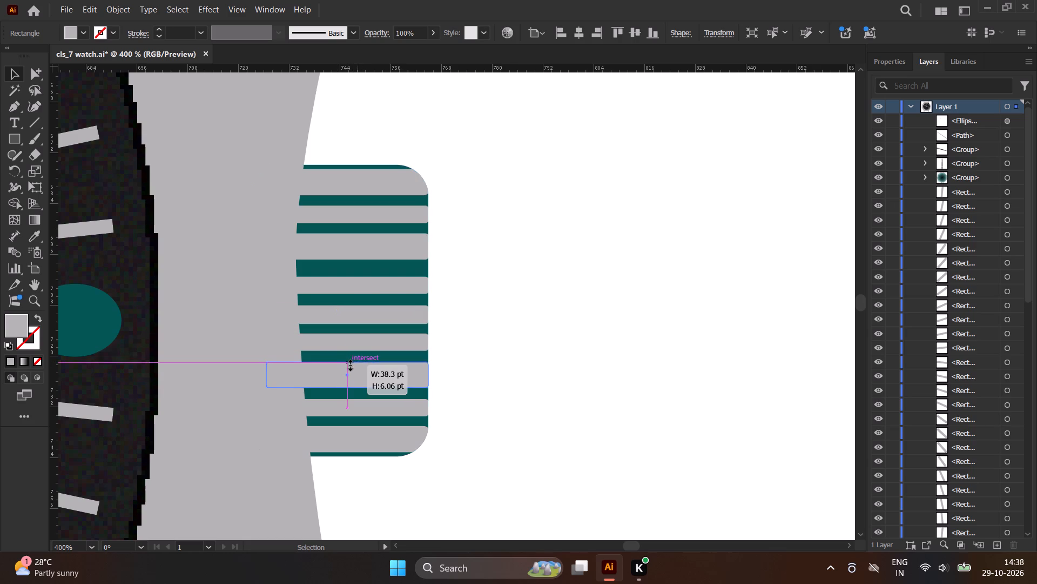
pyautogui.moveTo(349, 364); pyautogui.dragTo(351, 368)
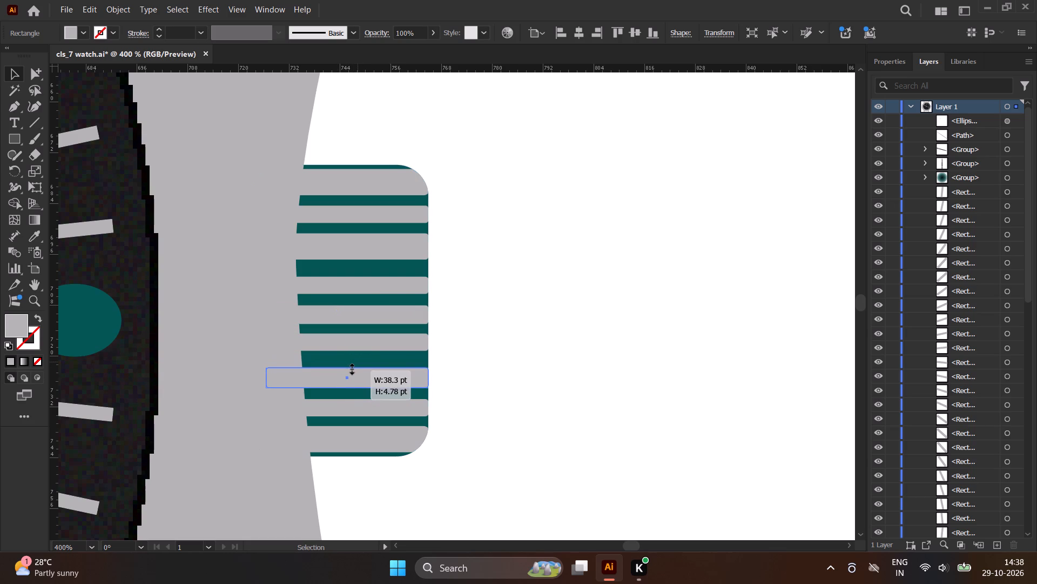
pyautogui.moveTo(351, 368); pyautogui.dragTo(351, 368)
pyautogui.click(363, 434)
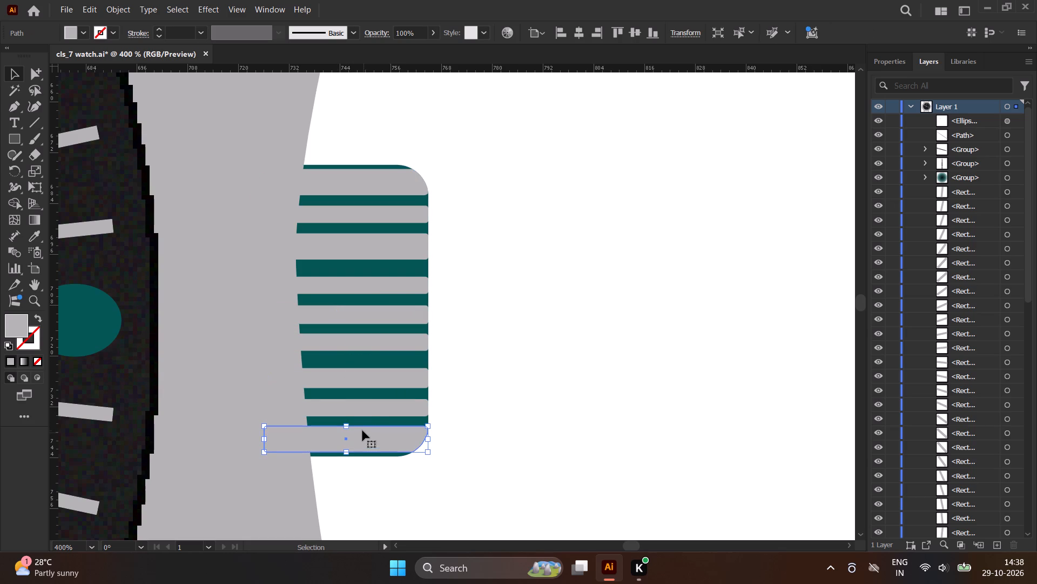
pyautogui.moveTo(347, 424); pyautogui.dragTo(347, 432)
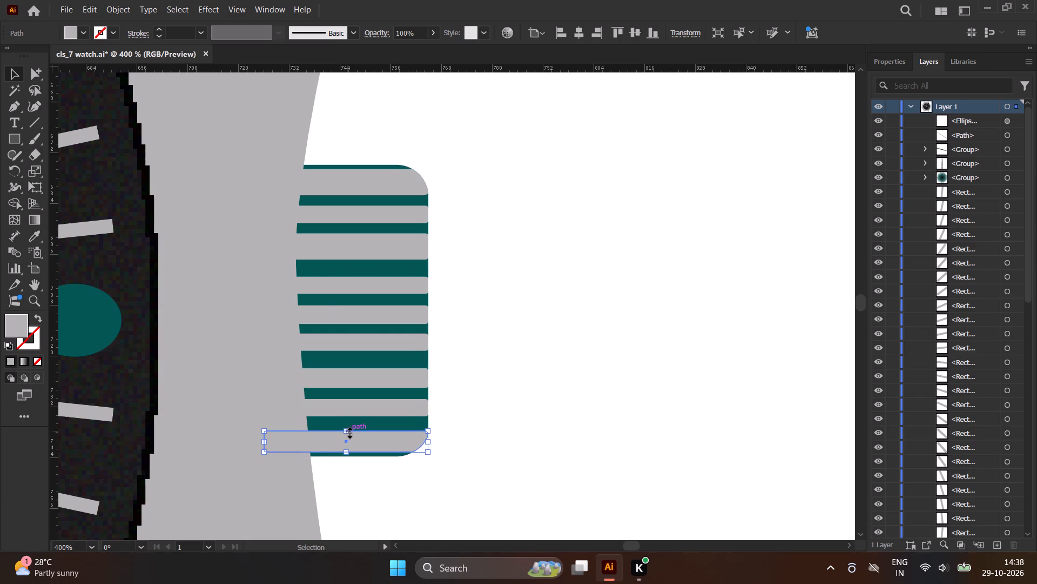
# Thin the two thick grey bars in the crown's upper half by lowering their top edges, widening the teal gaps above them.
pyautogui.click(350, 240)
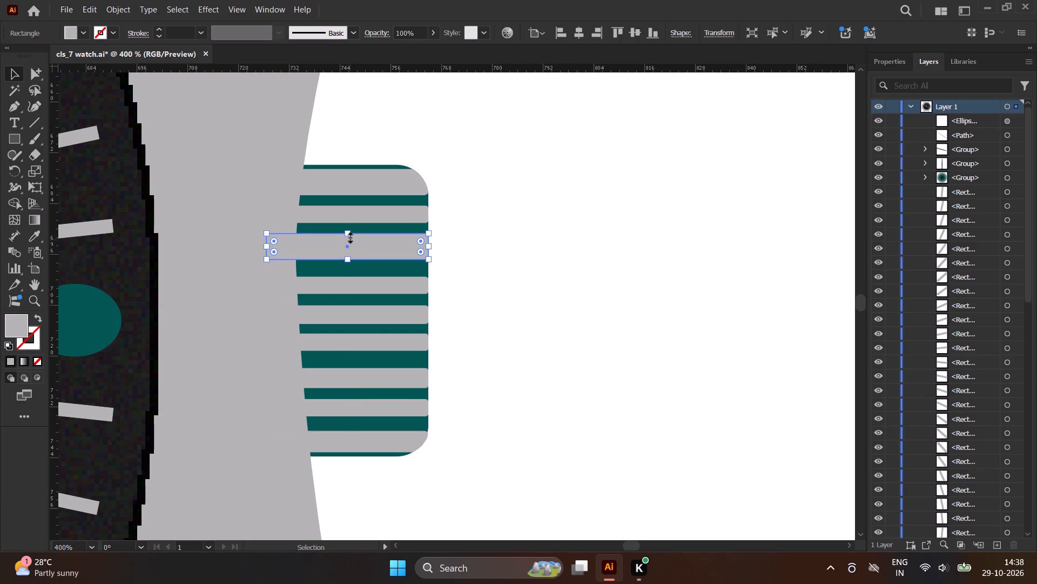
pyautogui.moveTo(346, 230); pyautogui.dragTo(346, 240)
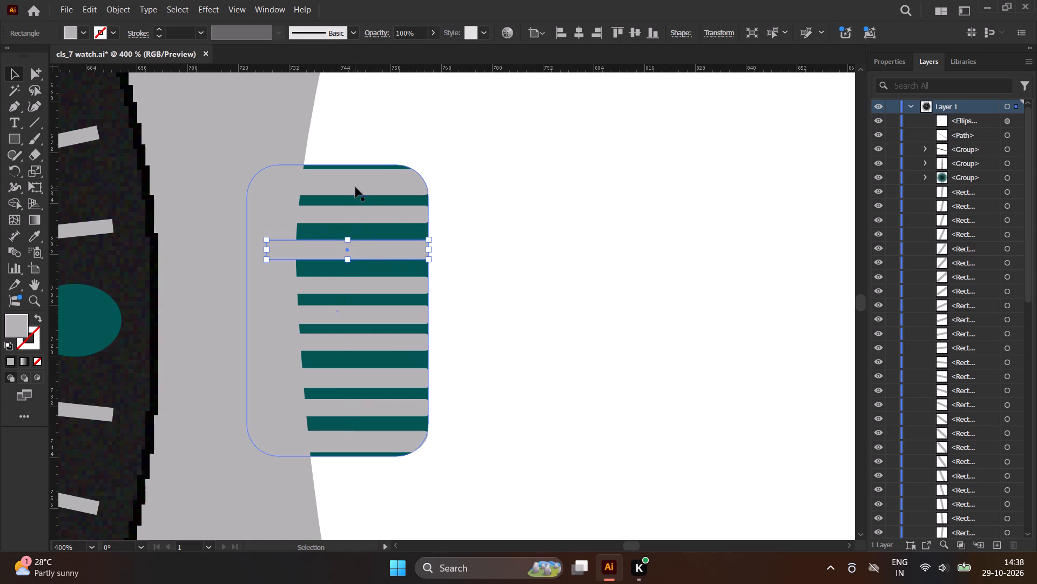
pyautogui.click(355, 187)
pyautogui.moveTo(346, 166); pyautogui.dragTo(346, 175)
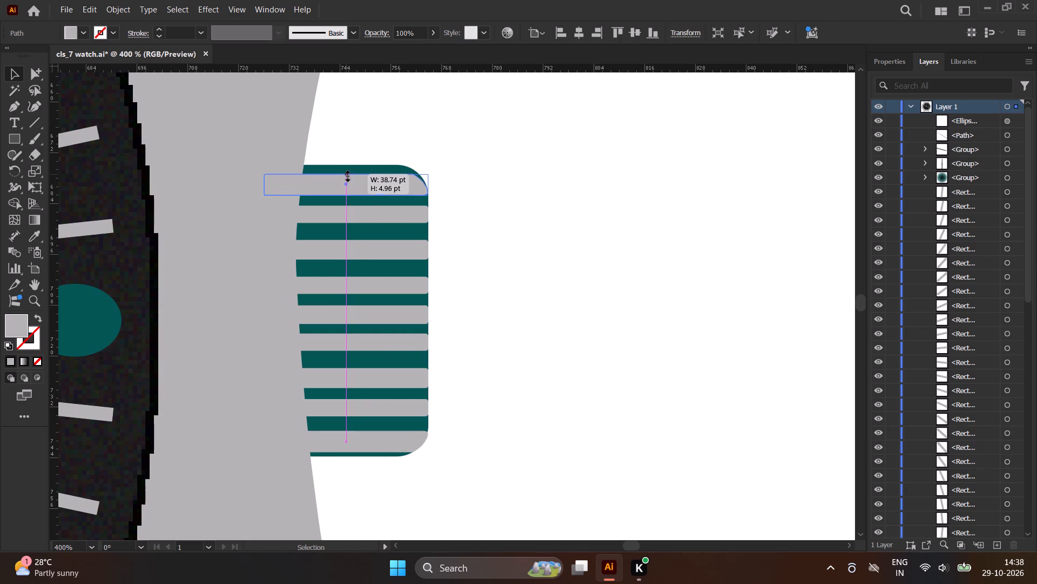
pyautogui.moveTo(346, 175); pyautogui.dragTo(346, 176)
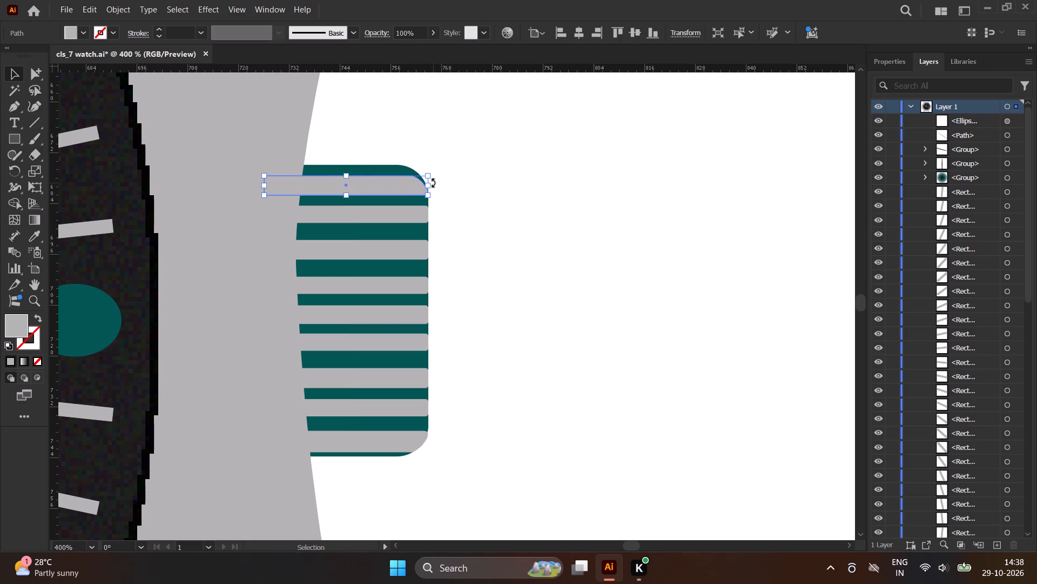
pyautogui.click(460, 188)
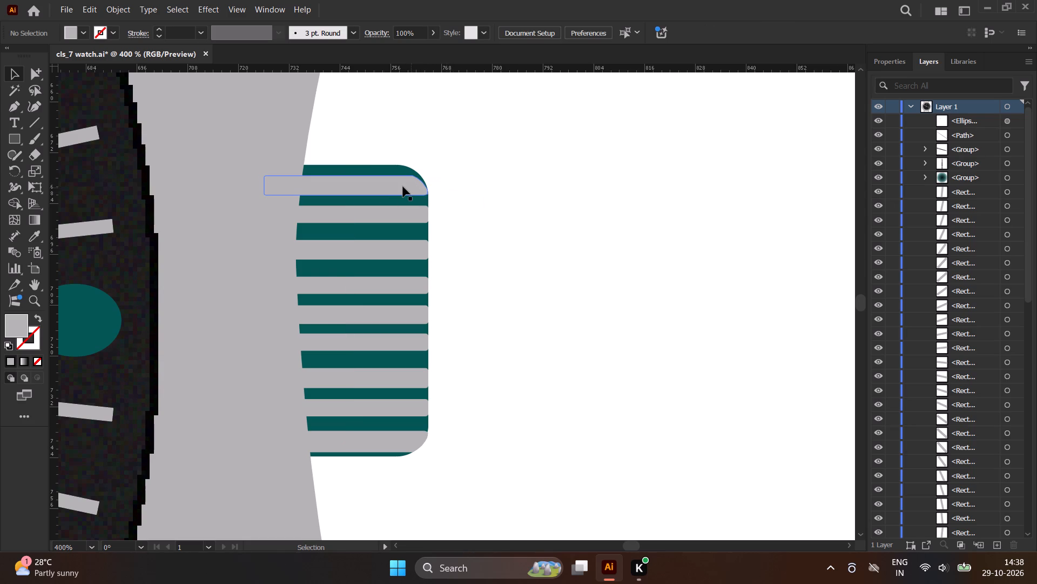
# Move the crown's top grey bar up and slightly left so its curved end follows the teal base's rounded upper corner.
pyautogui.moveTo(397, 186); pyautogui.dragTo(394, 180)
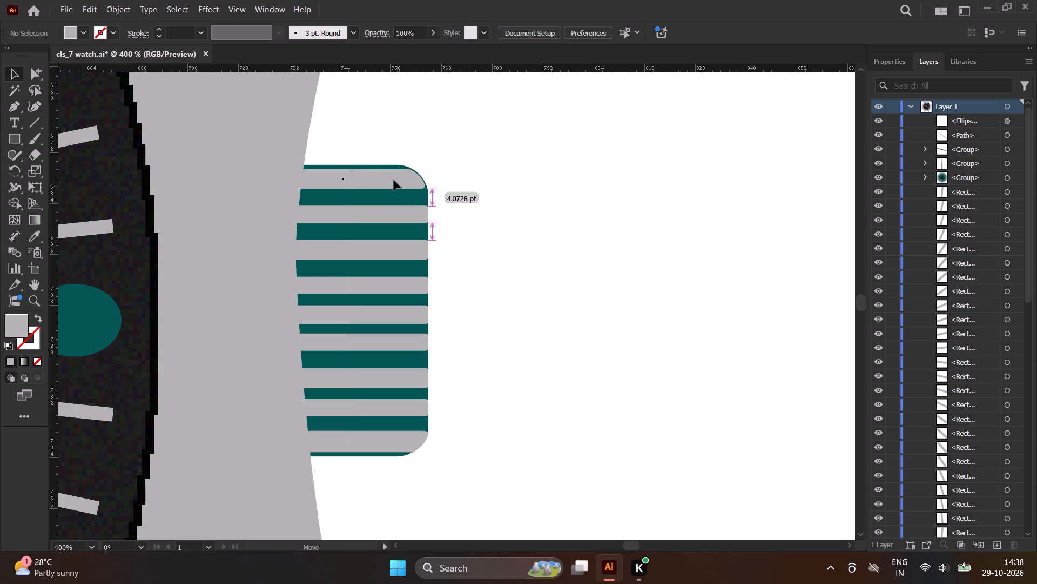
pyautogui.moveTo(394, 180); pyautogui.dragTo(395, 180)
pyautogui.scroll(3, 437, 152)
pyautogui.scroll(3, 394, 159)
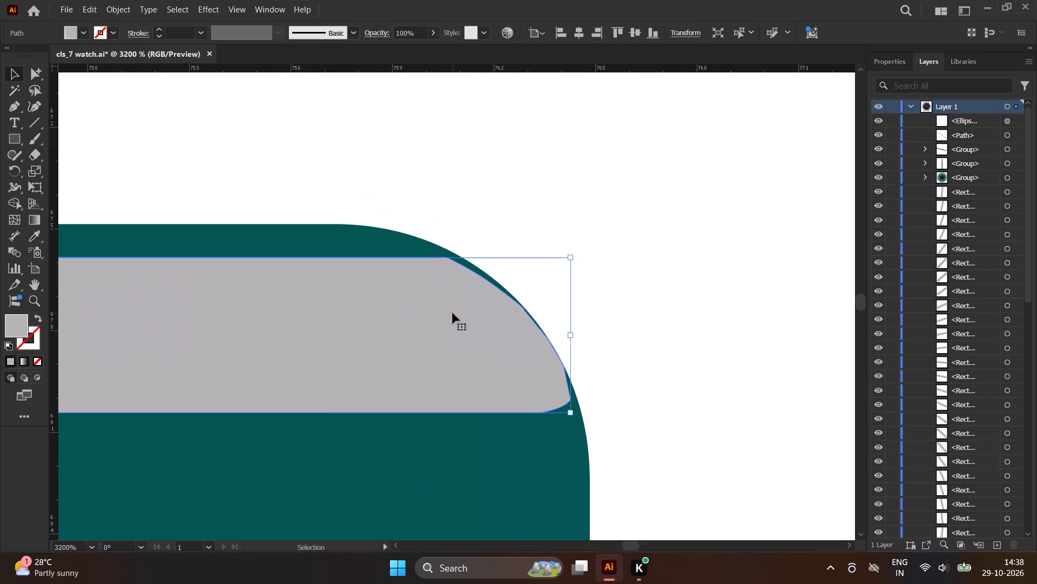
pyautogui.moveTo(453, 313); pyautogui.dragTo(443, 301)
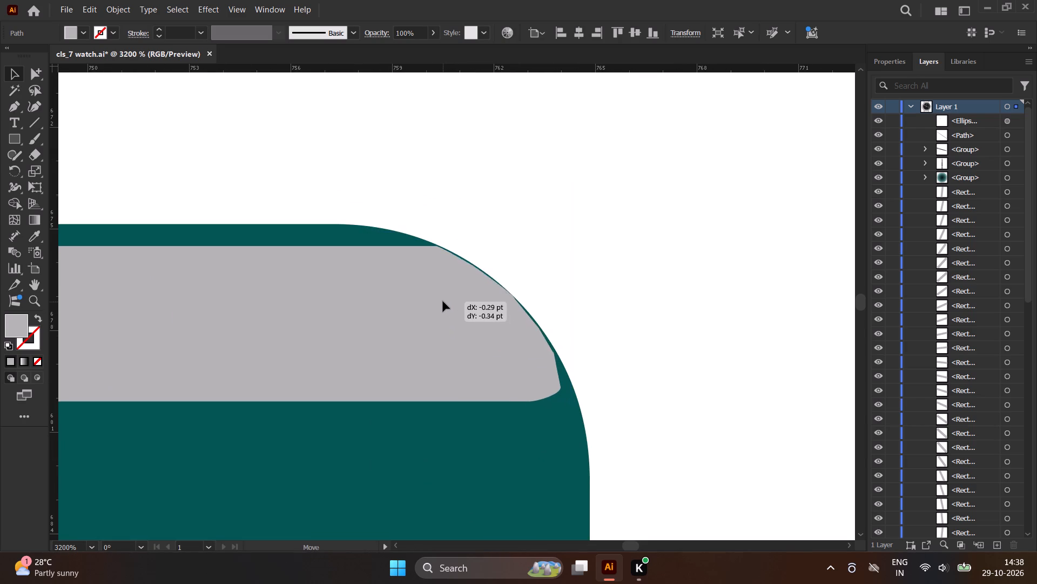
pyautogui.moveTo(443, 301); pyautogui.dragTo(447, 302)
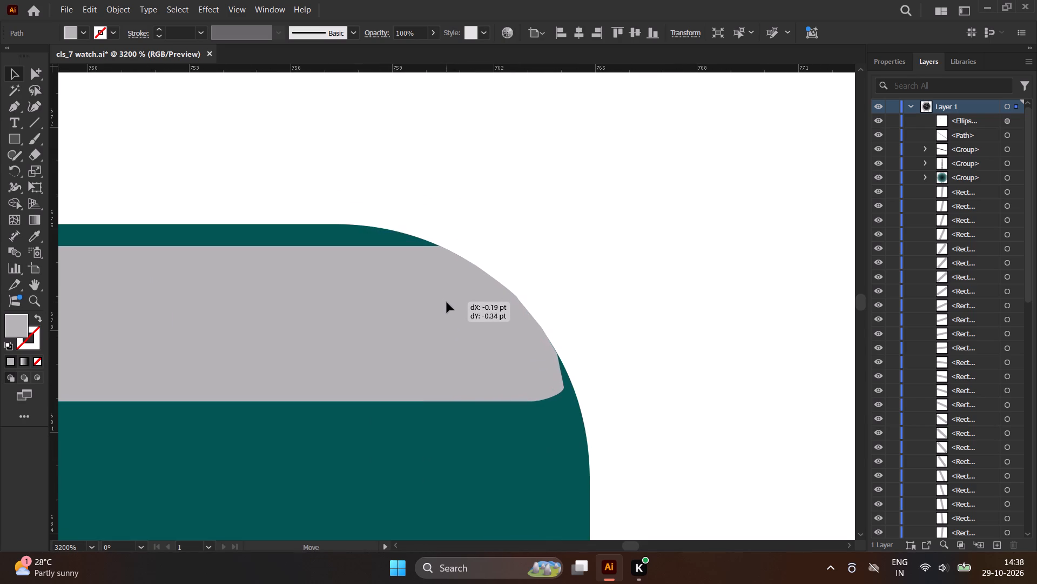
pyautogui.moveTo(447, 302); pyautogui.dragTo(446, 302)
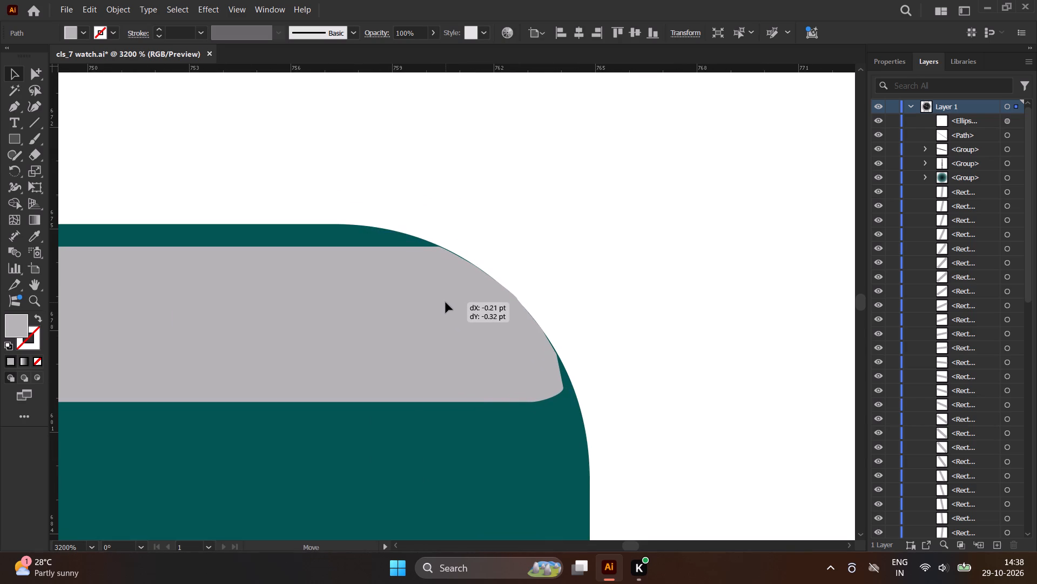
pyautogui.moveTo(446, 302); pyautogui.dragTo(446, 302)
pyautogui.click(665, 224)
# Select all nine grey crown bars, align their horizontal centres and distribute them evenly by vertical centres.
pyautogui.scroll(-3, 597, 217)
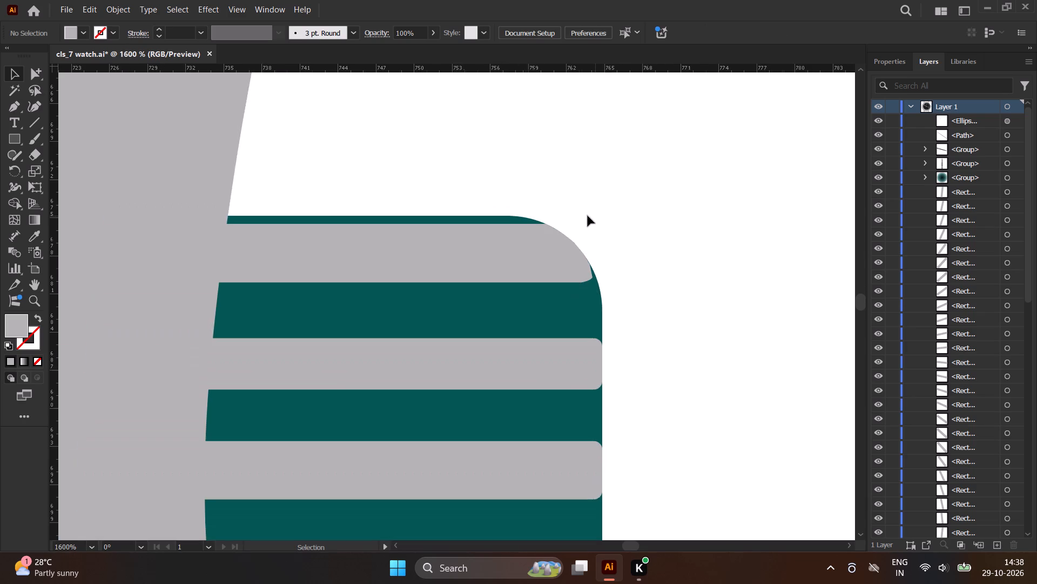
pyautogui.scroll(-2, 592, 219)
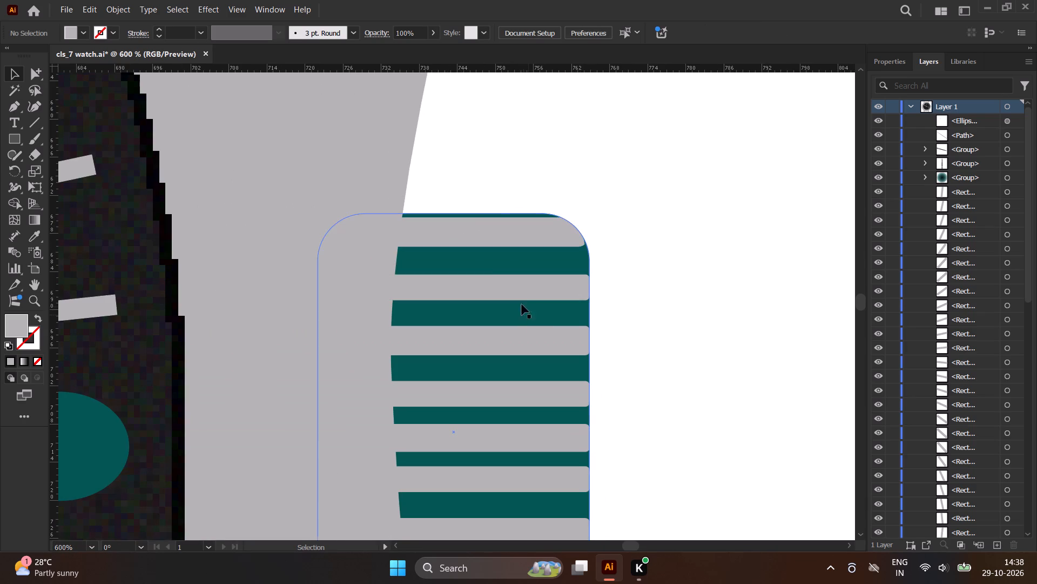
pyautogui.scroll(-1, 456, 190)
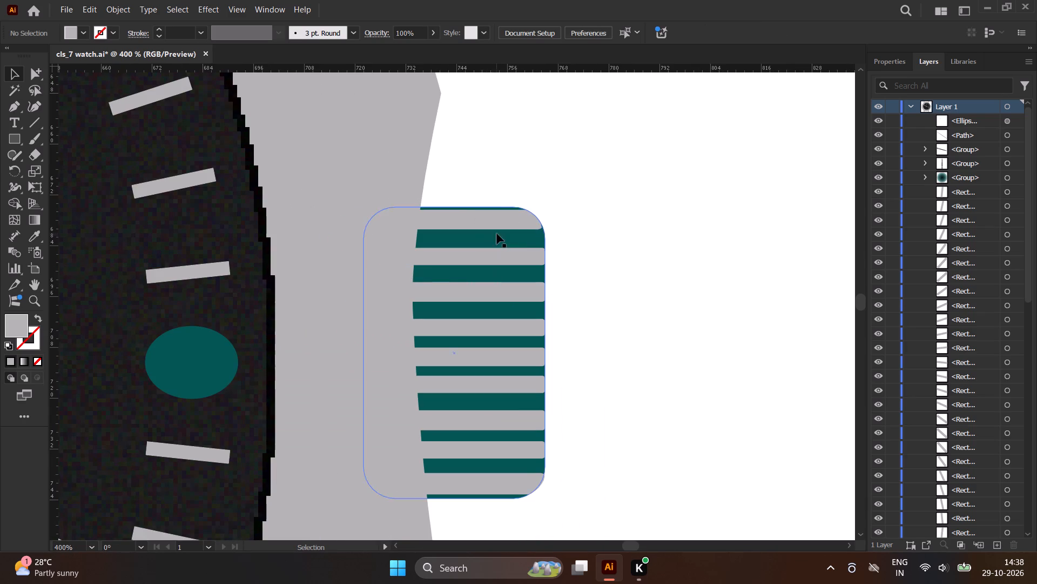
pyautogui.click(503, 221)
pyautogui.keyDown('shift'); pyautogui.click(508, 253); pyautogui.keyUp('shift')
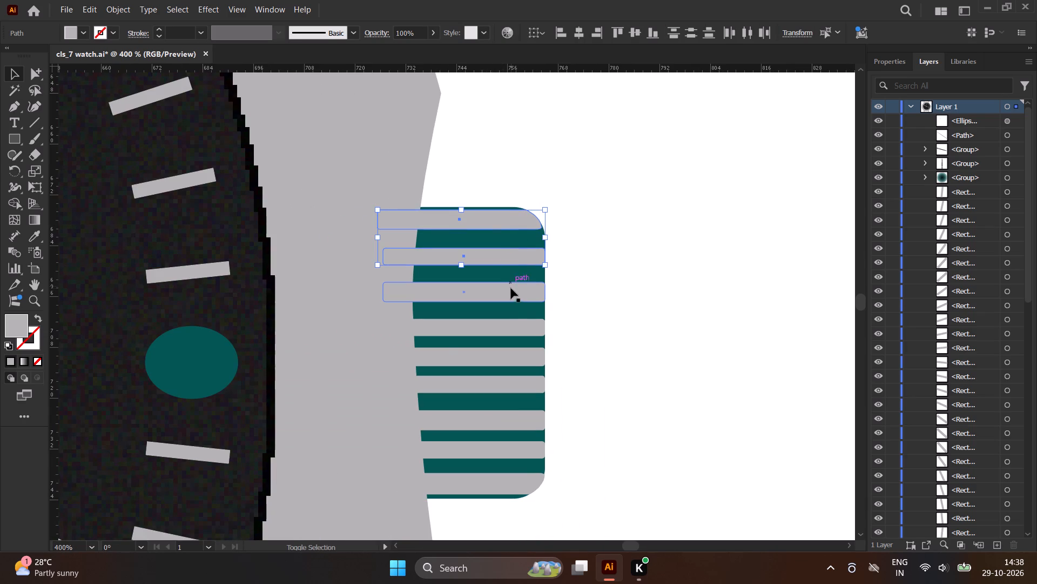
pyautogui.keyDown('shift'); pyautogui.click(511, 294); pyautogui.keyUp('shift')
pyautogui.keyDown('shift'); pyautogui.click(511, 326); pyautogui.keyUp('shift')
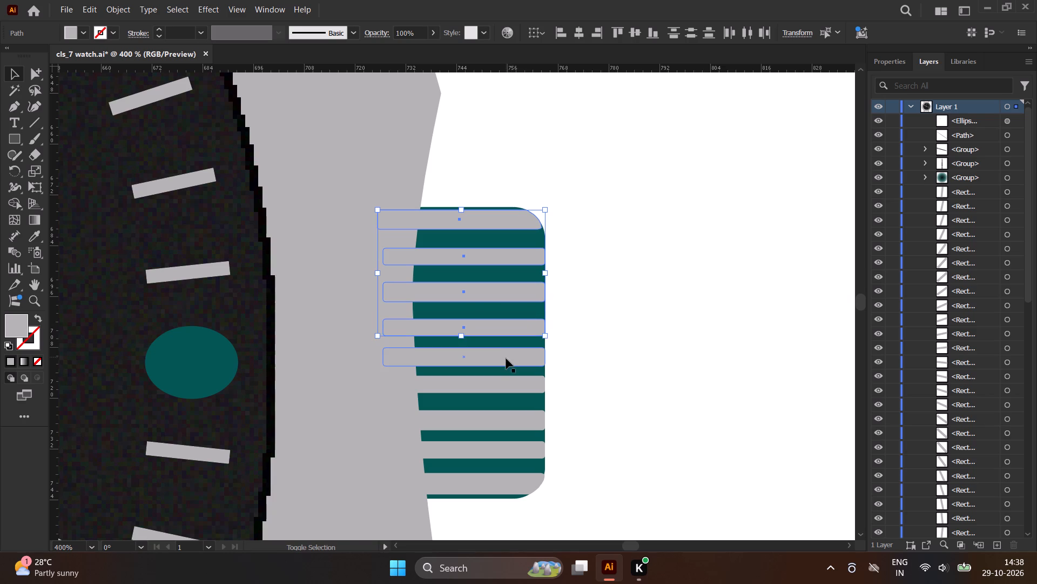
pyautogui.keyDown('shift'); pyautogui.click(506, 359); pyautogui.keyUp('shift')
pyautogui.keyDown('shift'); pyautogui.click(502, 380); pyautogui.keyUp('shift')
pyautogui.keyDown('shift'); pyautogui.click(503, 417); pyautogui.keyUp('shift')
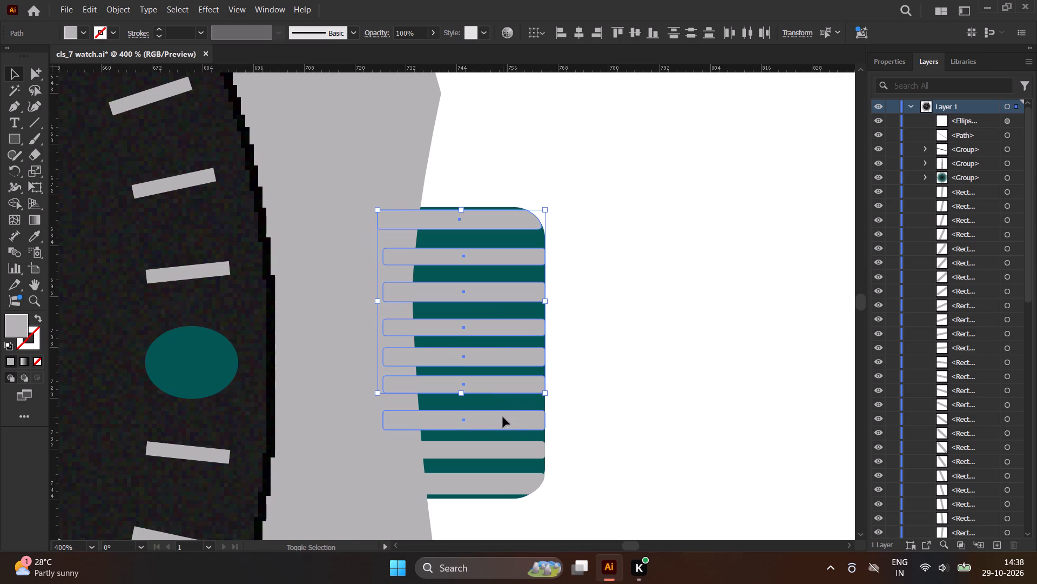
pyautogui.keyDown('shift'); pyautogui.click(506, 446); pyautogui.keyUp('shift')
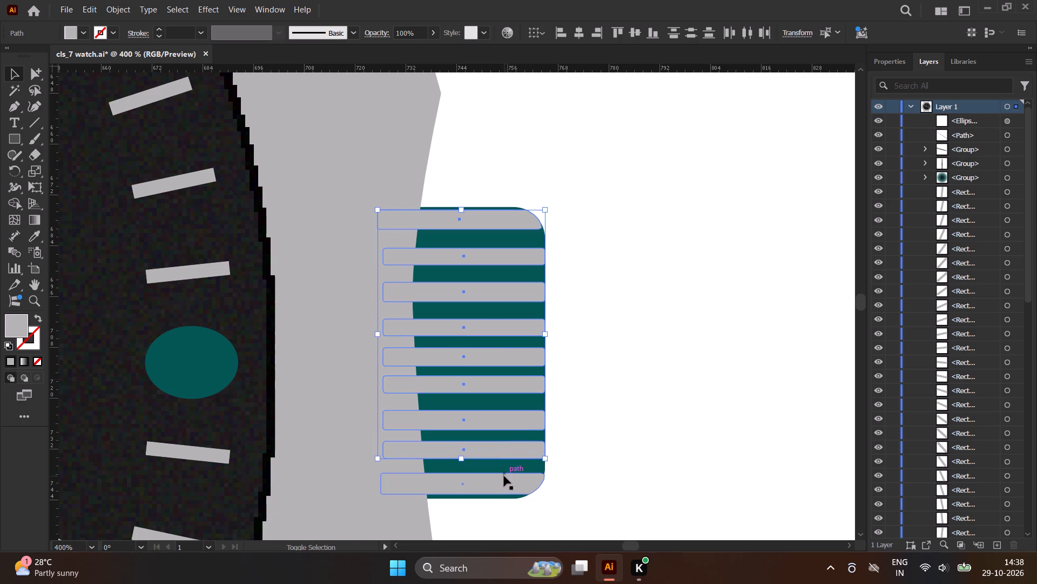
pyautogui.keyDown('shift'); pyautogui.click(504, 476); pyautogui.keyUp('shift')
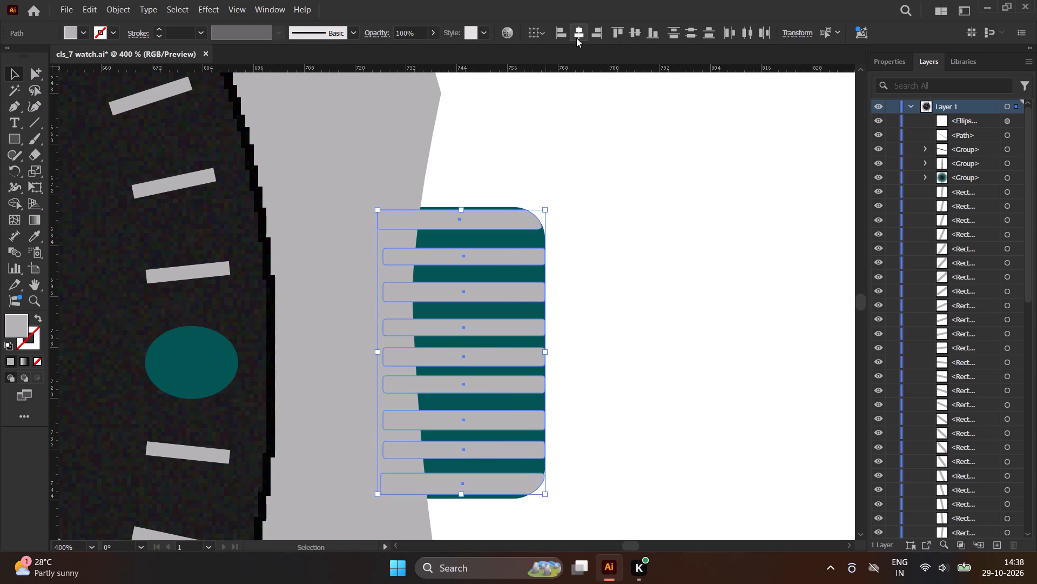
pyautogui.click(576, 37)
pyautogui.click(695, 37)
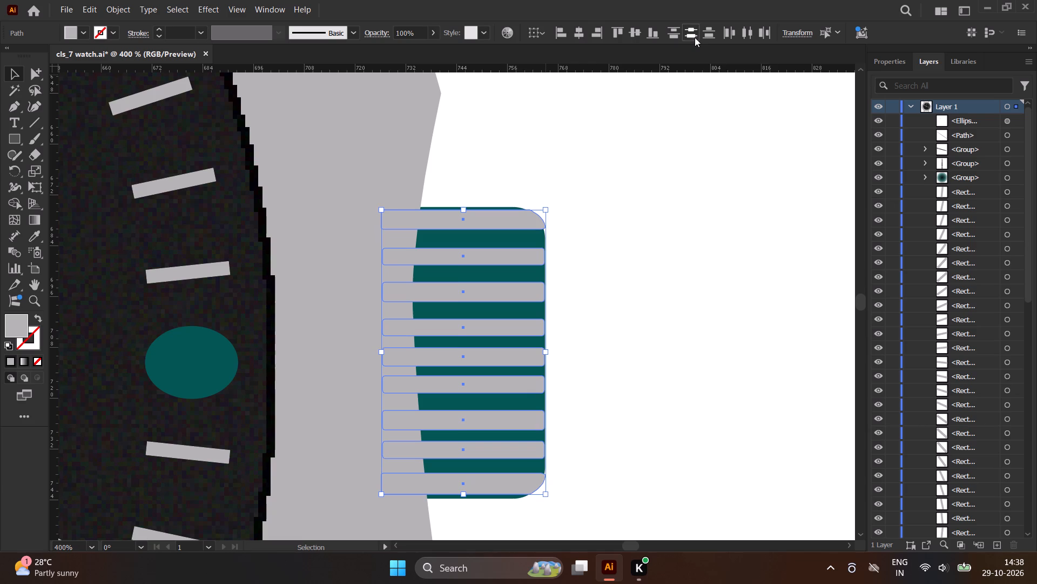
pyautogui.click(678, 242)
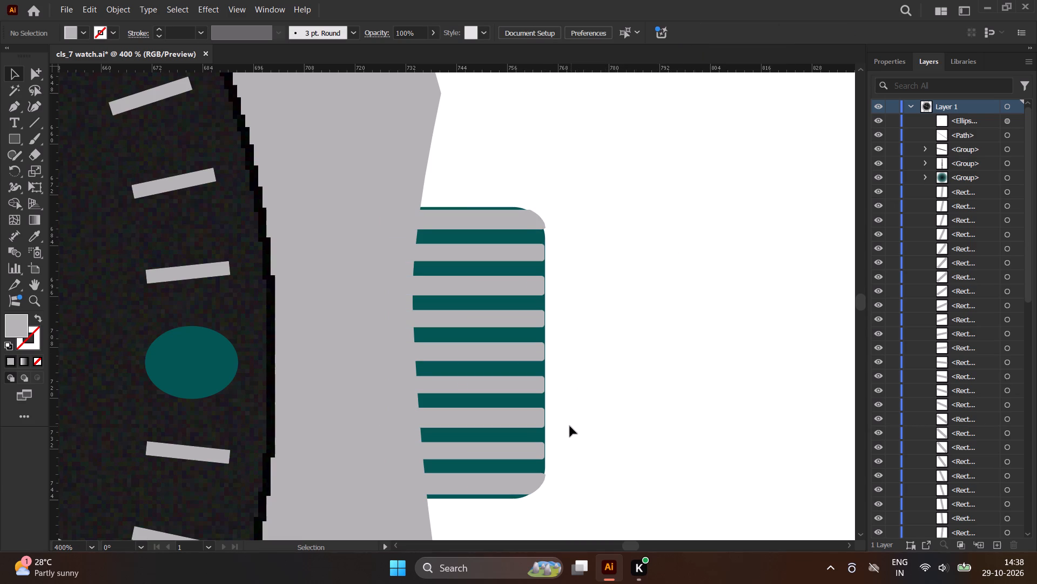
# Shift the crown's bottom grey bar slightly left so its curved end fits the teal base's rounded lower corner.
pyautogui.click(528, 480)
pyautogui.scroll(2, 556, 482)
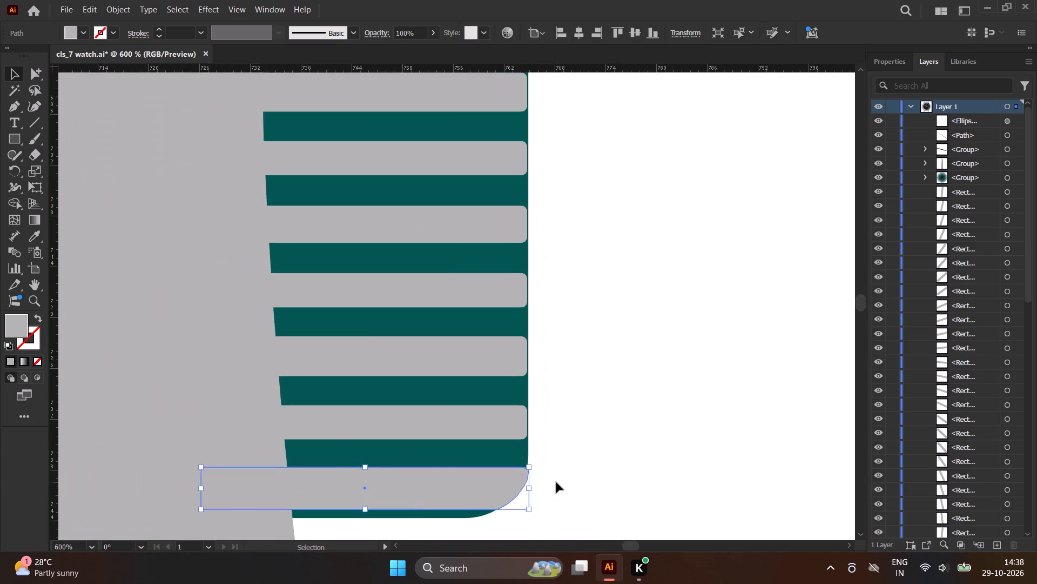
pyautogui.scroll(1, 556, 482)
pyautogui.moveTo(475, 474); pyautogui.dragTo(470, 474)
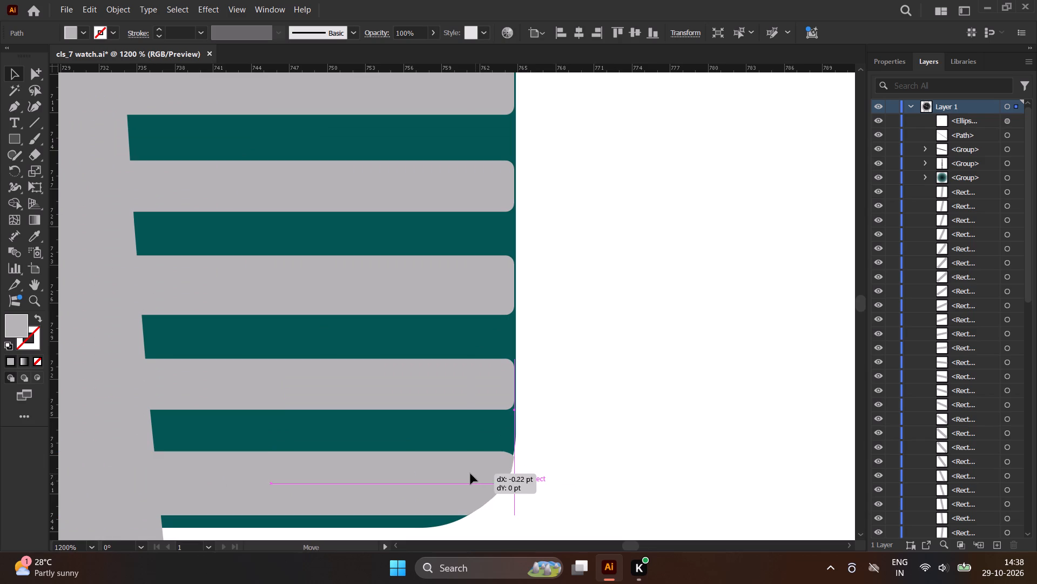
pyautogui.moveTo(470, 474); pyautogui.dragTo(470, 473)
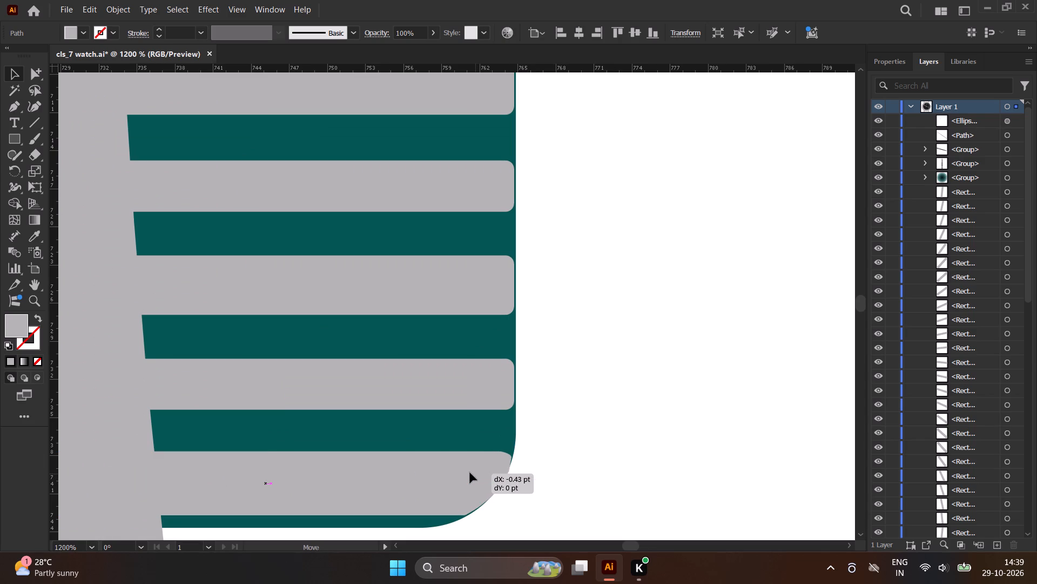
pyautogui.moveTo(470, 473); pyautogui.dragTo(470, 473)
pyautogui.click(624, 394)
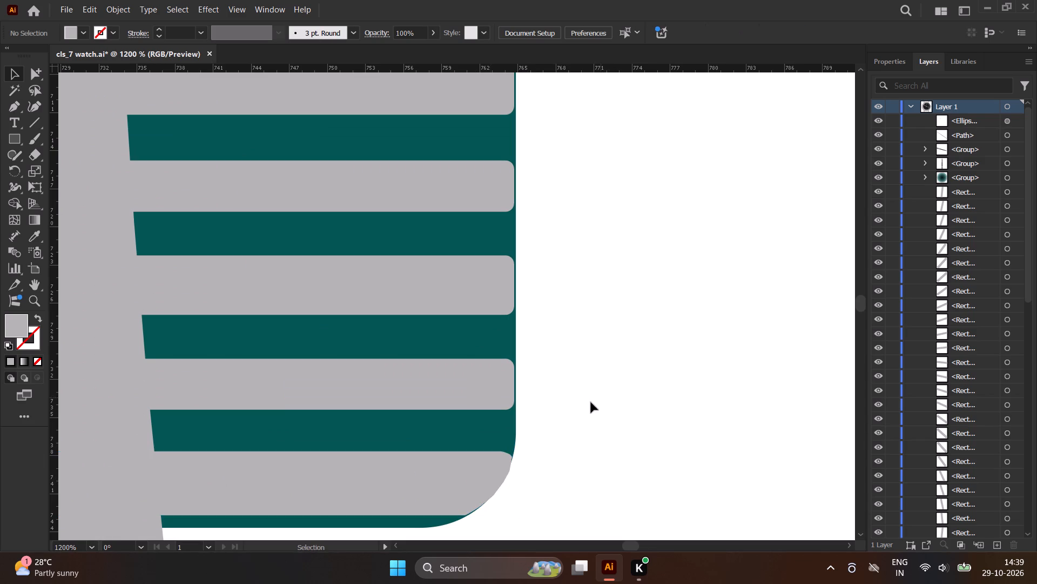
# Shift the crown's top grey bar slightly left so its curved end fits inside the teal base's rounded upper corner.
pyautogui.scroll(1, 584, 408)
pyautogui.scroll(-3, 579, 432)
pyautogui.scroll(1, 557, 460)
pyautogui.scroll(-3, 507, 424)
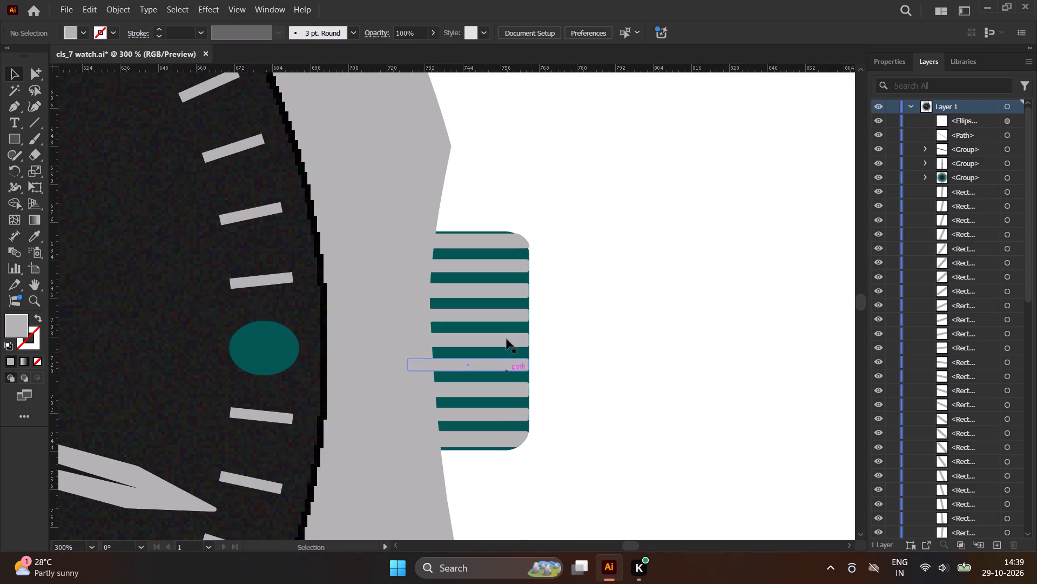
pyautogui.scroll(1, 491, 193)
pyautogui.scroll(-1, 494, 204)
pyautogui.scroll(3, 499, 217)
pyautogui.scroll(-1, 549, 248)
pyautogui.scroll(2, 549, 248)
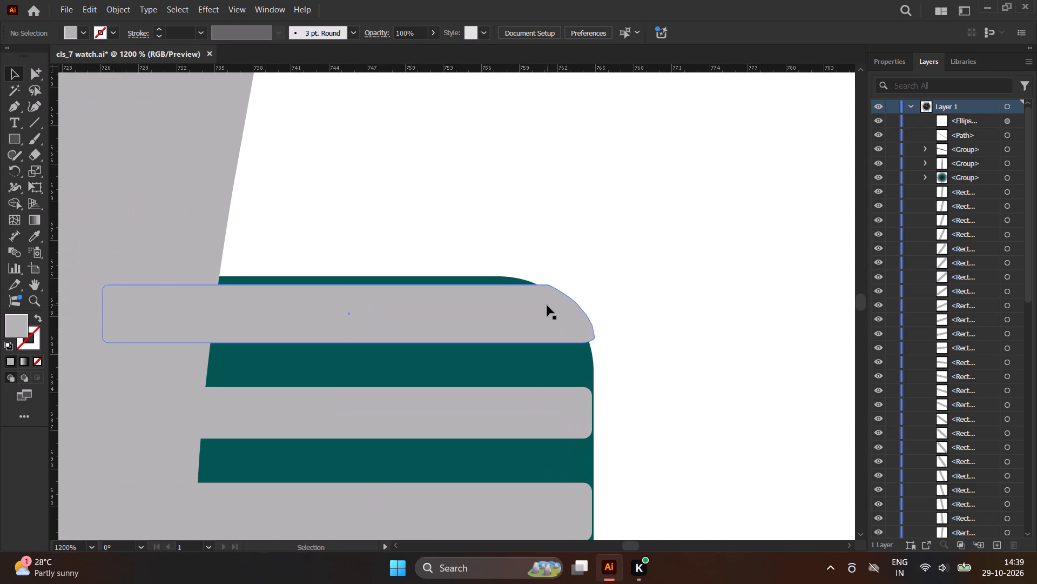
pyautogui.click(547, 306)
pyautogui.press('Left')
pyautogui.press('Left')
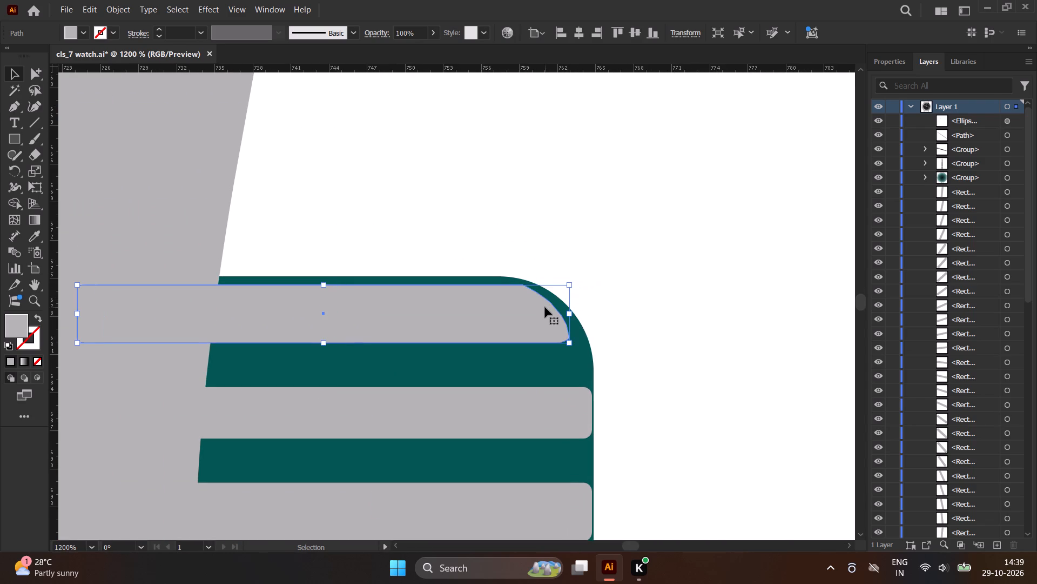
pyautogui.press('Right')
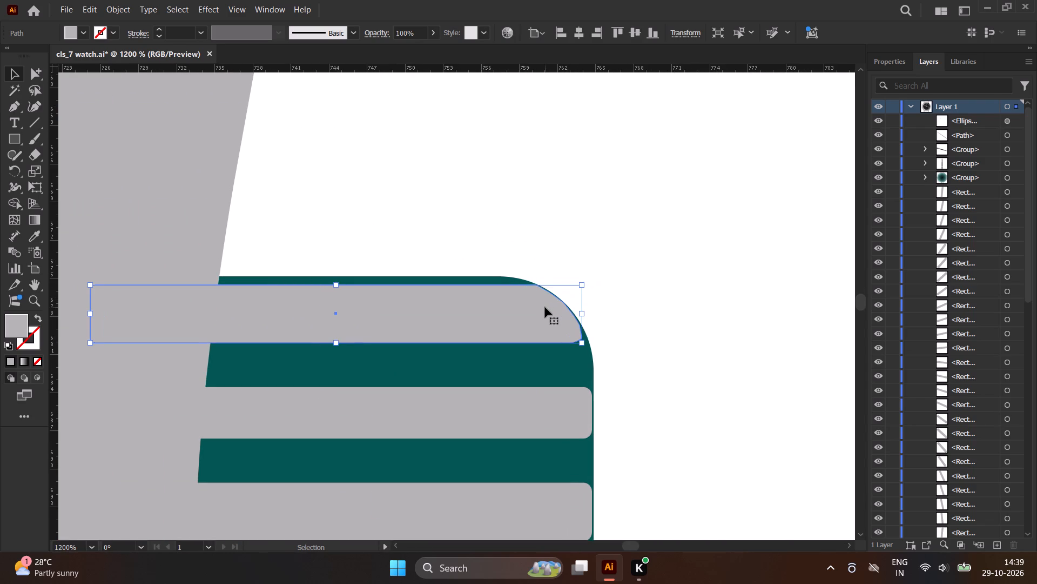
pyautogui.click(545, 307)
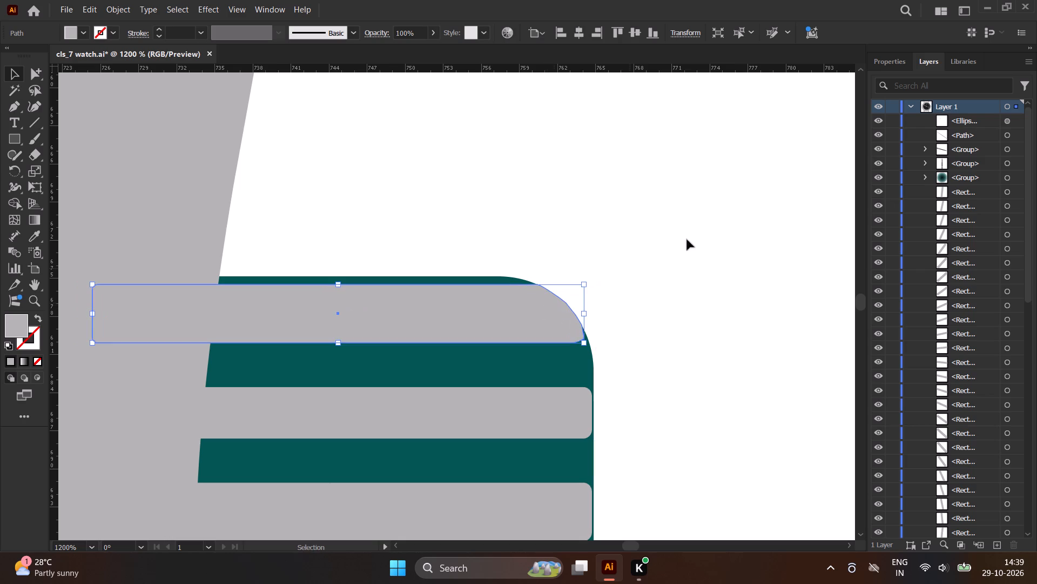
pyautogui.click(710, 234)
# Examine the assembled watch, checking the crown against the case and the dial's edge around the minute marks.
pyautogui.scroll(-4, 604, 251)
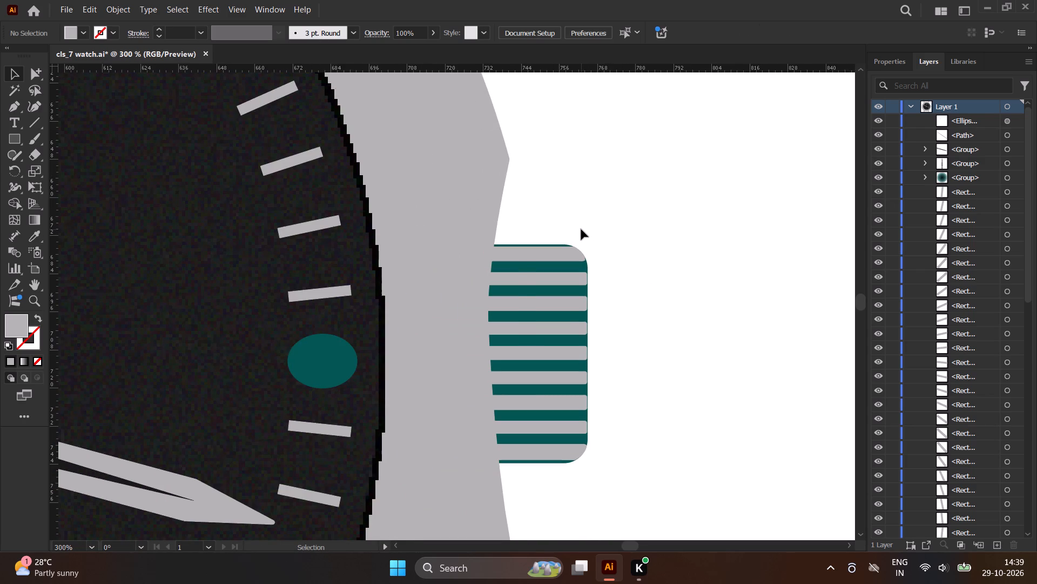
pyautogui.scroll(-1, 581, 229)
pyautogui.scroll(-1, 630, 261)
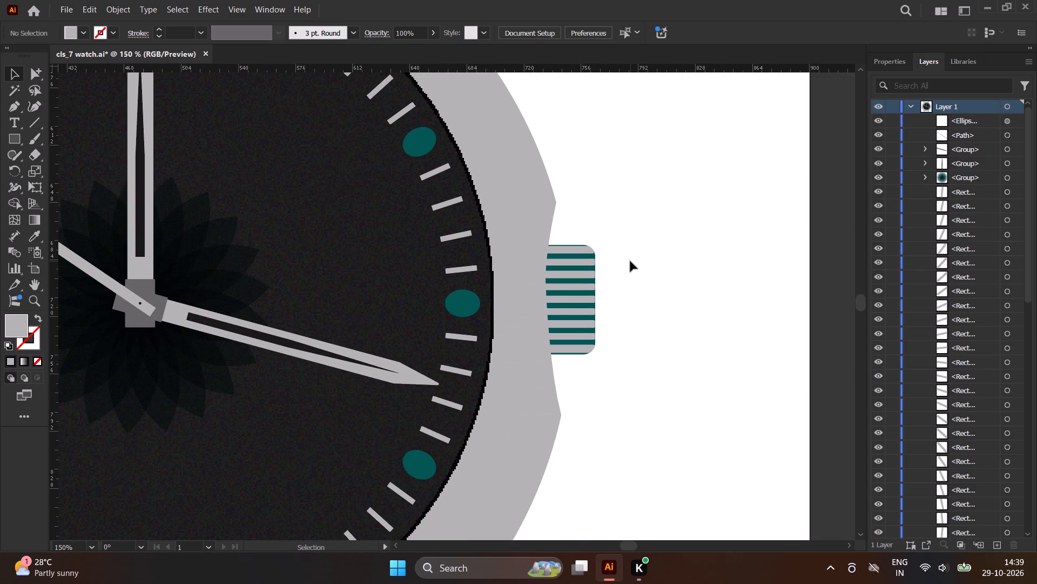
pyautogui.scroll(-1, 630, 262)
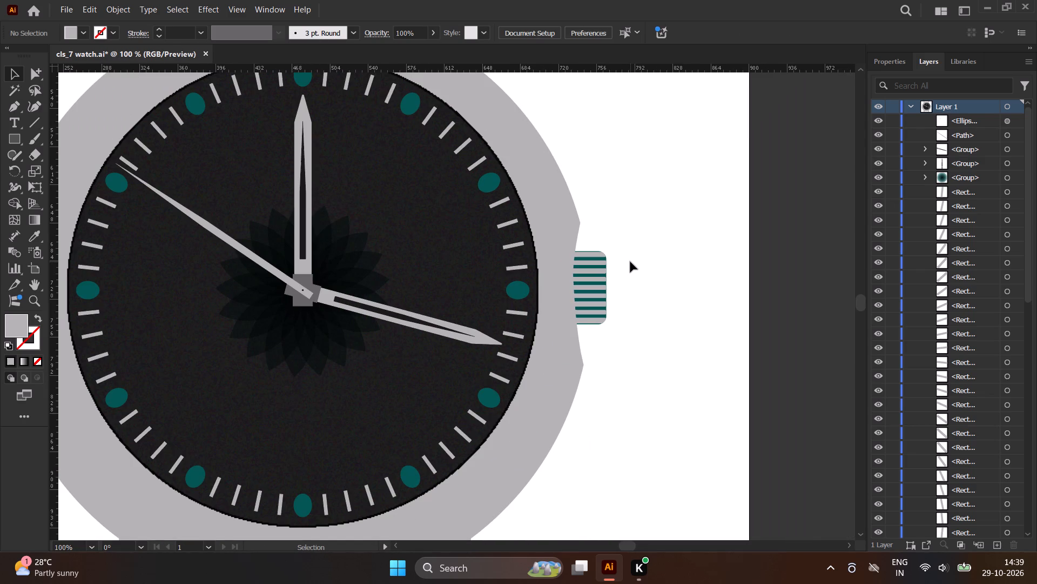
pyautogui.scroll(-1, 630, 262)
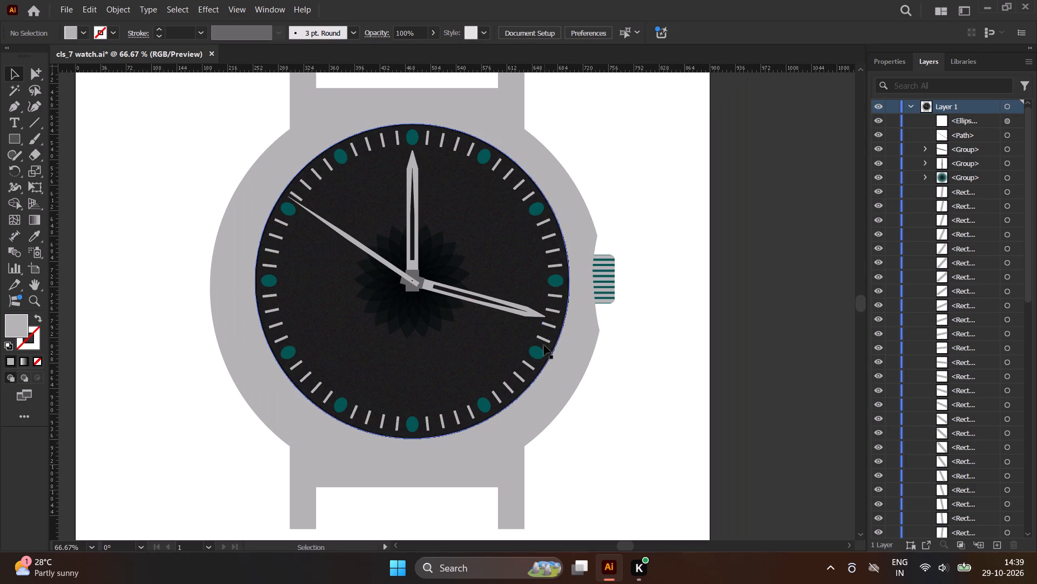
pyautogui.click(439, 364)
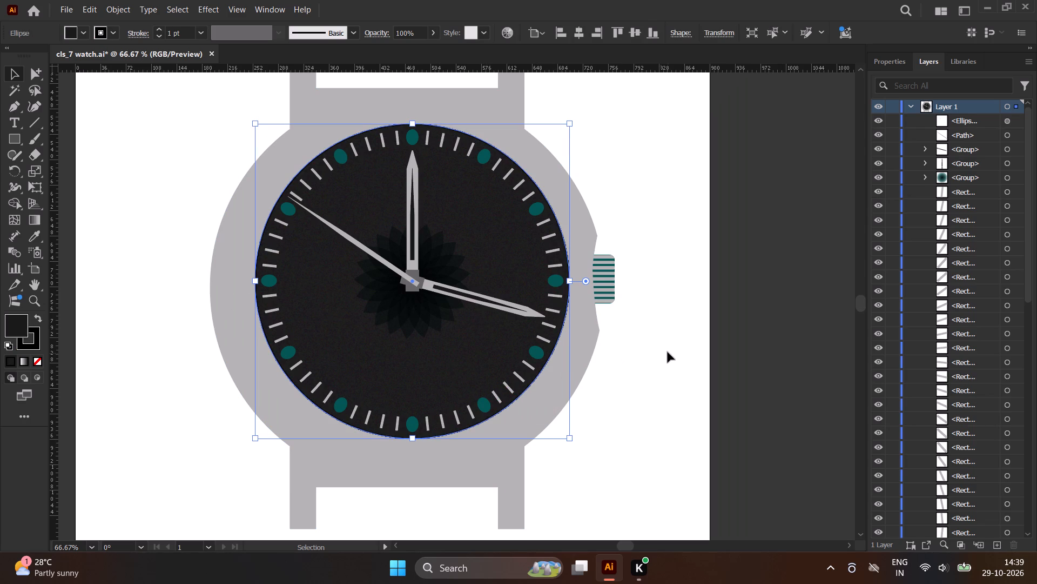
pyautogui.click(670, 351)
pyautogui.scroll(4, 440, 395)
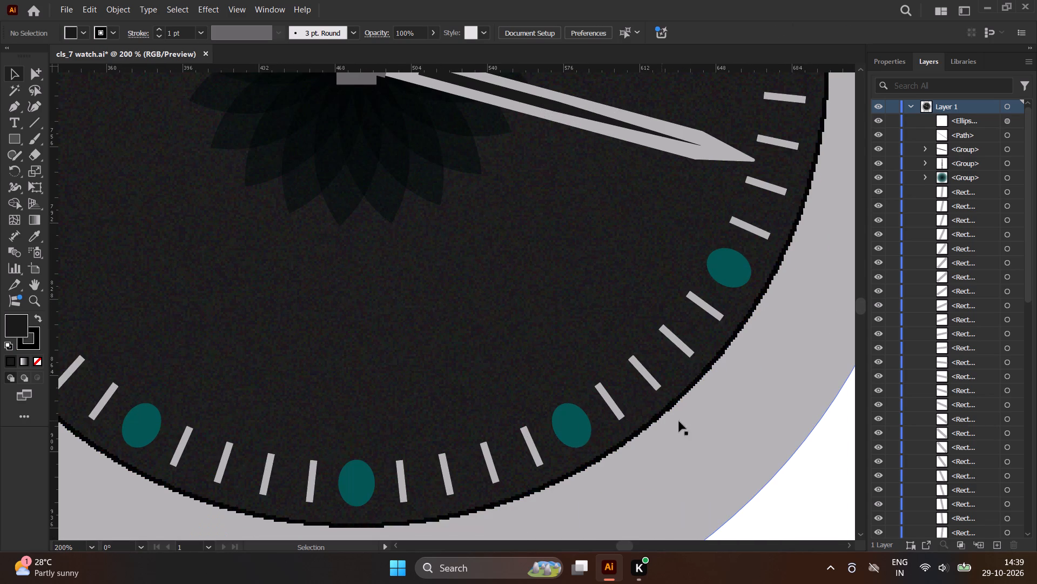
pyautogui.scroll(1, 644, 446)
pyautogui.scroll(-2, 624, 447)
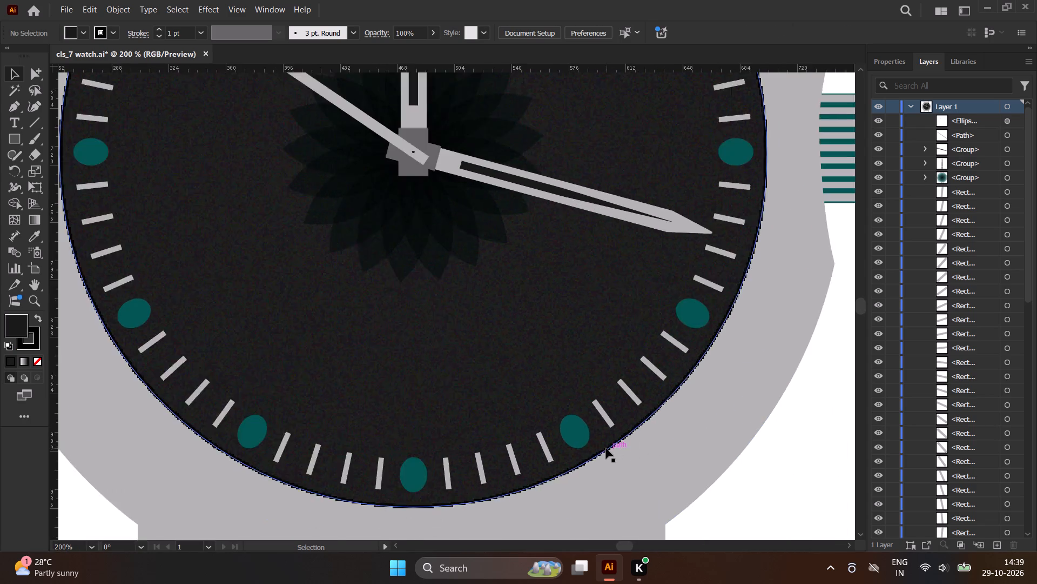
pyautogui.scroll(-3, 606, 448)
pyautogui.click(356, 229)
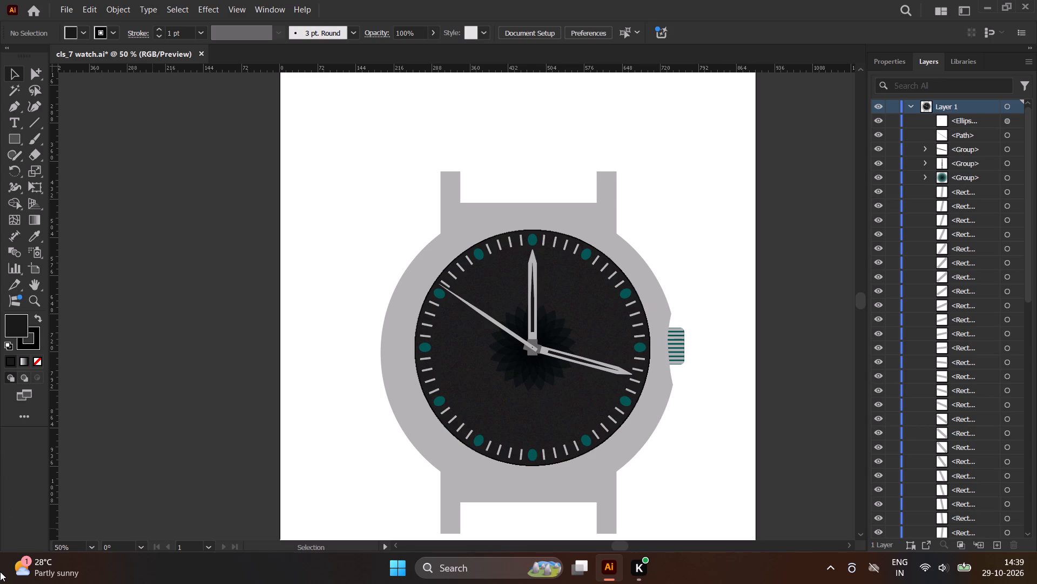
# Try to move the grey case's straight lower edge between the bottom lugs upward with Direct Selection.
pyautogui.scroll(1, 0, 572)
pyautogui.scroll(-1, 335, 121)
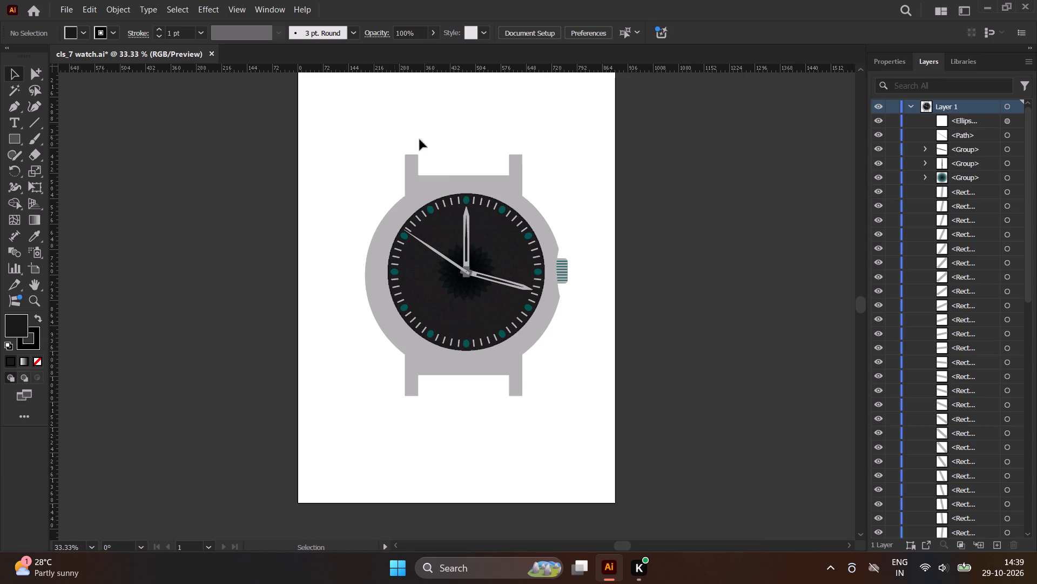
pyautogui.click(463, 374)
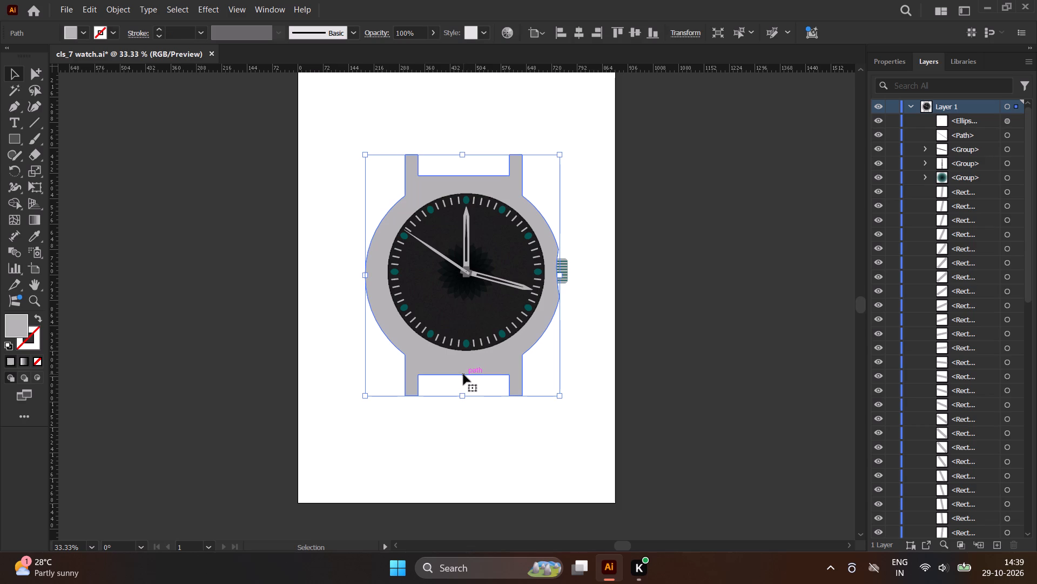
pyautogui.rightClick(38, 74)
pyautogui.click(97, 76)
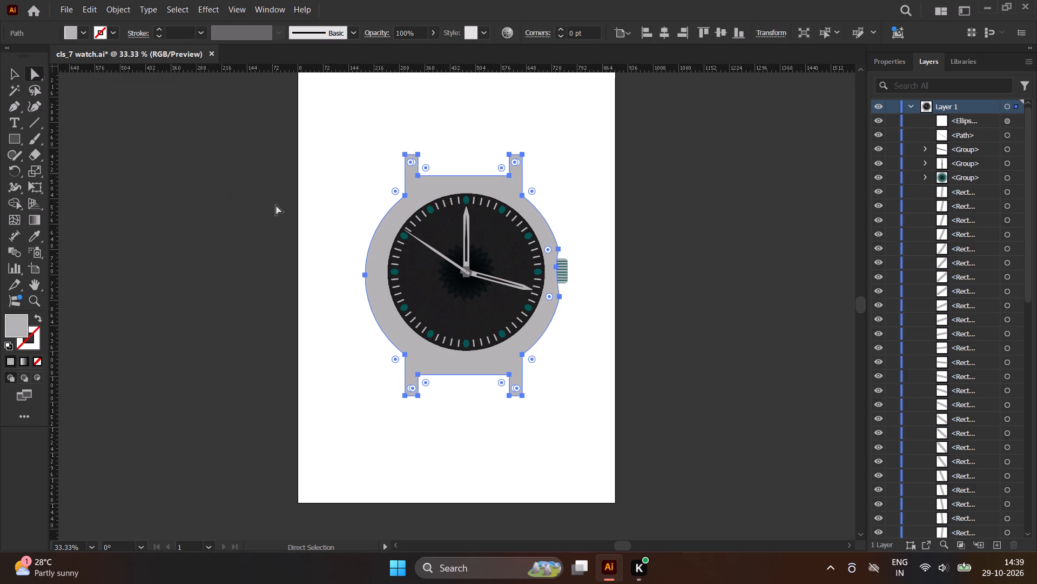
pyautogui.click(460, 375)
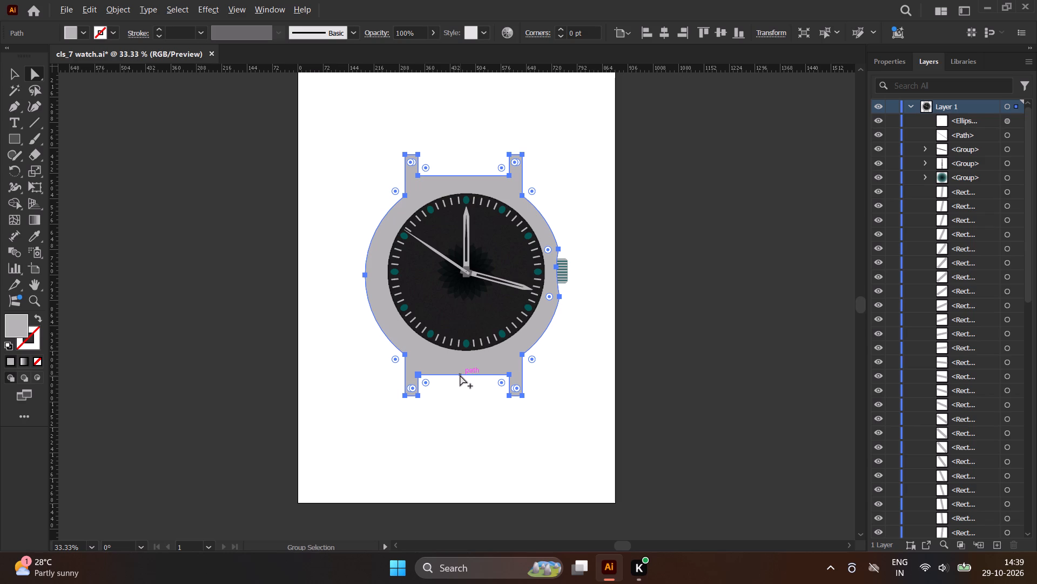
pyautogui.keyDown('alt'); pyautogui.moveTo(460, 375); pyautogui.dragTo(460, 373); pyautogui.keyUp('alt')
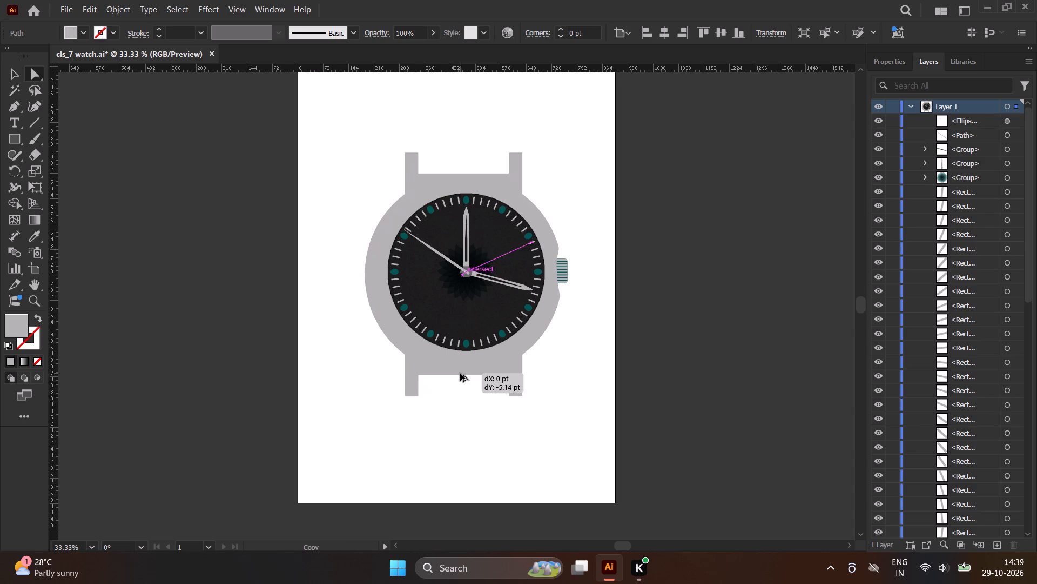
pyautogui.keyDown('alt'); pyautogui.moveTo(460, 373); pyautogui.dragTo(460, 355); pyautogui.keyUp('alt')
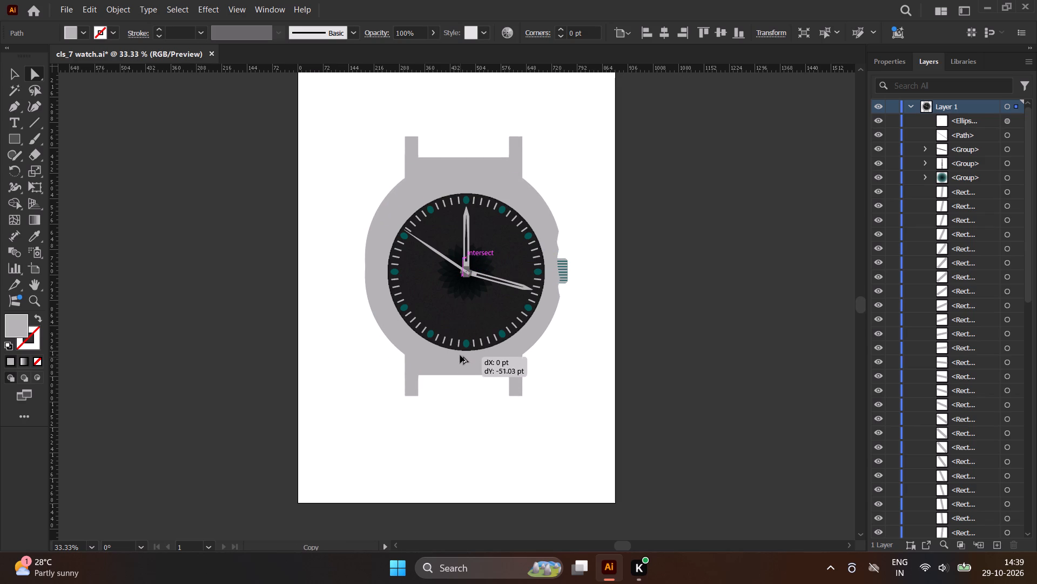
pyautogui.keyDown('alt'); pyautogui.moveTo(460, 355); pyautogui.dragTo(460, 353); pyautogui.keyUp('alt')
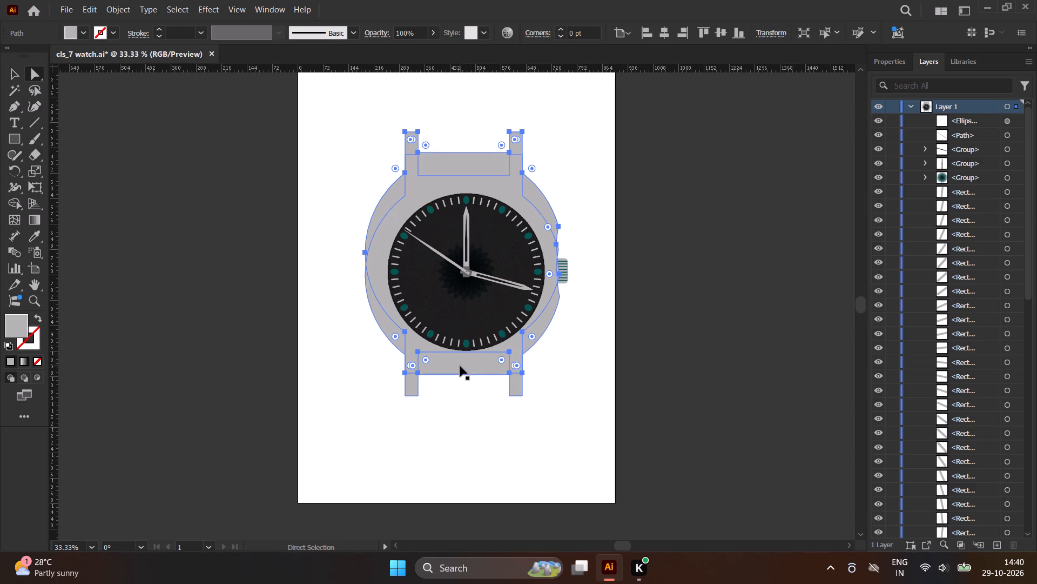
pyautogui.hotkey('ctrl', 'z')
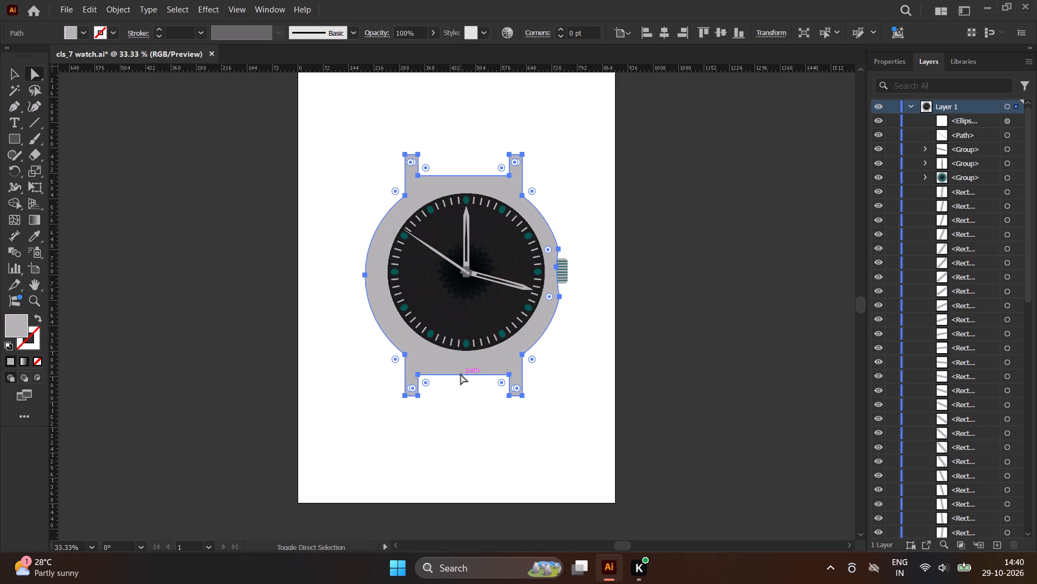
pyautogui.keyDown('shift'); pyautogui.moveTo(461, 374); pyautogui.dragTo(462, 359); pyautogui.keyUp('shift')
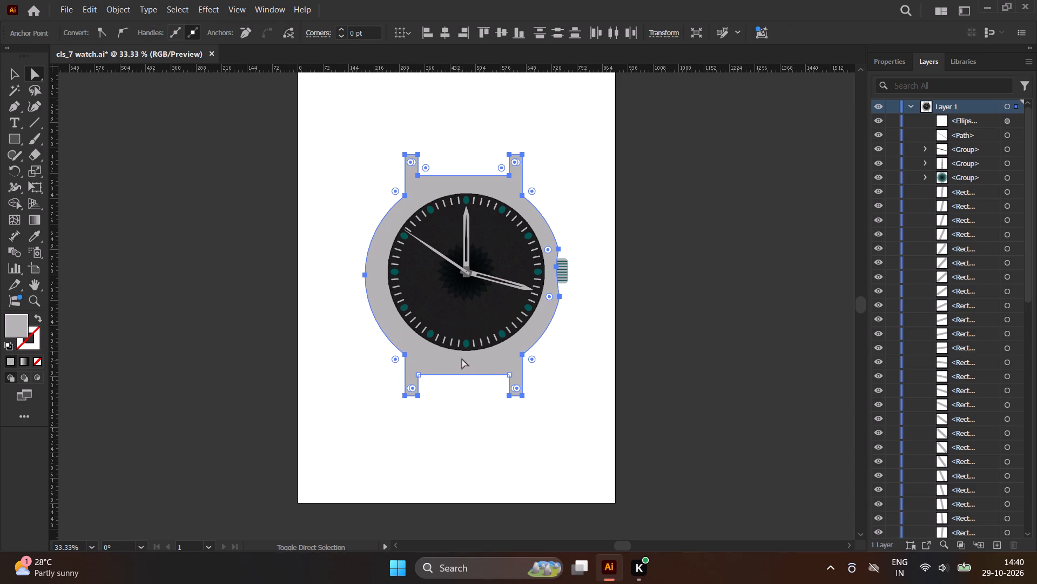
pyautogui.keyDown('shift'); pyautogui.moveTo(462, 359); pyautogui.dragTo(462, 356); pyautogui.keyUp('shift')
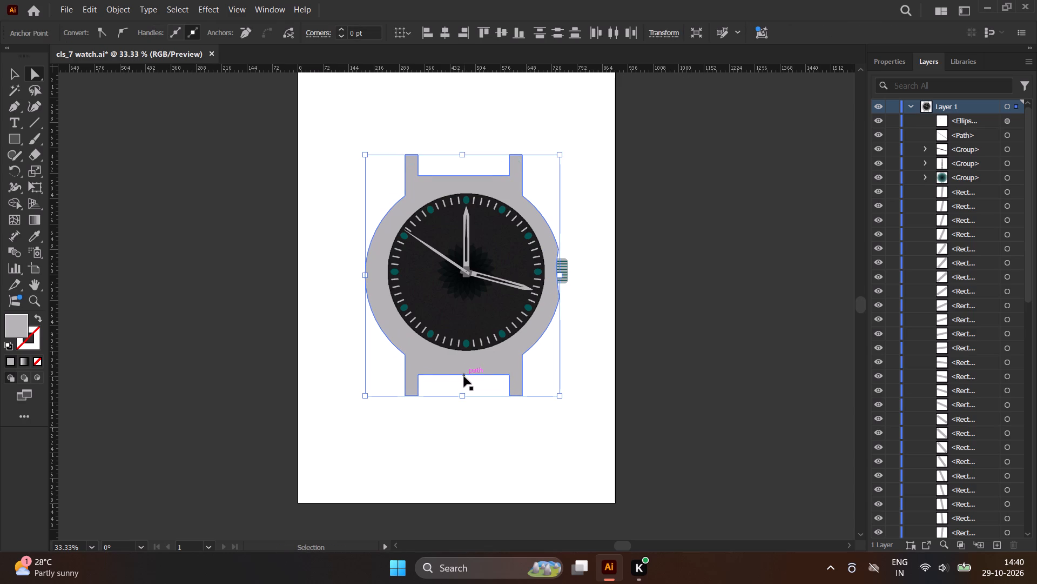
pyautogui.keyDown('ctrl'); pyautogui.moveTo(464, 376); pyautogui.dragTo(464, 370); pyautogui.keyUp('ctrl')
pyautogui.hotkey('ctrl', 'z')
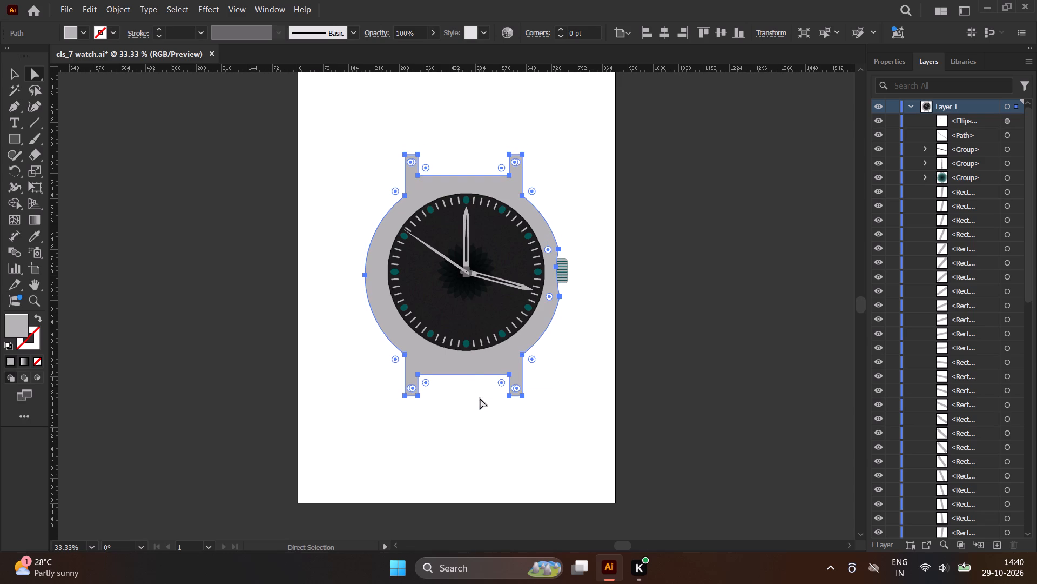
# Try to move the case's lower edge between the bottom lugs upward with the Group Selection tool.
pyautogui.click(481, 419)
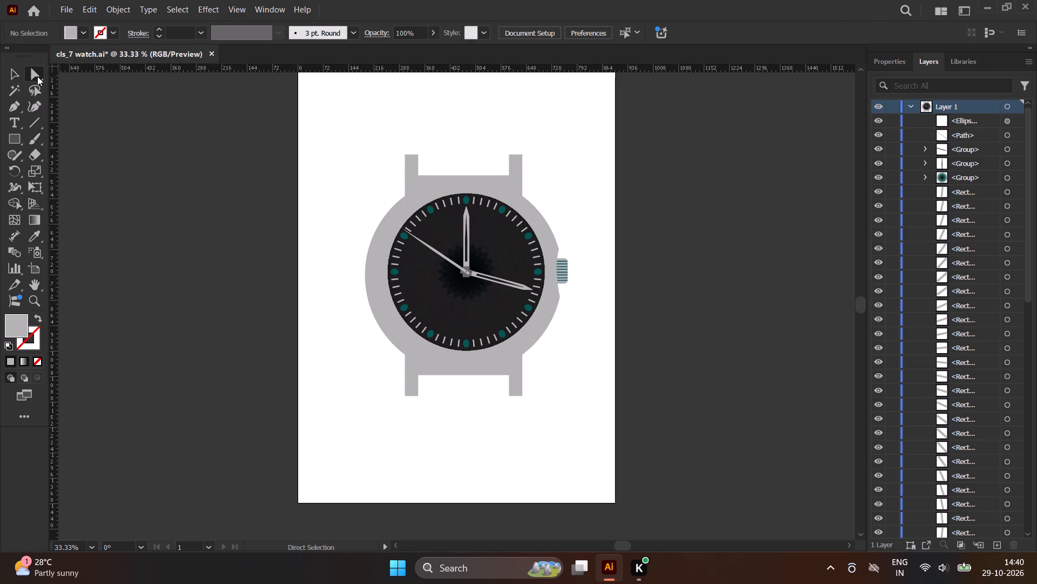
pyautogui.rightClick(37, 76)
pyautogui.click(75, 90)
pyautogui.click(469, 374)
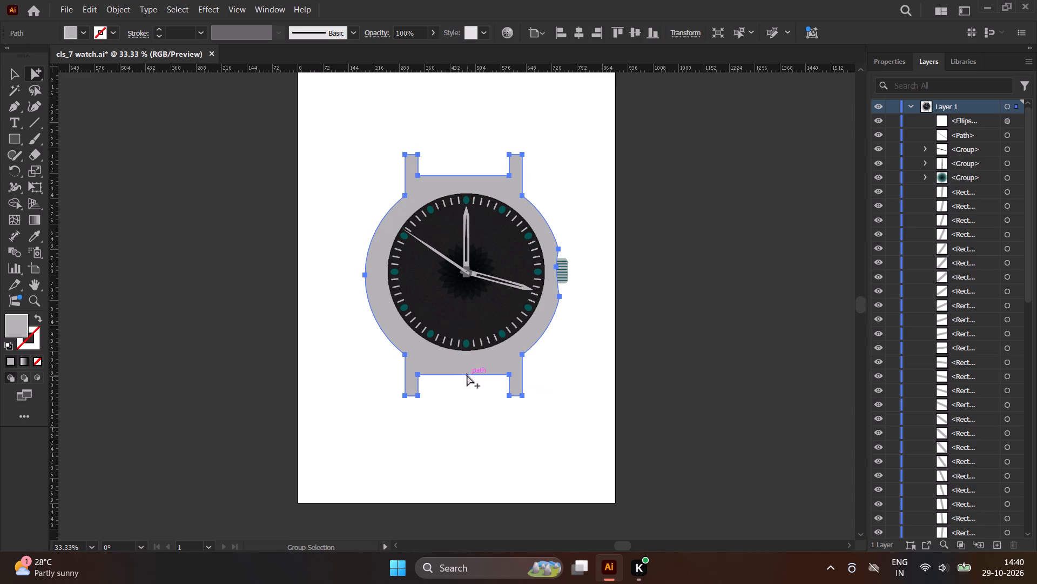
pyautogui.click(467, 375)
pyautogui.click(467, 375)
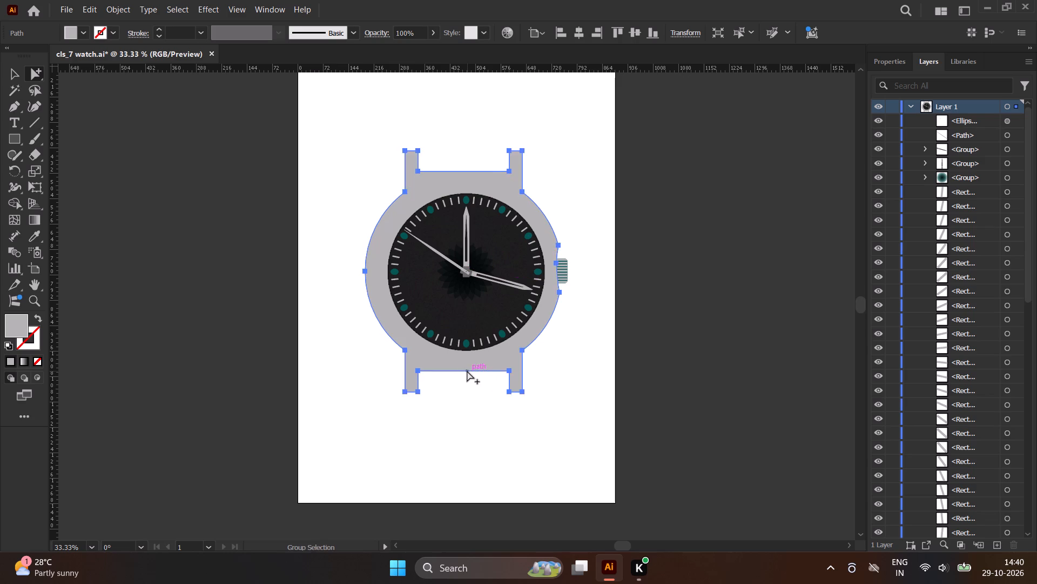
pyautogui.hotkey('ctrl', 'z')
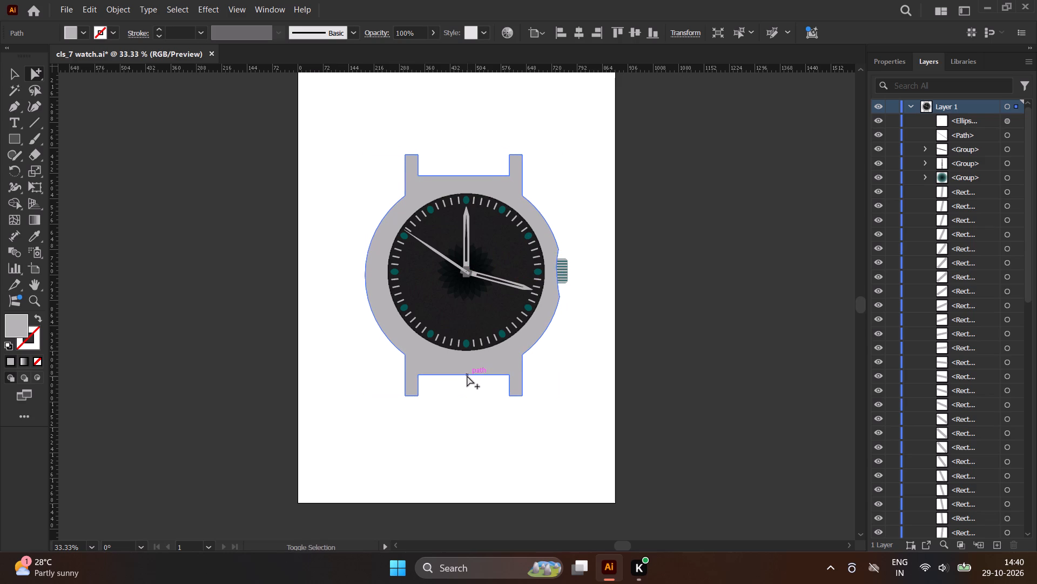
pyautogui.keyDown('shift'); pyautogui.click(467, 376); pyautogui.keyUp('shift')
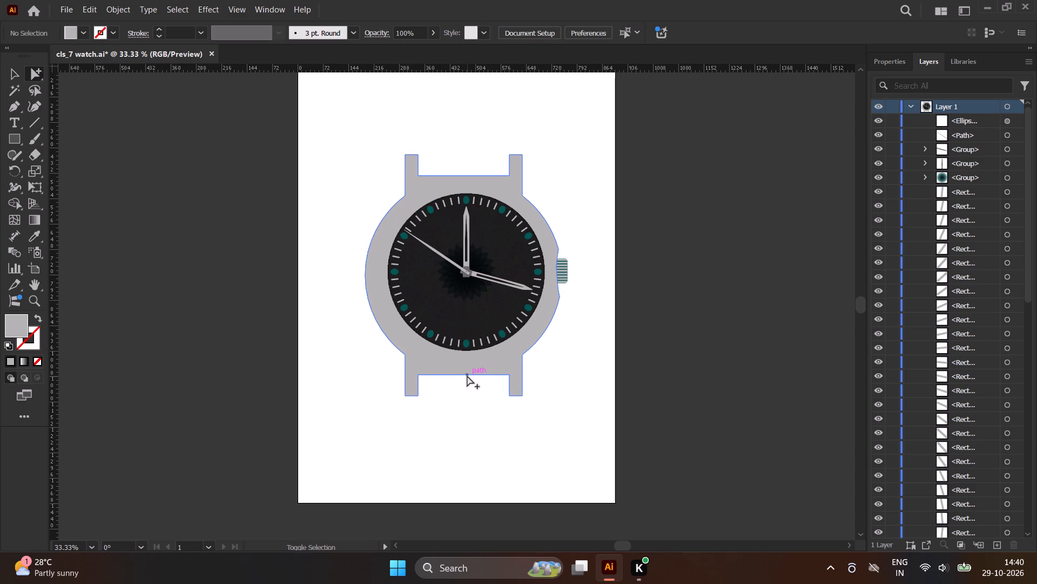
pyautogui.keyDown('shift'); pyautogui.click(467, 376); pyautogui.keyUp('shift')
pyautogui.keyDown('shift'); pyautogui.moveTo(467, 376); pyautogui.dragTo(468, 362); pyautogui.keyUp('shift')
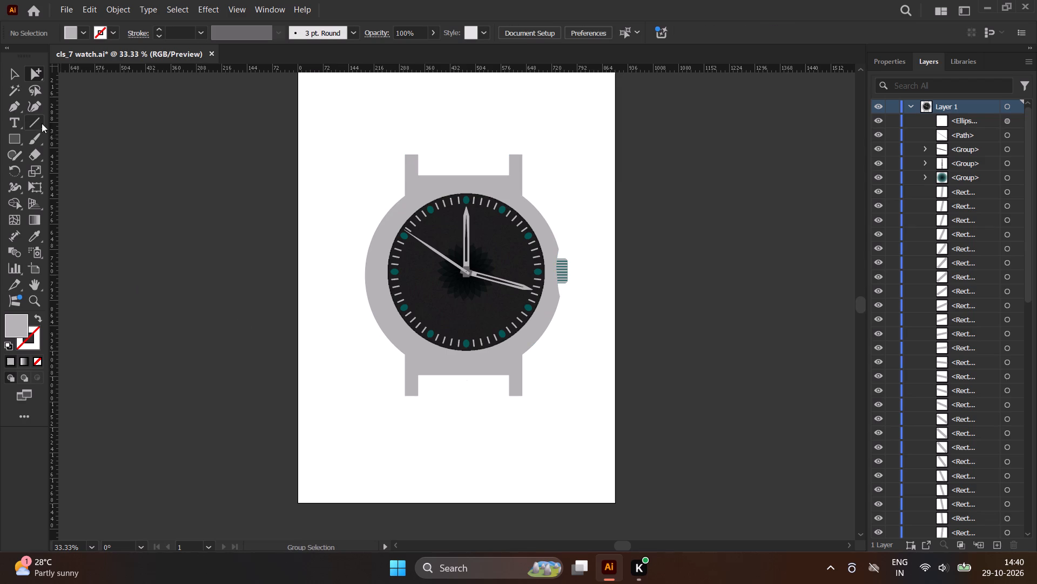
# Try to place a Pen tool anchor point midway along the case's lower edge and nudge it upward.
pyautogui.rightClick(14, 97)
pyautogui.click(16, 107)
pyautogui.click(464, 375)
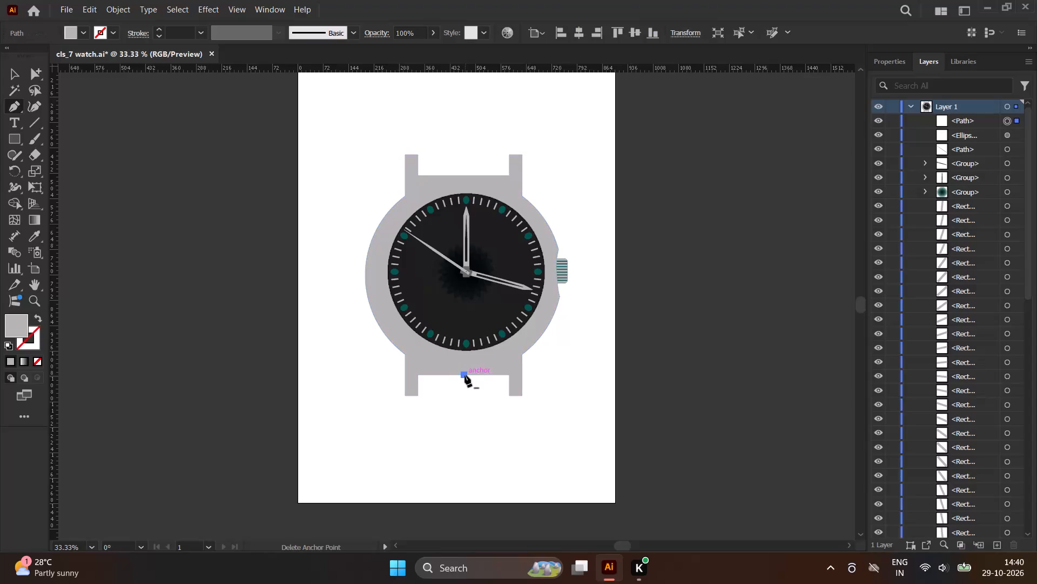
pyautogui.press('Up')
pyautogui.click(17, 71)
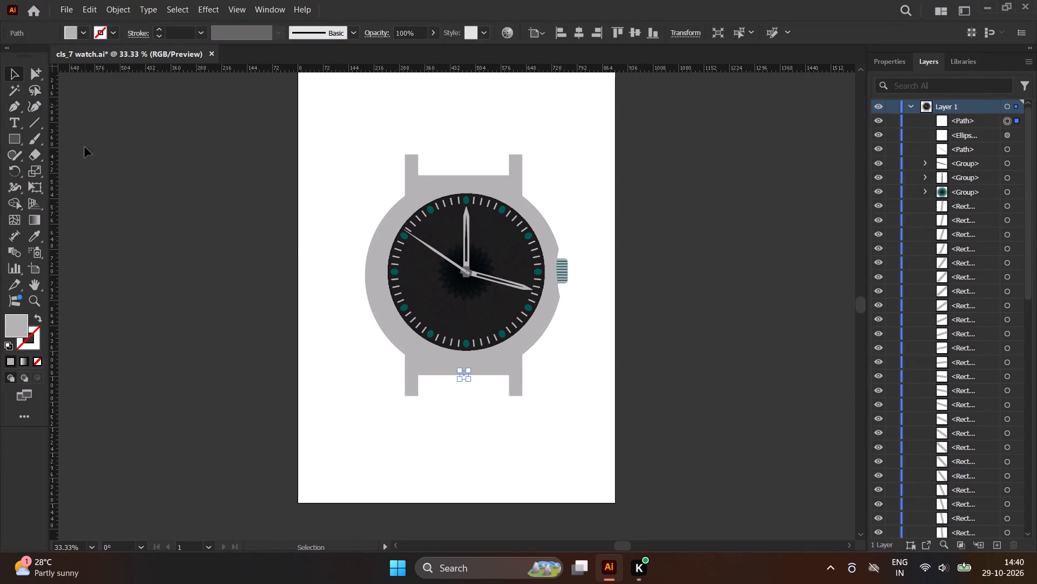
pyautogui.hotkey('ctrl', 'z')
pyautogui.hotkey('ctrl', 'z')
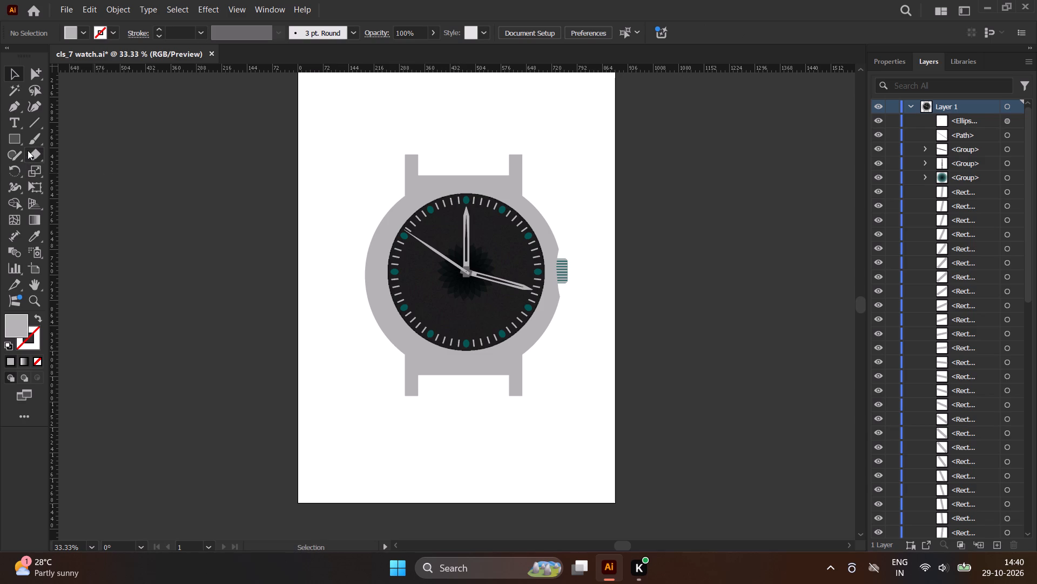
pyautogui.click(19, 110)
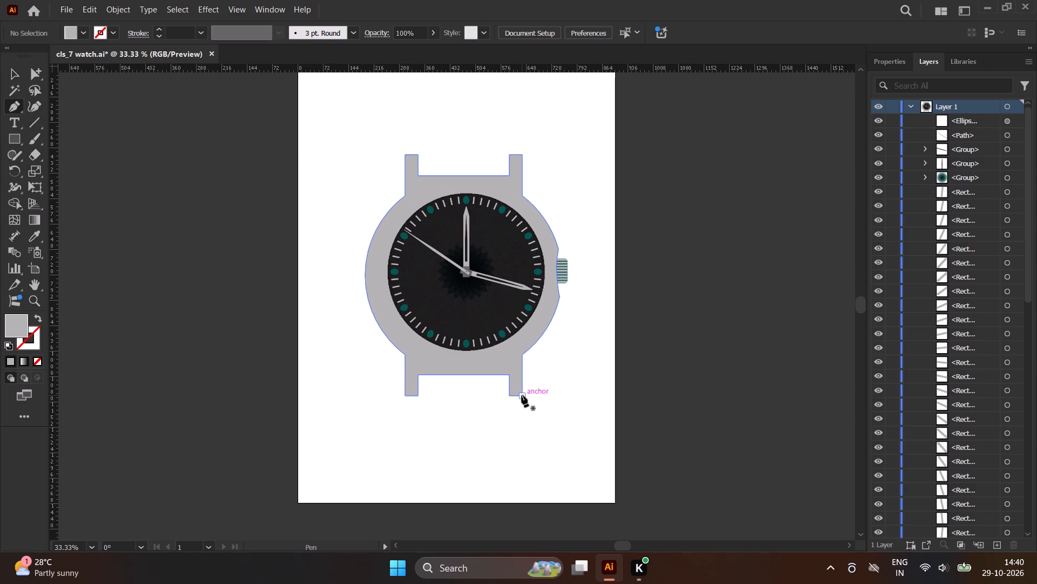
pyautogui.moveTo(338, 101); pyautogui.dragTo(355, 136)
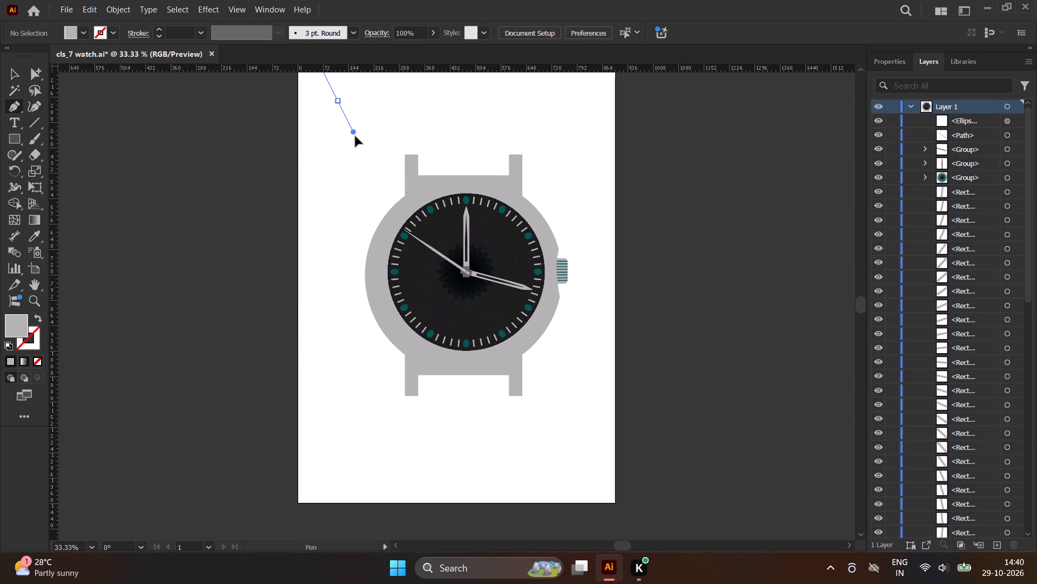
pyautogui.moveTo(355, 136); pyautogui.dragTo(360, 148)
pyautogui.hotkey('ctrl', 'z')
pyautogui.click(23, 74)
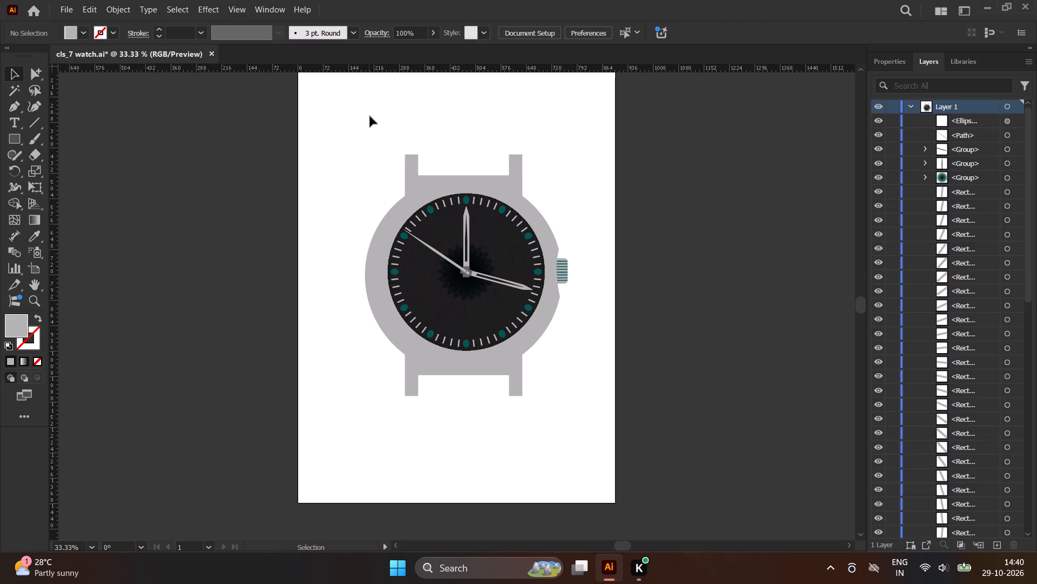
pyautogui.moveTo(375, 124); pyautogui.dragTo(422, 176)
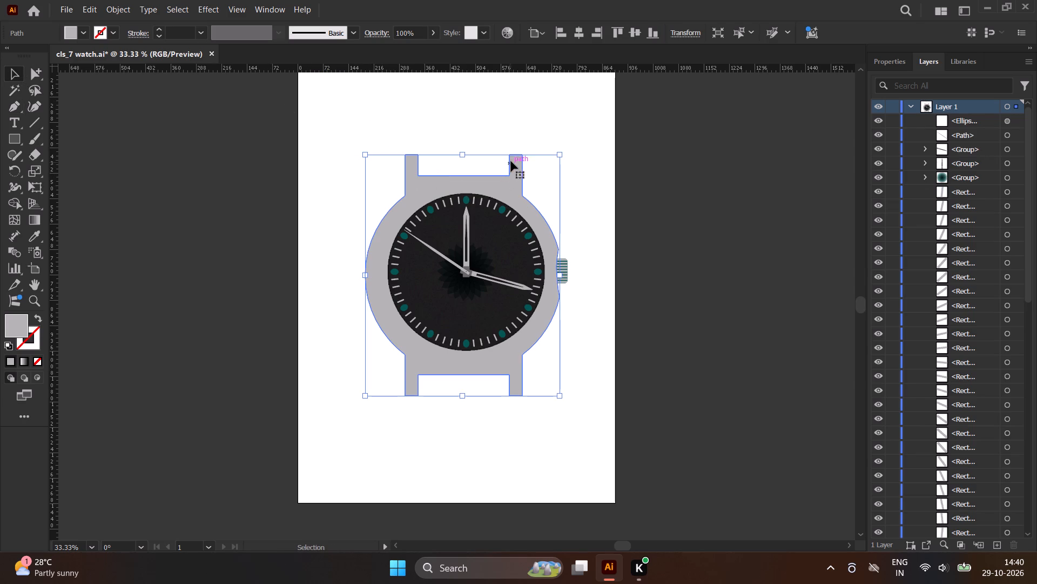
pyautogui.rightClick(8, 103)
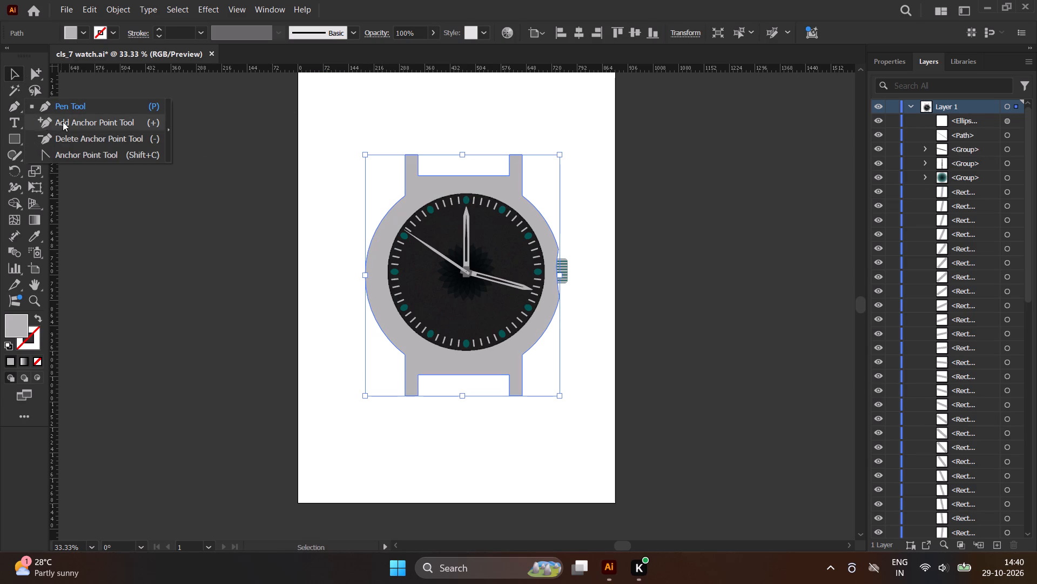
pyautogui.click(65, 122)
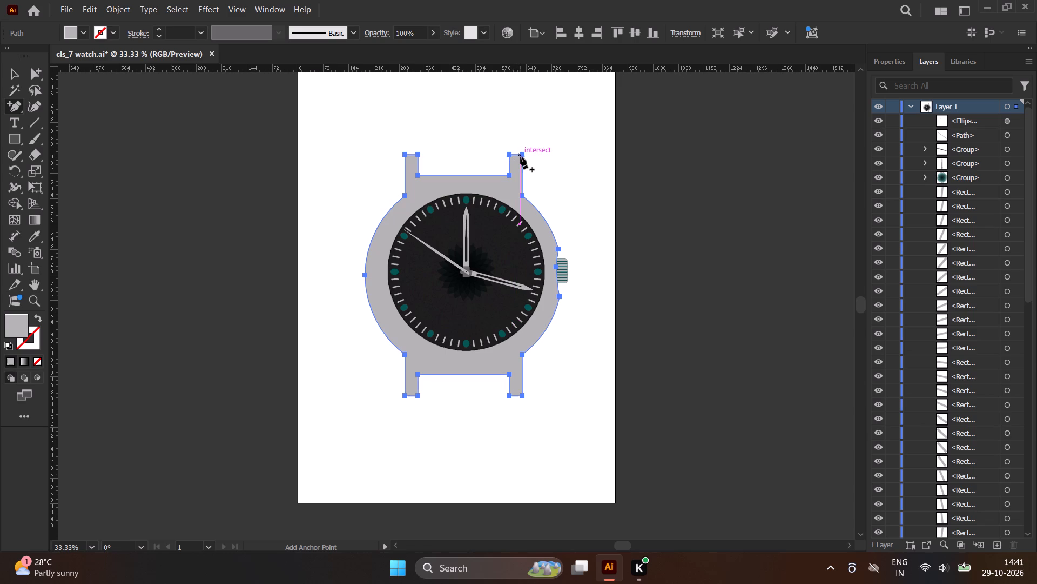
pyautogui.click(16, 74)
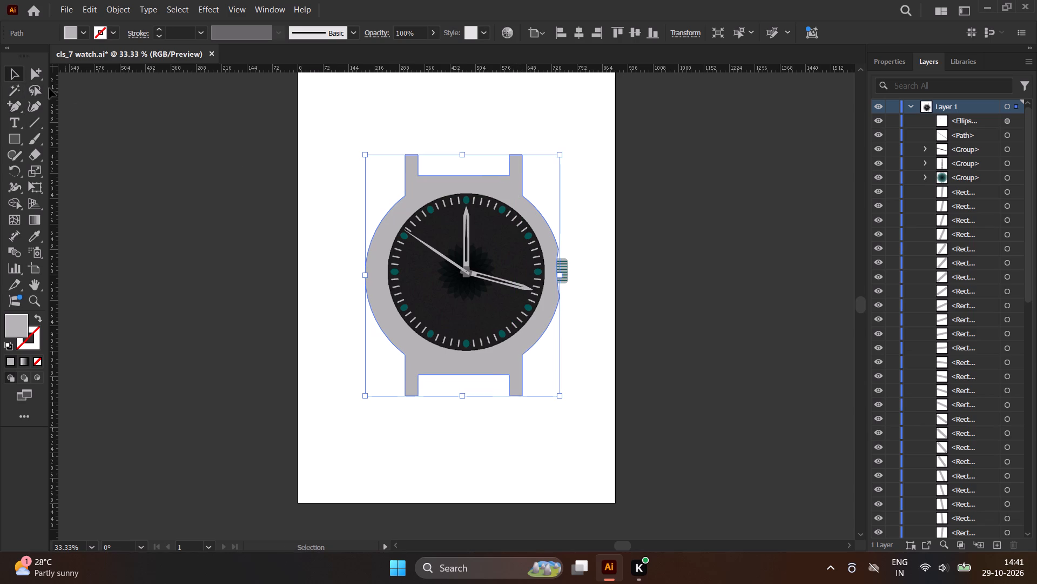
# Round the outer tip corners of all four case lugs together to a radius of about 24 pt.
pyautogui.rightClick(36, 73)
pyautogui.click(92, 75)
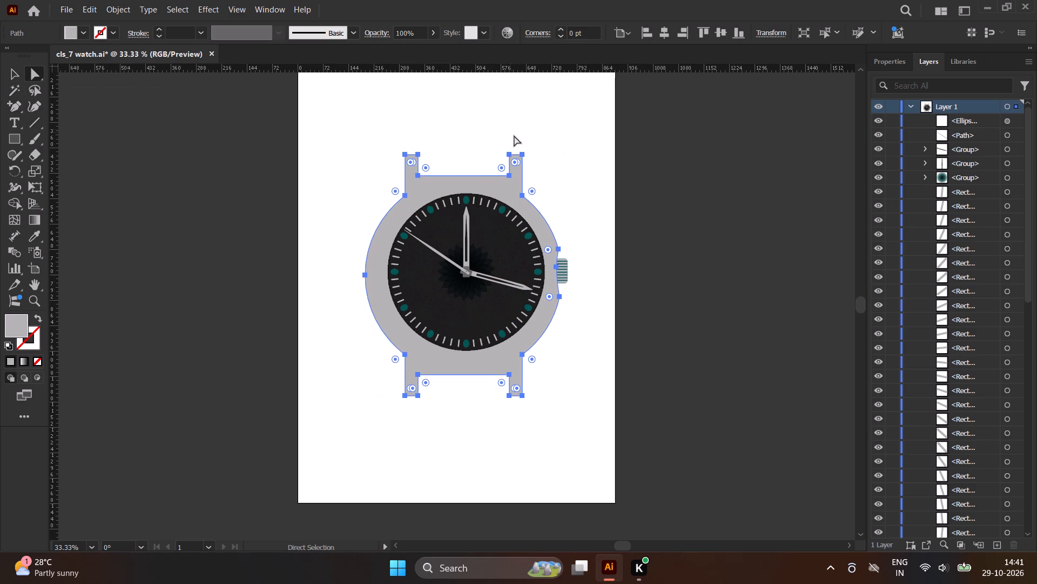
pyautogui.scroll(1, 527, 152)
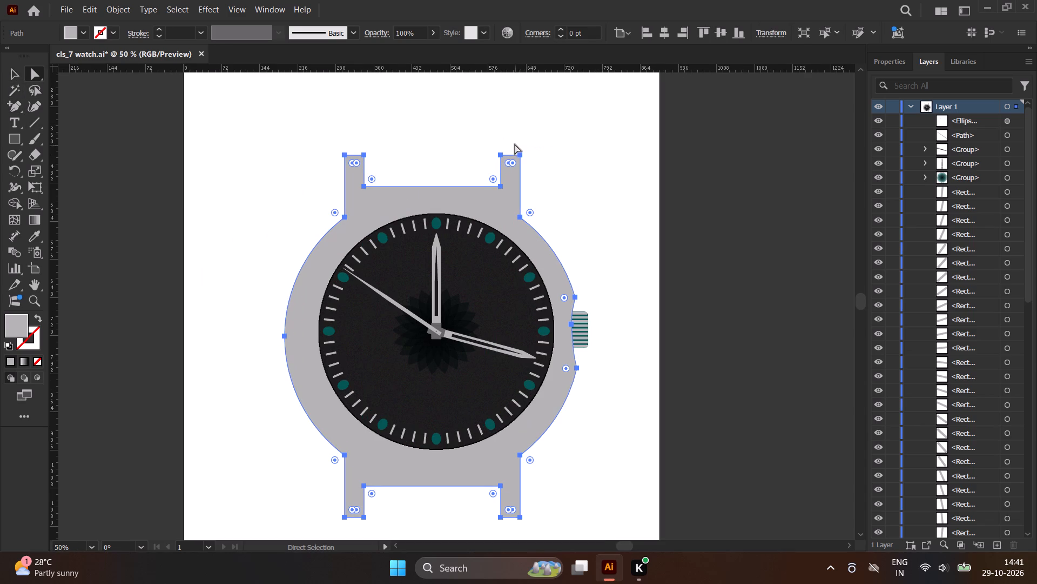
pyautogui.moveTo(514, 142); pyautogui.dragTo(526, 162)
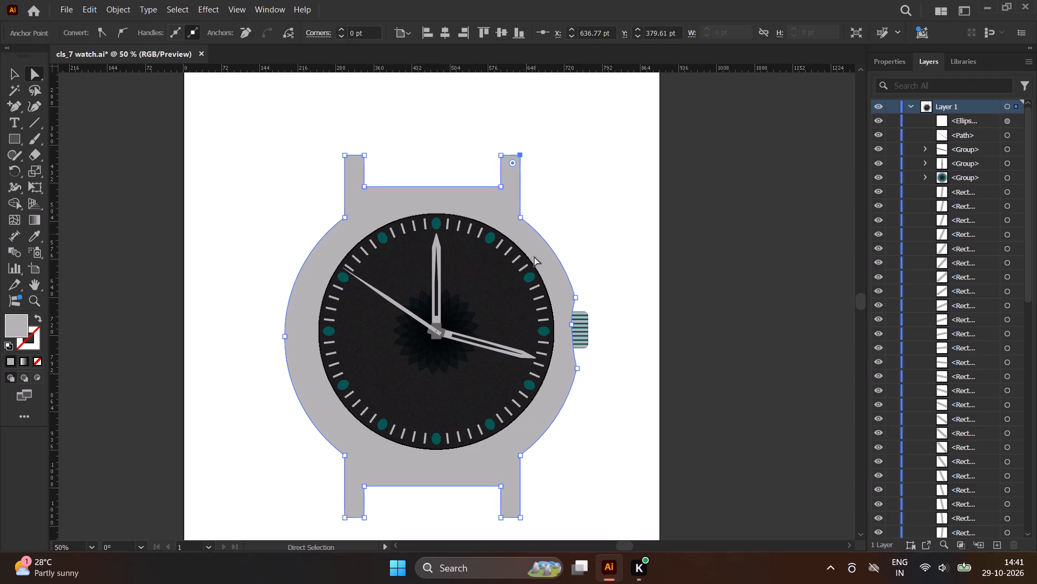
pyautogui.keyDown('shift'); pyautogui.moveTo(531, 505); pyautogui.dragTo(509, 520); pyautogui.keyUp('shift')
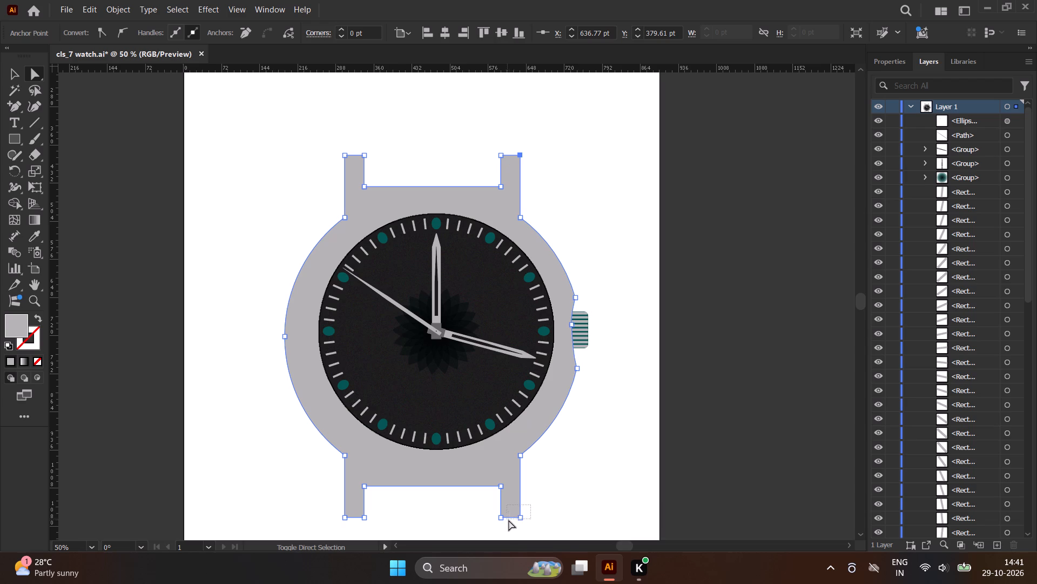
pyautogui.keyDown('shift'); pyautogui.moveTo(509, 520); pyautogui.dragTo(515, 526); pyautogui.keyUp('shift')
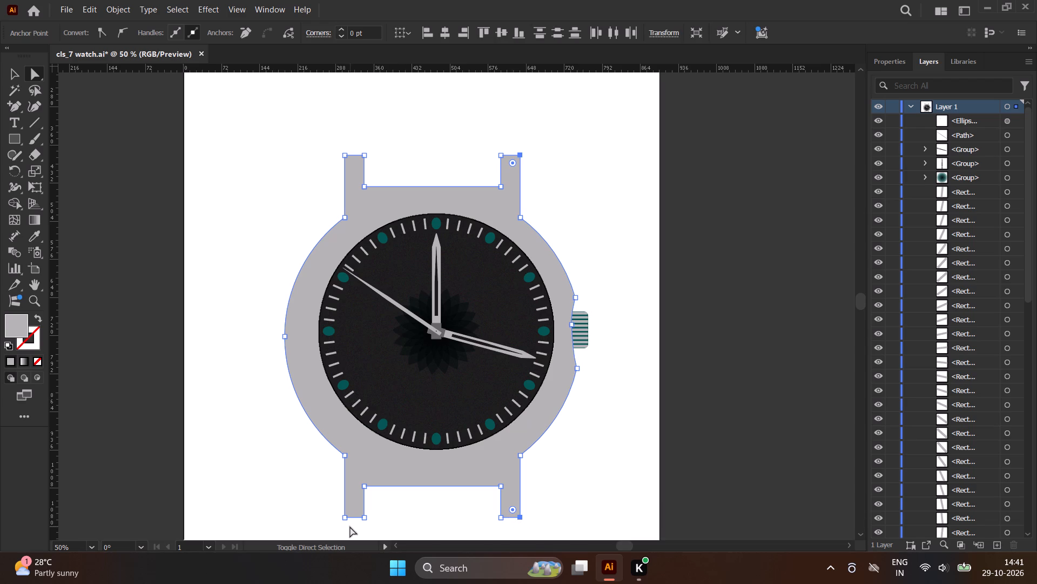
pyautogui.keyDown('shift'); pyautogui.moveTo(350, 527); pyautogui.dragTo(338, 510); pyautogui.keyUp('shift')
pyautogui.keyDown('shift'); pyautogui.moveTo(336, 160); pyautogui.dragTo(354, 144); pyautogui.keyUp('shift')
pyautogui.scroll(4, 342, 149)
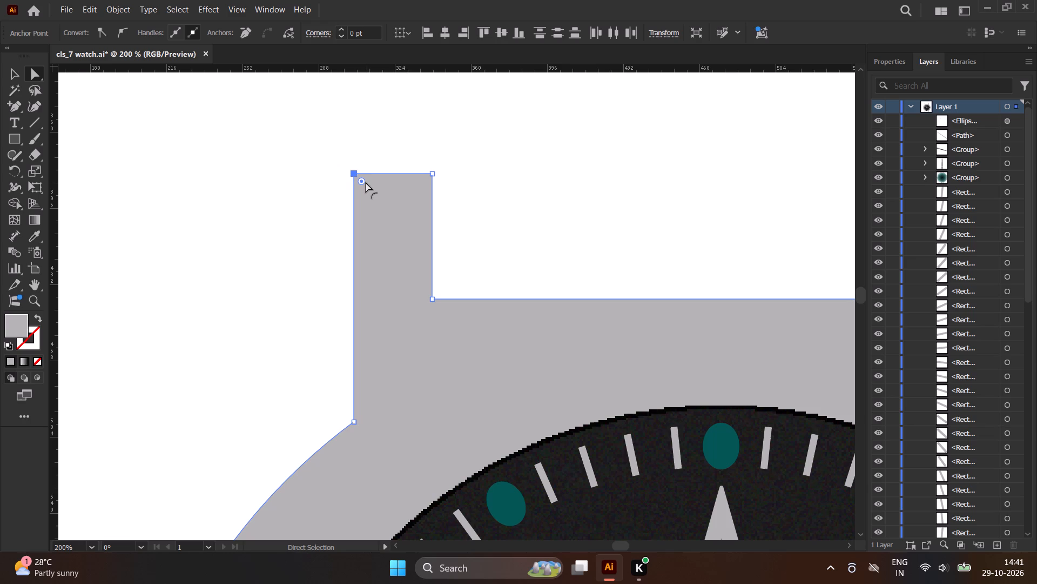
pyautogui.moveTo(366, 182); pyautogui.dragTo(386, 215)
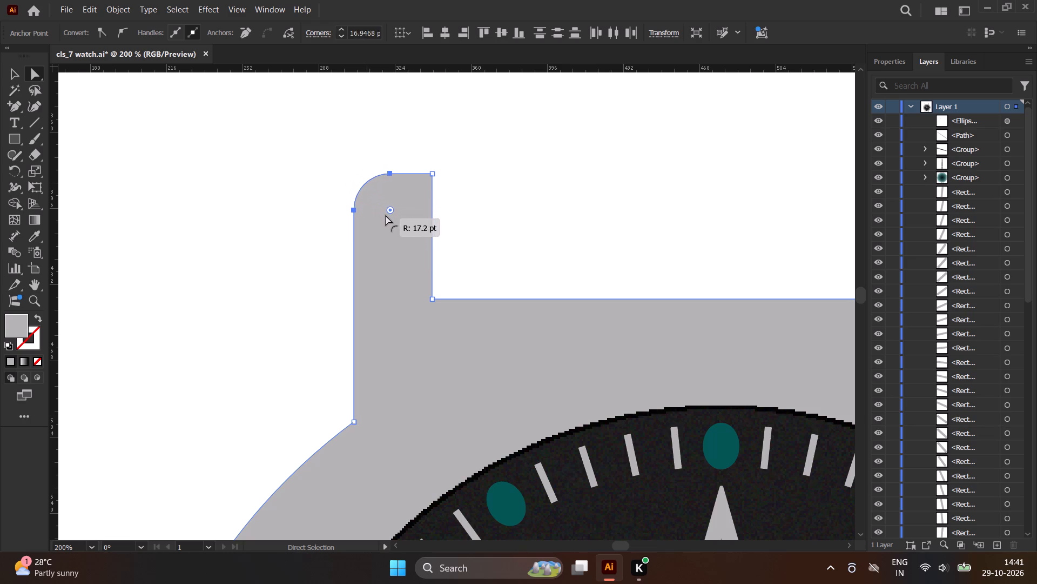
pyautogui.moveTo(386, 215); pyautogui.dragTo(395, 232)
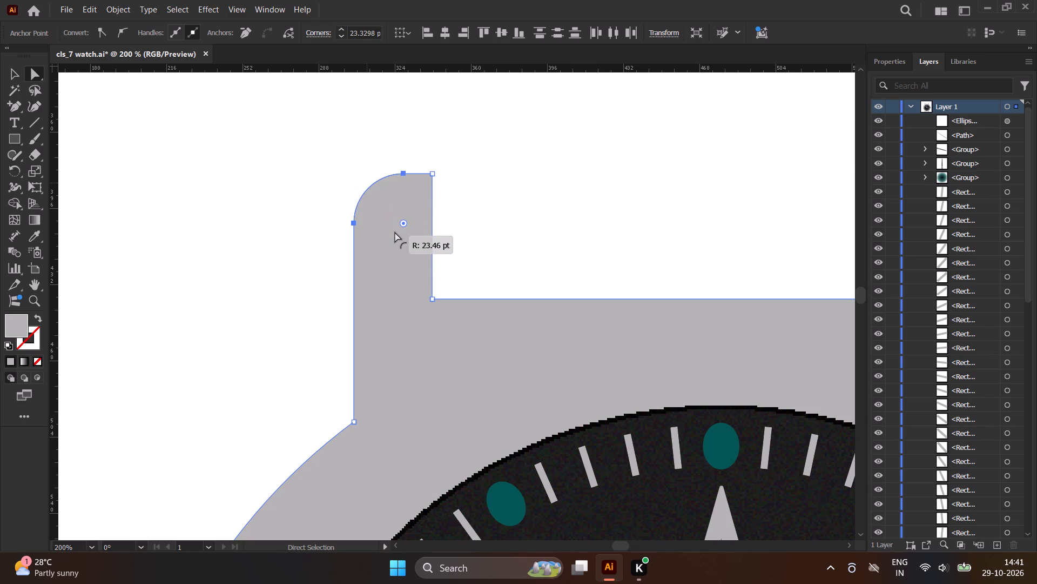
pyautogui.moveTo(395, 232); pyautogui.dragTo(395, 234)
pyautogui.scroll(-3, 302, 218)
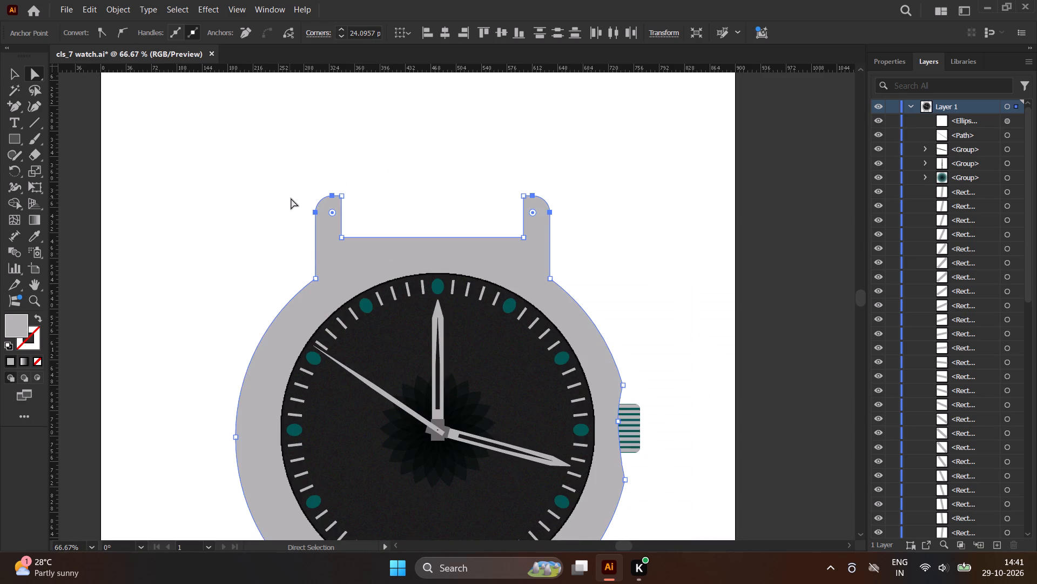
pyautogui.scroll(-1, 296, 198)
pyautogui.click(10, 71)
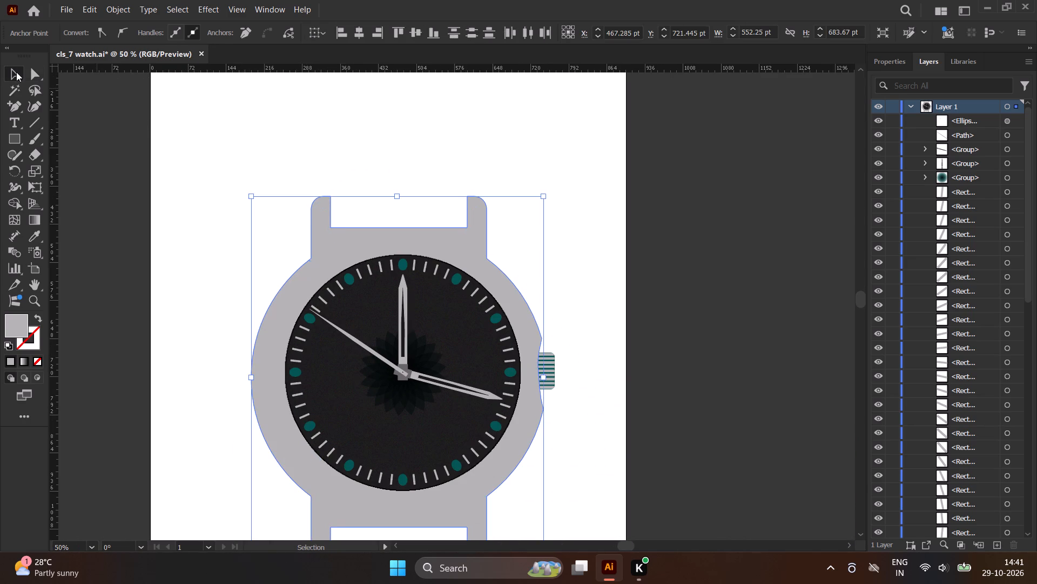
pyautogui.click(351, 108)
pyautogui.scroll(-1, 325, 143)
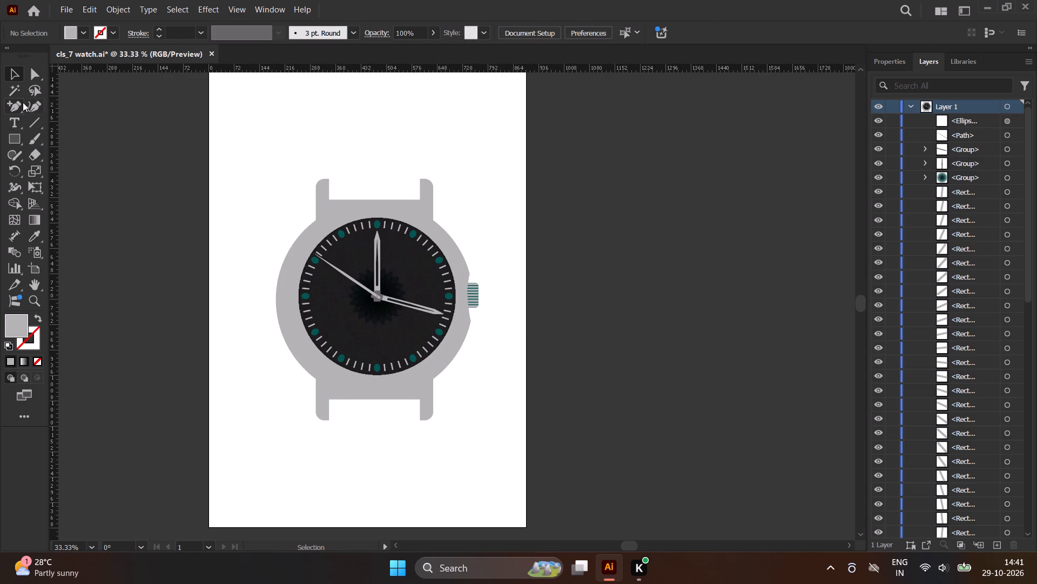
# Round the four inner corners where the lugs' outer sides meet the case's curved sides to a radius of about 49 pt.
pyautogui.moveTo(264, 106); pyautogui.dragTo(333, 206)
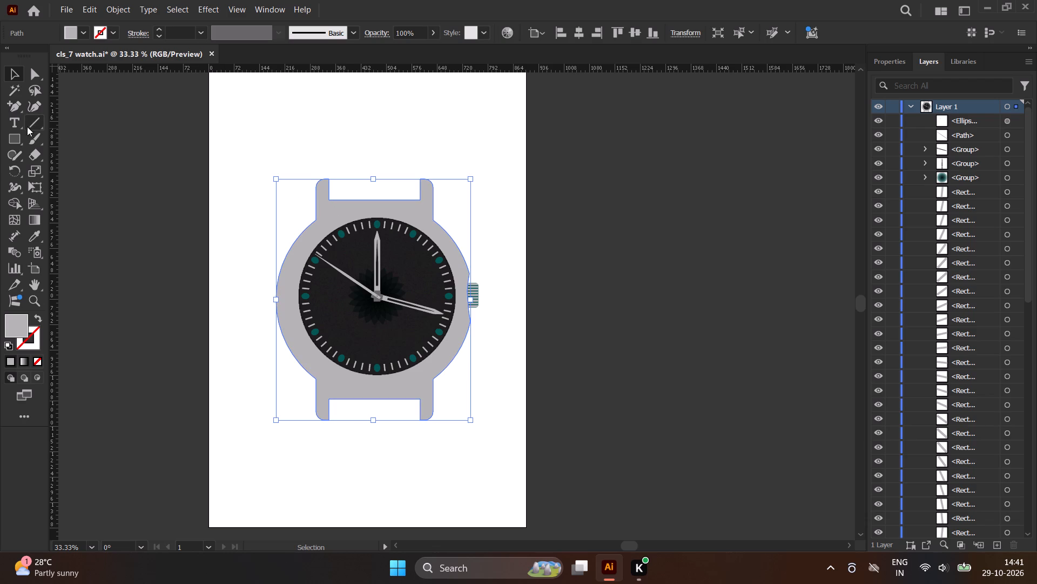
pyautogui.click(14, 107)
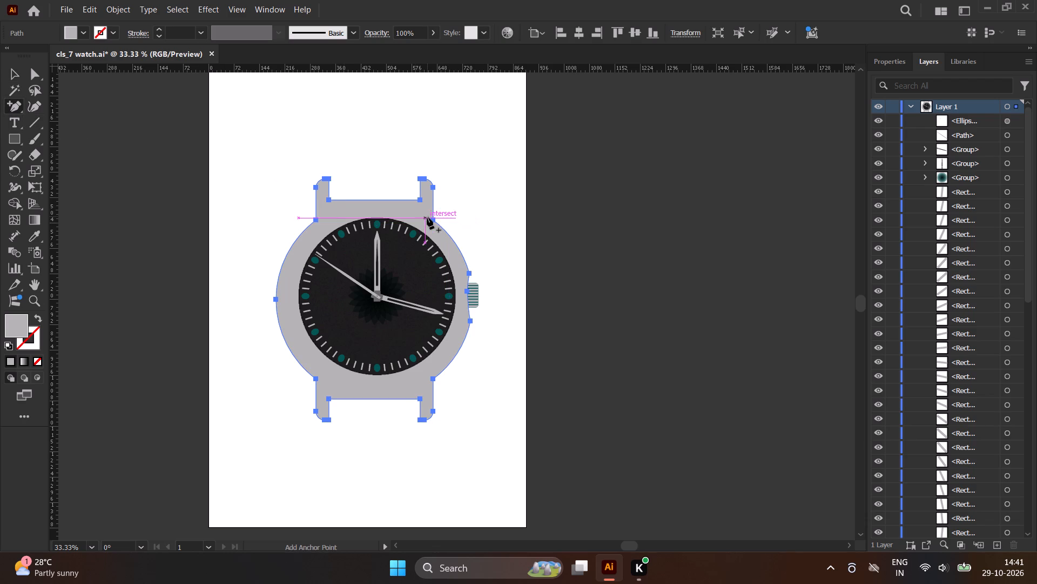
pyautogui.rightClick(30, 68)
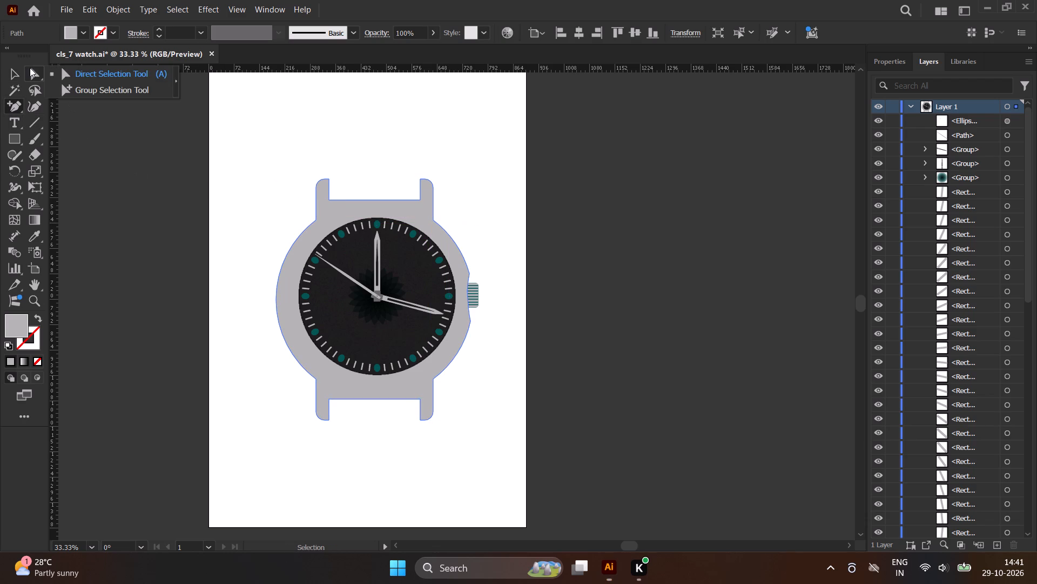
pyautogui.click(99, 74)
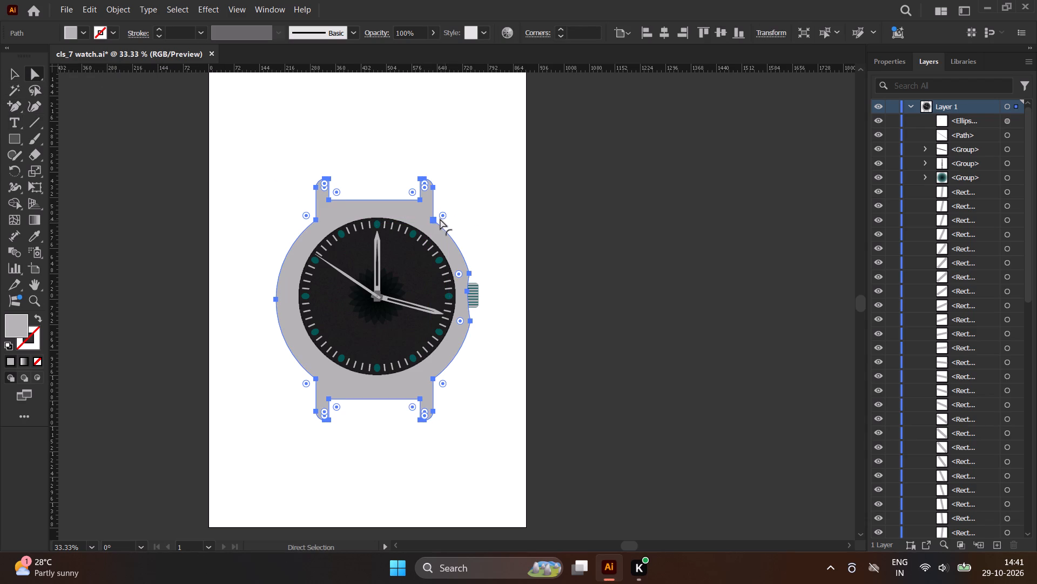
pyautogui.scroll(1, 432, 222)
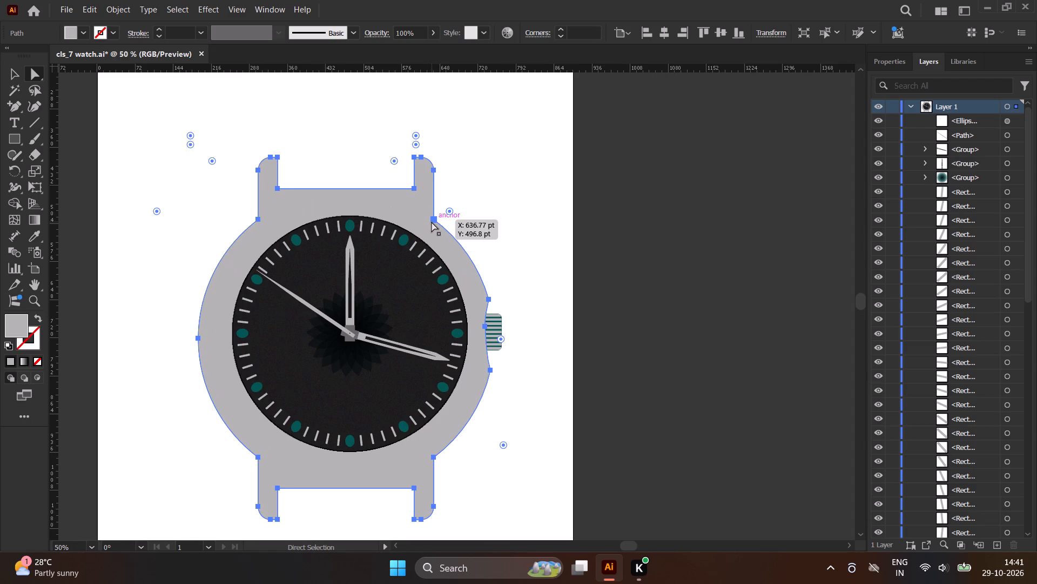
pyautogui.click(429, 211)
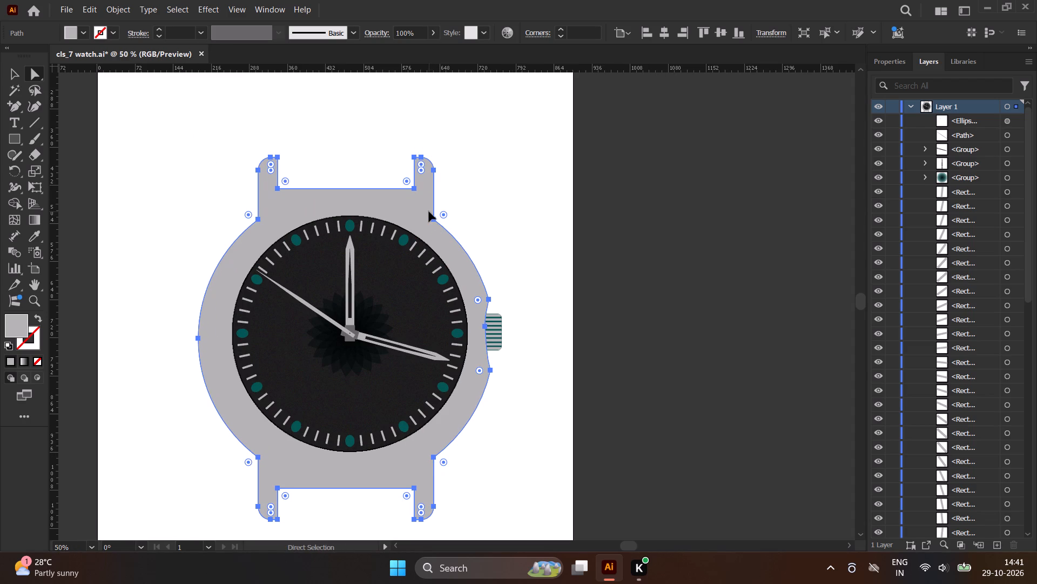
pyautogui.hotkey('ctrl', 'z')
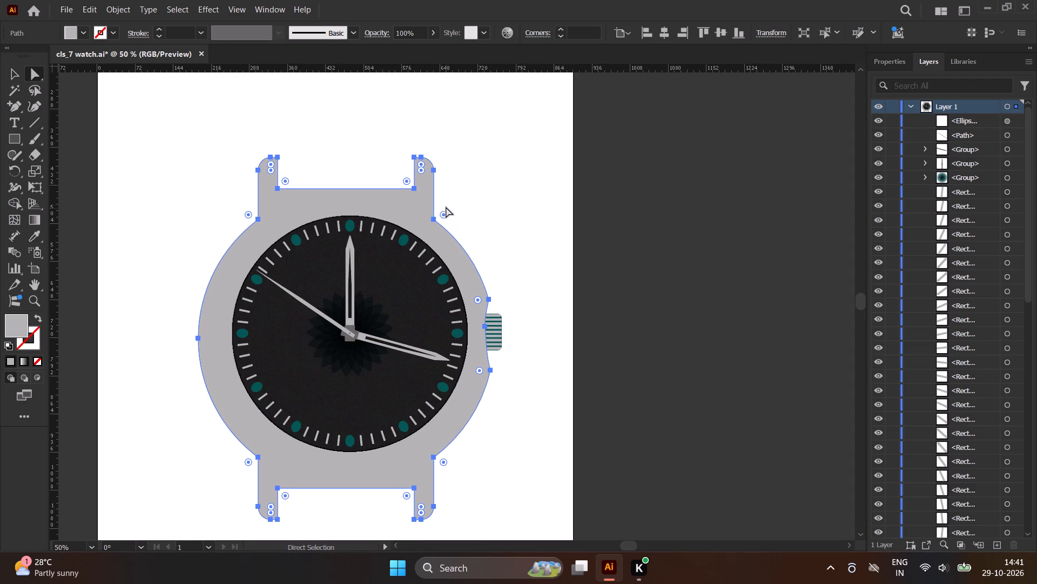
pyautogui.moveTo(455, 204); pyautogui.dragTo(430, 221)
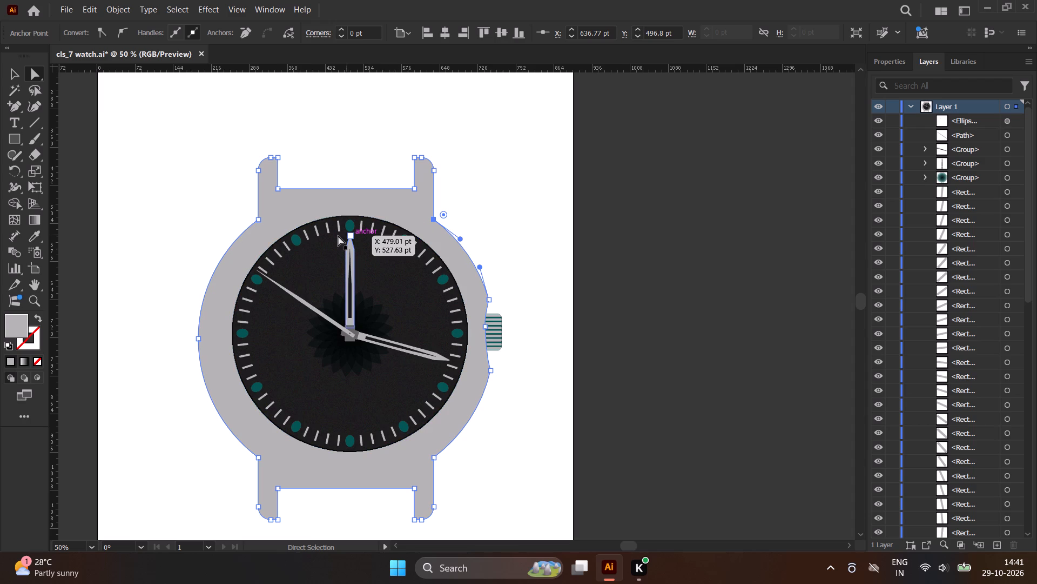
pyautogui.keyDown('shift'); pyautogui.moveTo(247, 210); pyautogui.dragTo(263, 222); pyautogui.keyUp('shift')
pyautogui.keyDown('shift'); pyautogui.moveTo(247, 455); pyautogui.dragTo(265, 456); pyautogui.keyUp('shift')
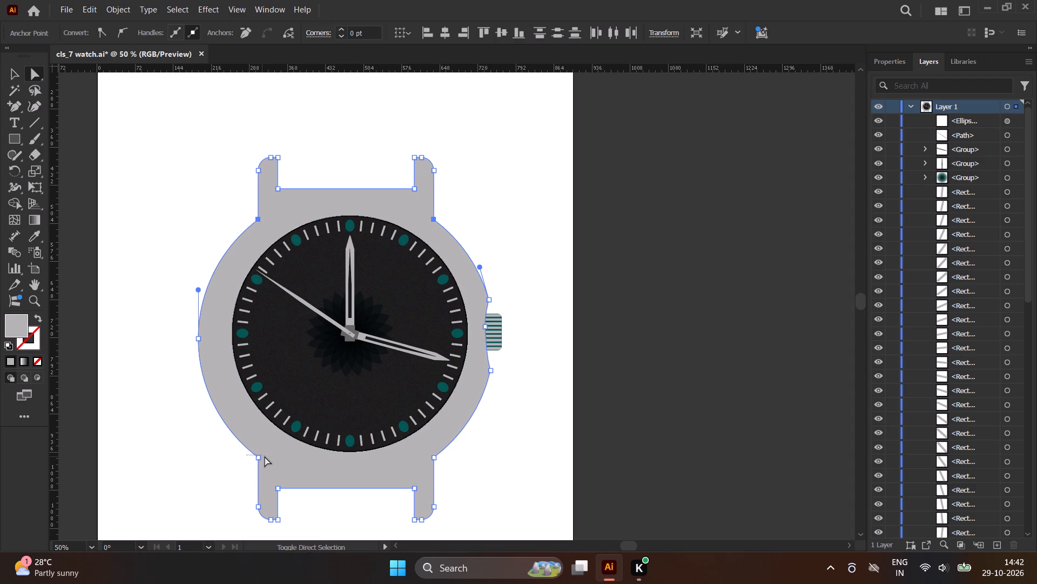
pyautogui.keyDown('shift'); pyautogui.moveTo(265, 456); pyautogui.dragTo(266, 462); pyautogui.keyUp('shift')
pyautogui.keyDown('shift'); pyautogui.moveTo(446, 460); pyautogui.dragTo(425, 457); pyautogui.keyUp('shift')
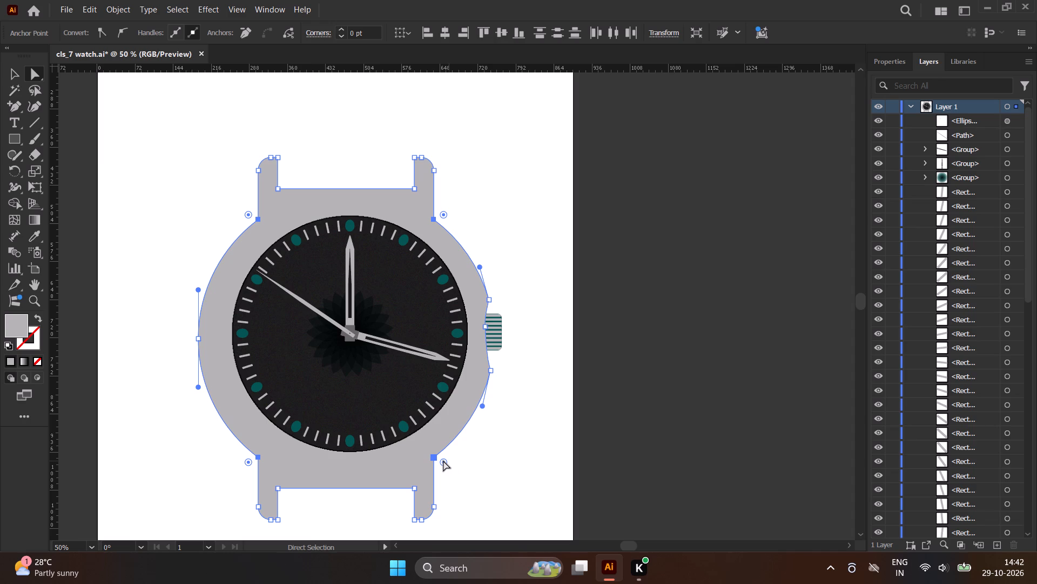
pyautogui.moveTo(443, 461); pyautogui.dragTo(452, 468)
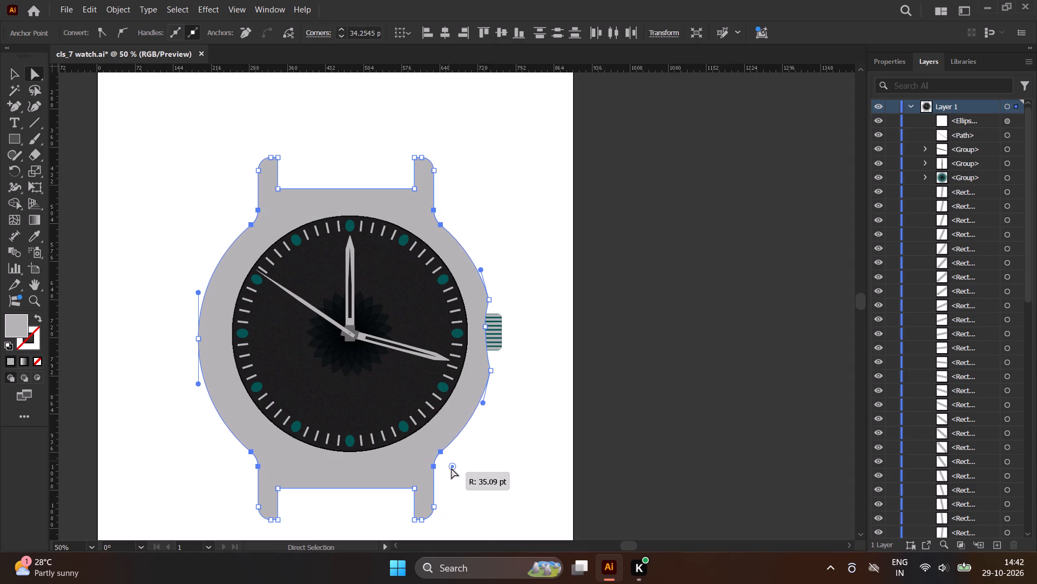
pyautogui.moveTo(452, 468); pyautogui.dragTo(457, 474)
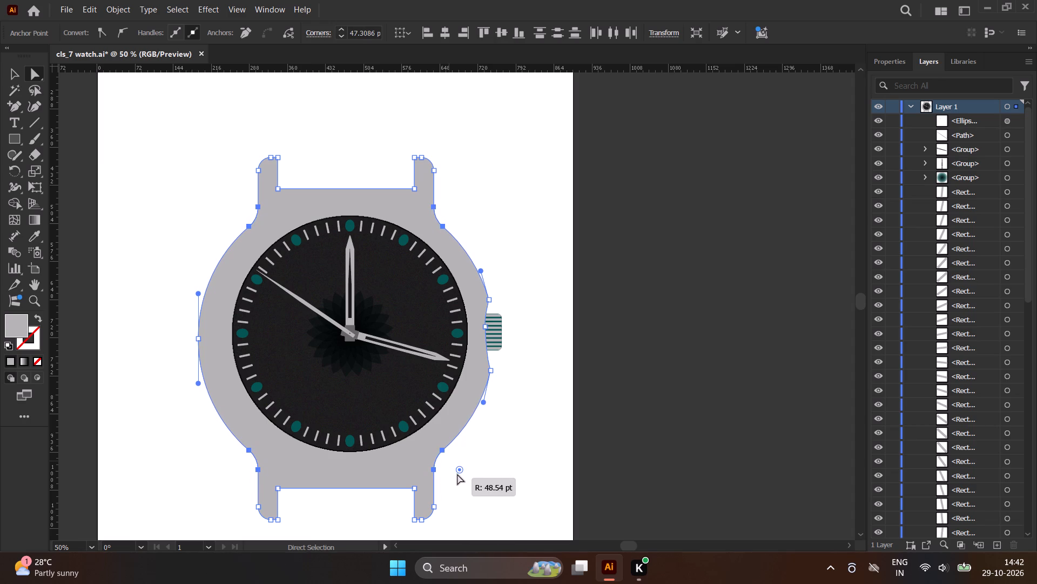
pyautogui.moveTo(457, 474); pyautogui.dragTo(458, 474)
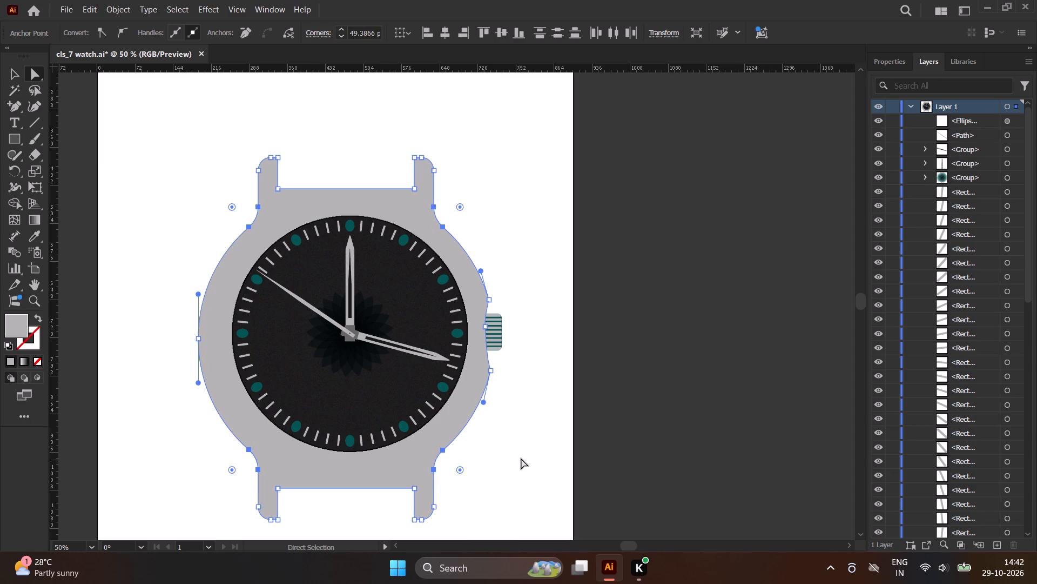
pyautogui.click(523, 449)
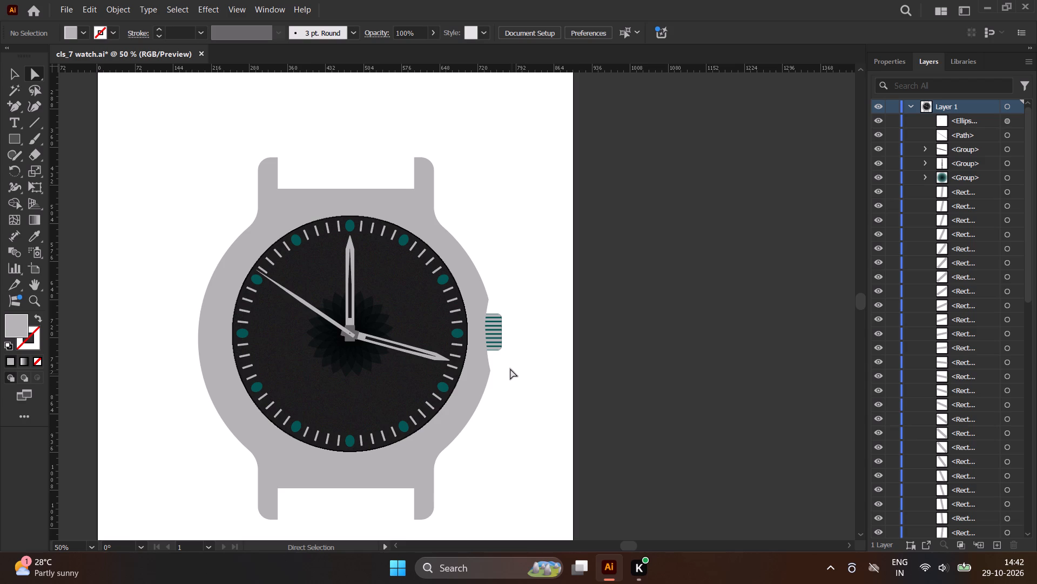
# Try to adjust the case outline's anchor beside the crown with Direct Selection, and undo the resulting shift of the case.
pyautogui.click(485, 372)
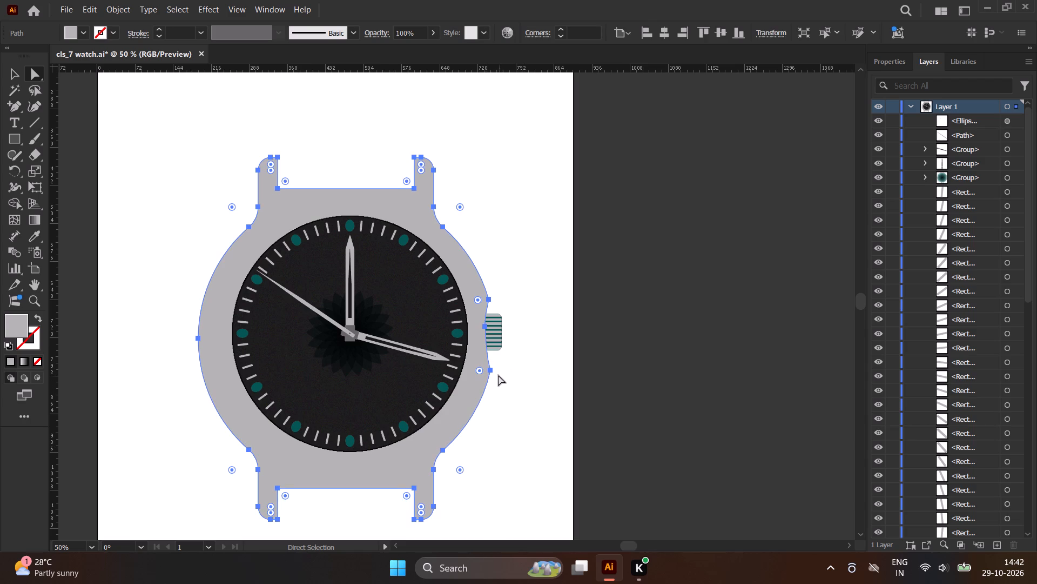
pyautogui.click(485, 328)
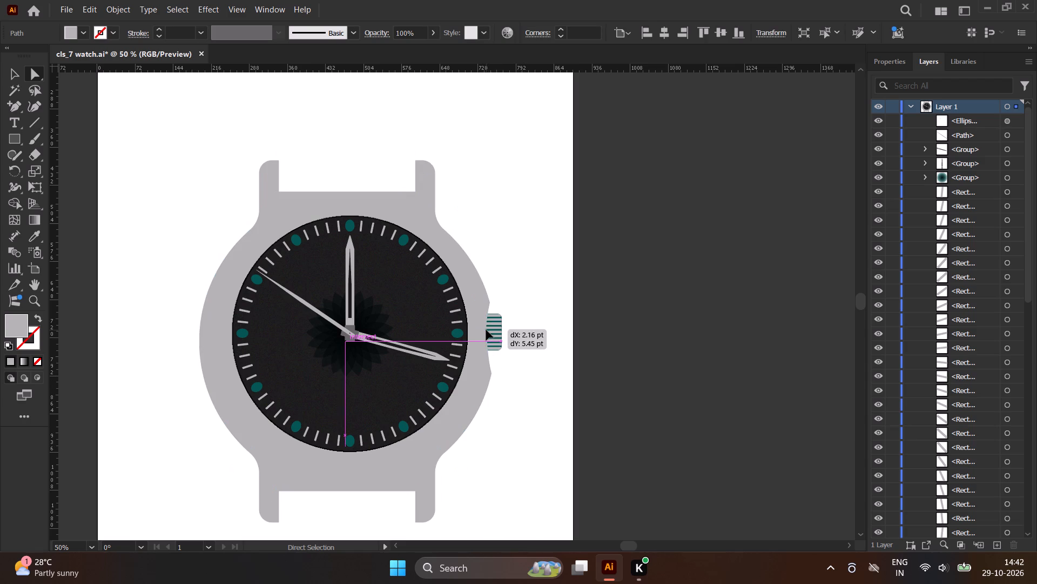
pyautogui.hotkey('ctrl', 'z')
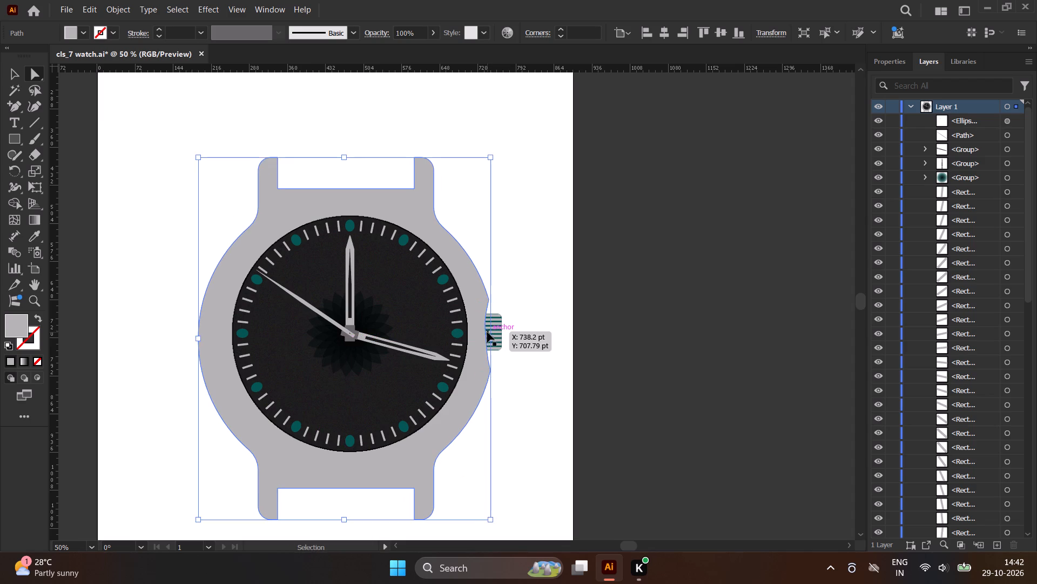
# Round the case outline's two pointed corners above and below the crown to a radius of about 6.45 pt.
pyautogui.scroll(1, 486, 327)
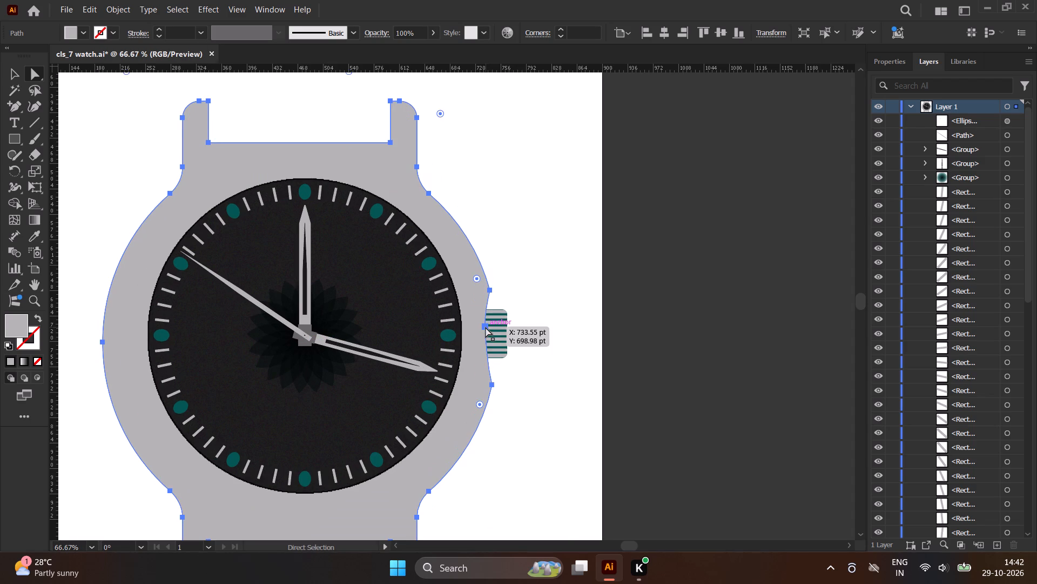
pyautogui.scroll(1, 489, 346)
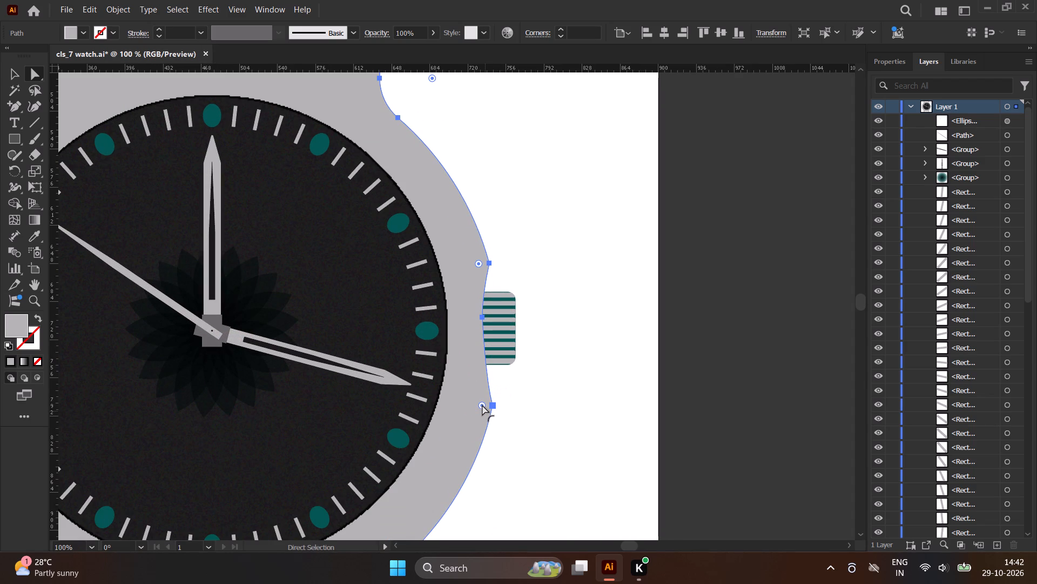
pyautogui.moveTo(482, 405); pyautogui.dragTo(474, 403)
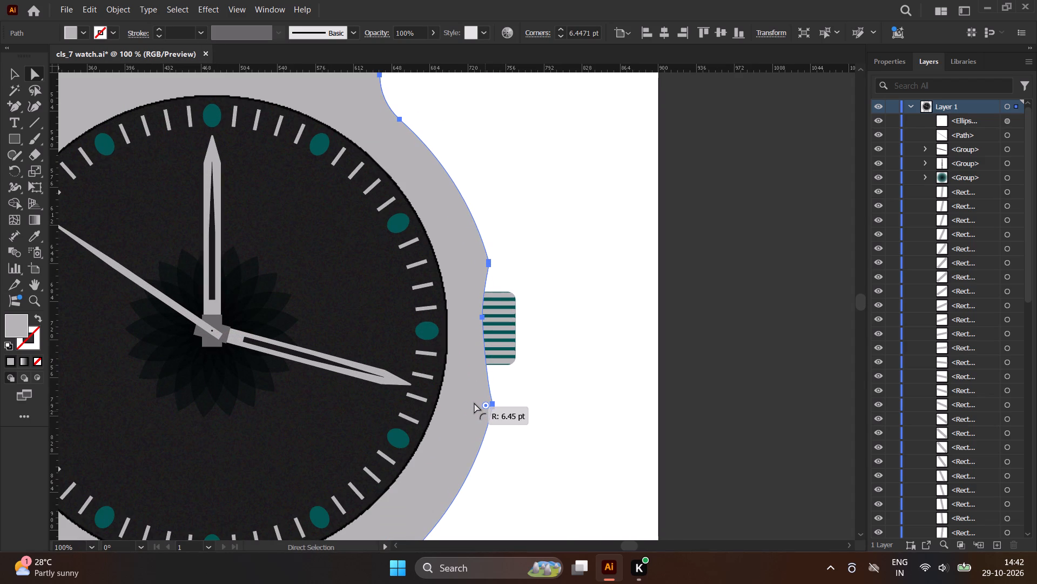
pyautogui.moveTo(474, 403); pyautogui.dragTo(464, 406)
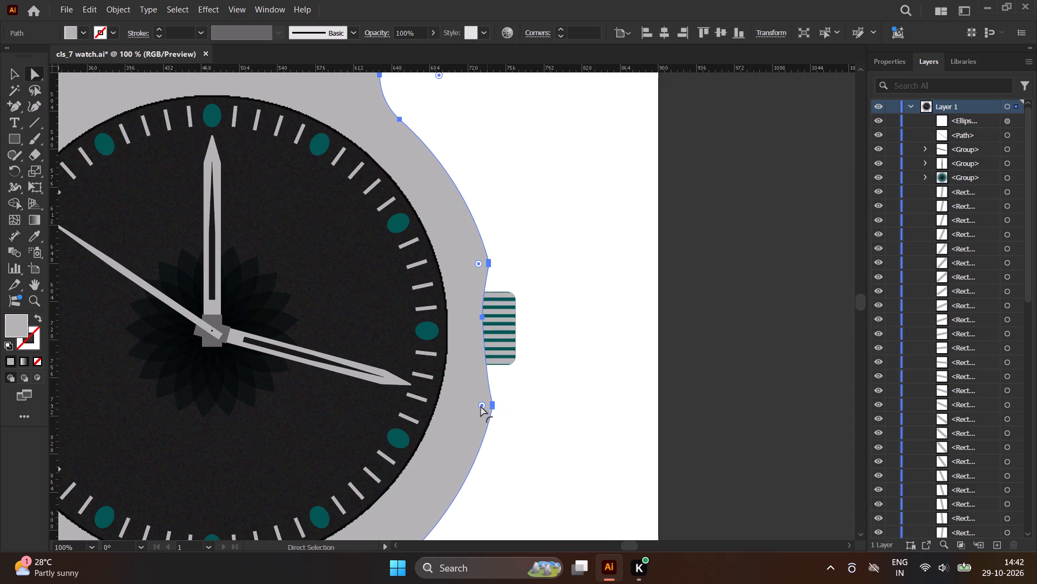
pyautogui.moveTo(482, 405); pyautogui.dragTo(491, 407)
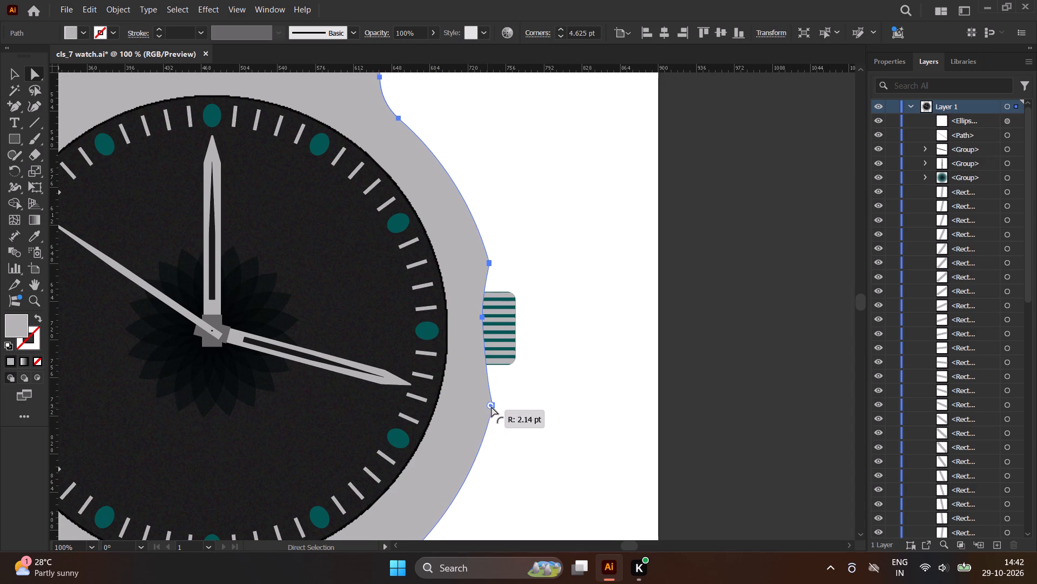
pyautogui.moveTo(491, 407); pyautogui.dragTo(475, 405)
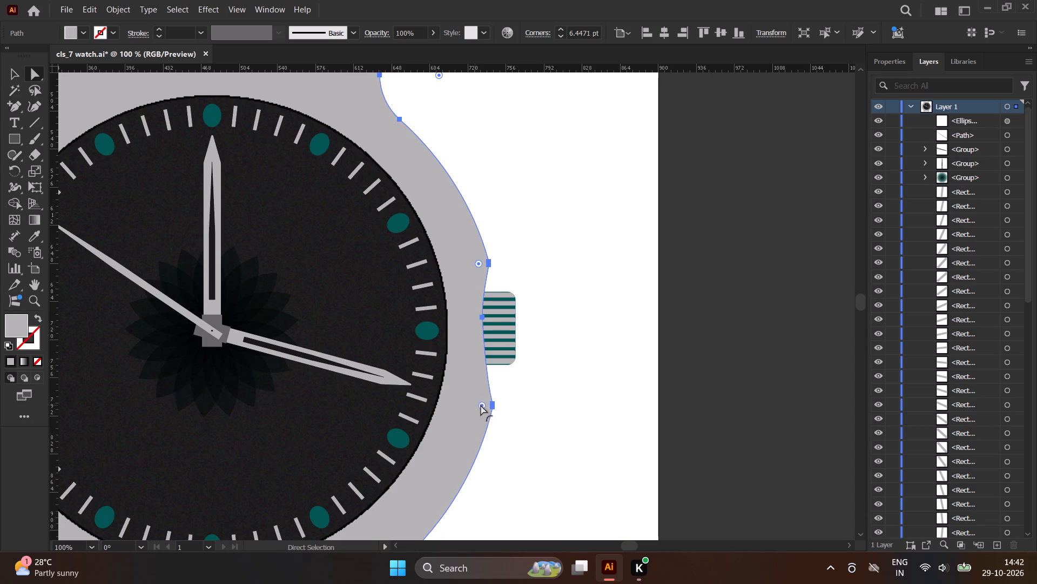
pyautogui.moveTo(483, 404); pyautogui.dragTo(474, 402)
pyautogui.moveTo(480, 262); pyautogui.dragTo(478, 266)
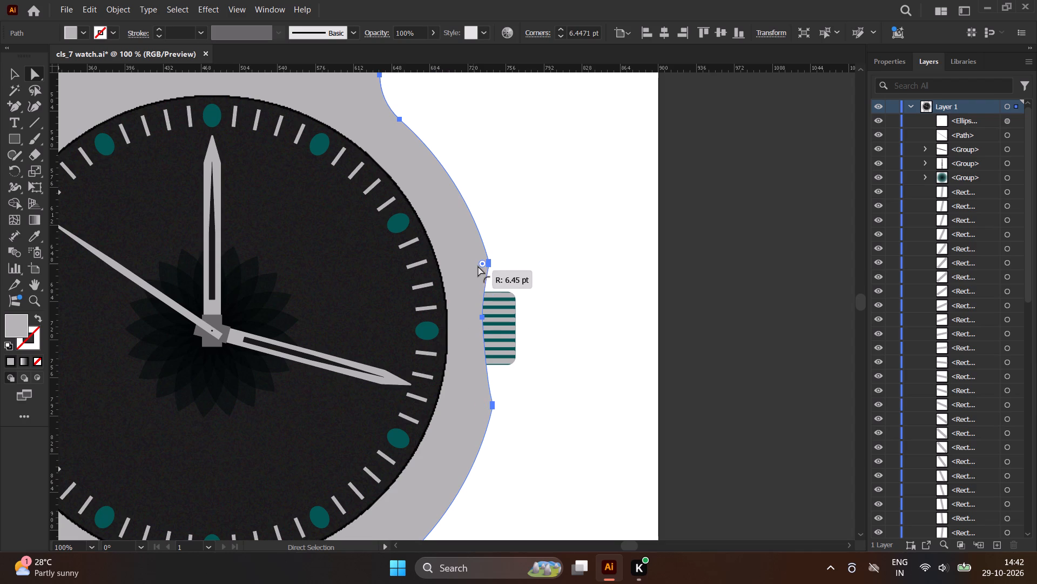
pyautogui.moveTo(478, 266); pyautogui.dragTo(458, 261)
pyautogui.click(477, 266)
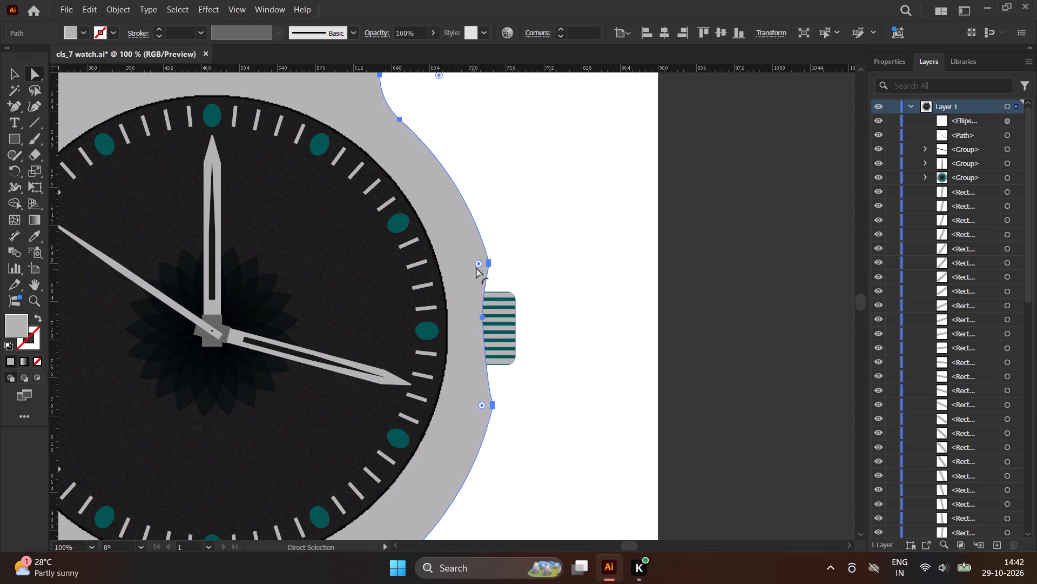
pyautogui.click(479, 264)
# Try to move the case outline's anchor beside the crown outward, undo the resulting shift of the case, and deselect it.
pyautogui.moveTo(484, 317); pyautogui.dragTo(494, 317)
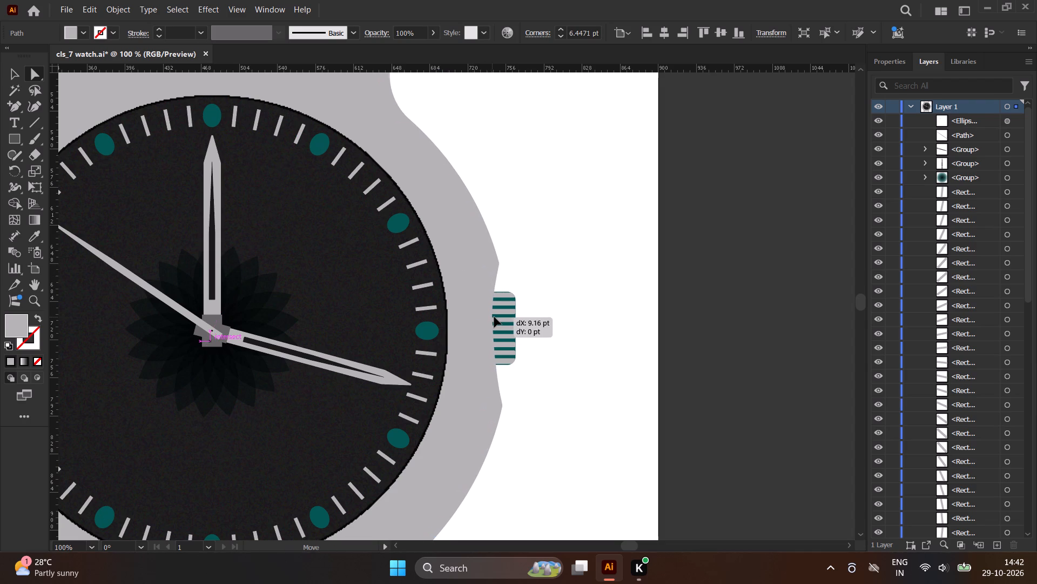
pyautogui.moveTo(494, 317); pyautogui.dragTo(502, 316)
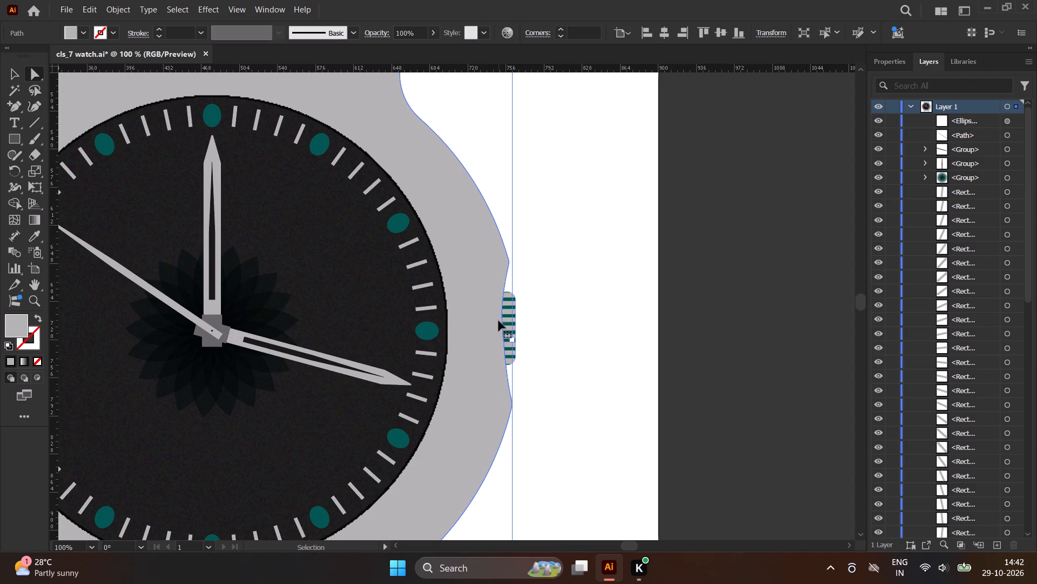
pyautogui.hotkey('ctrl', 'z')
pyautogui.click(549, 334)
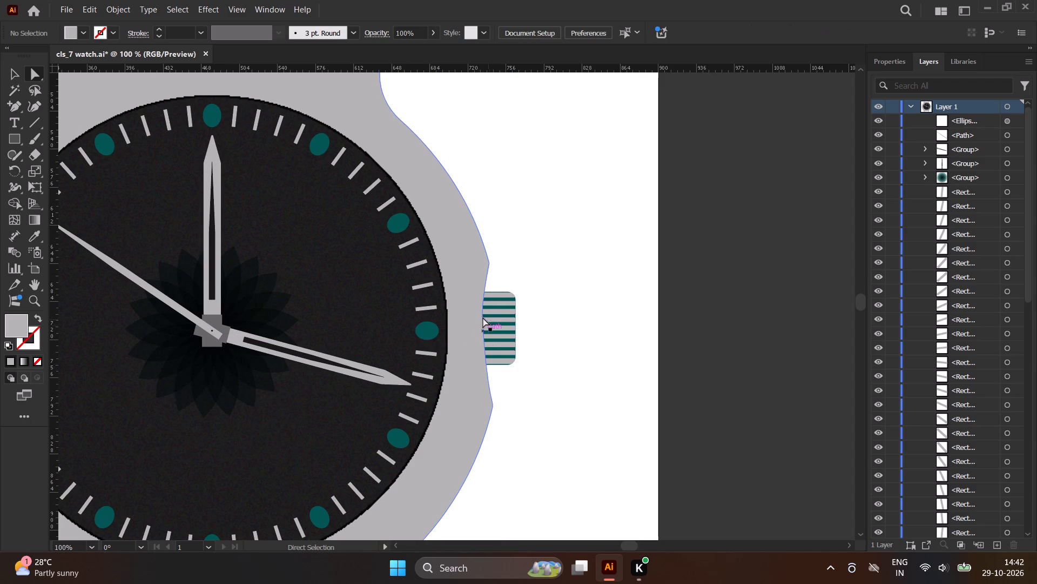
# Add an anchor point to the case outline just below the crown, at about X 740.5 pt, Y 768.9 pt.
pyautogui.click(10, 112)
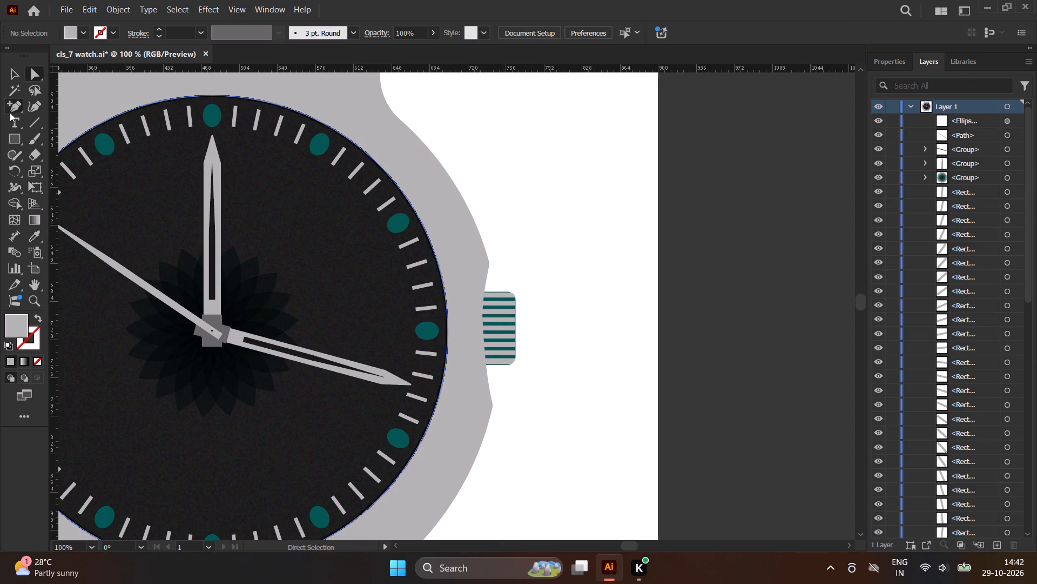
pyautogui.press('v')
pyautogui.click(469, 306)
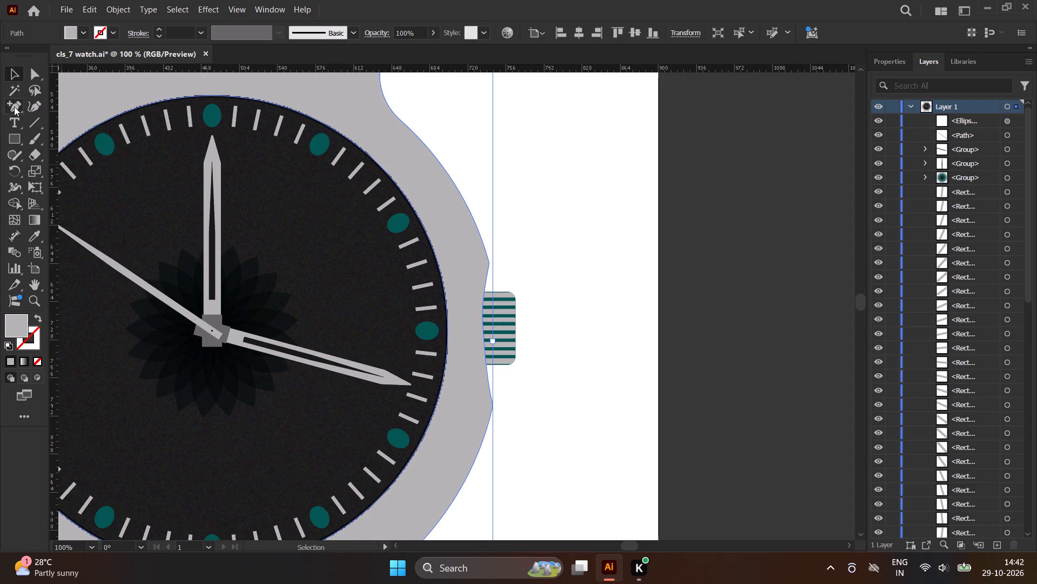
pyautogui.click(14, 104)
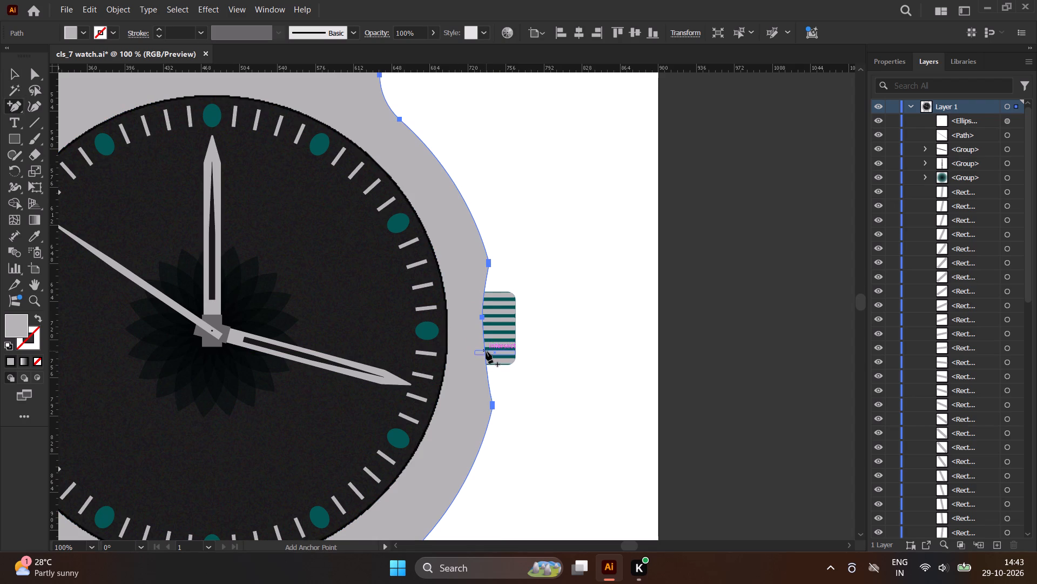
pyautogui.click(484, 343)
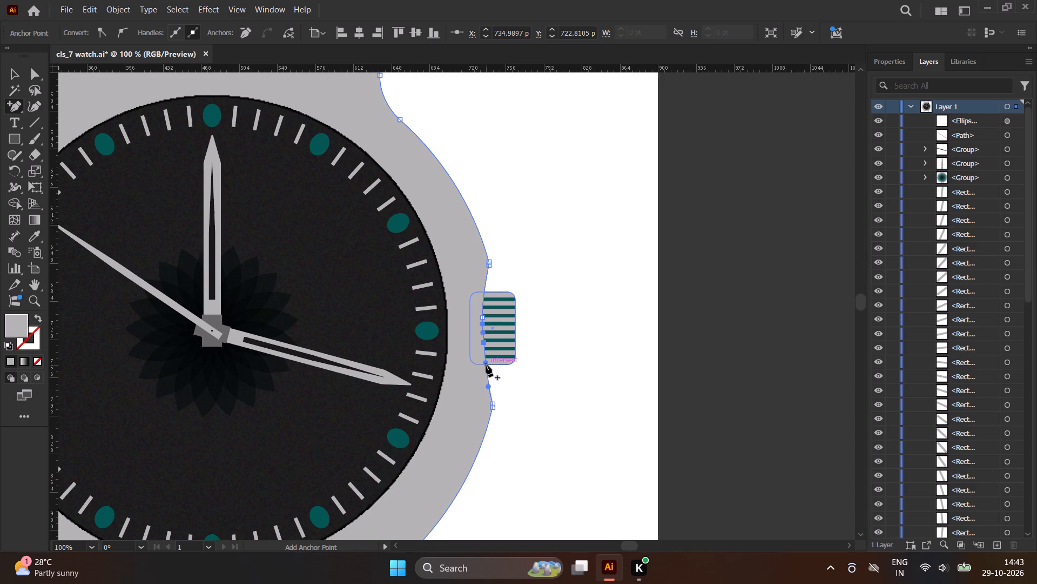
pyautogui.hotkey('ctrl', 'z')
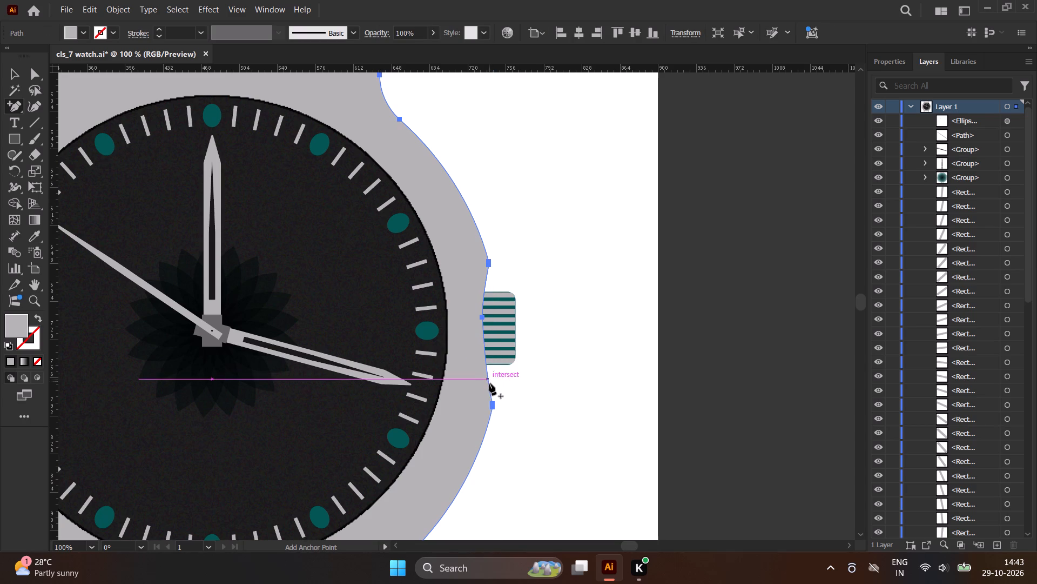
pyautogui.click(490, 390)
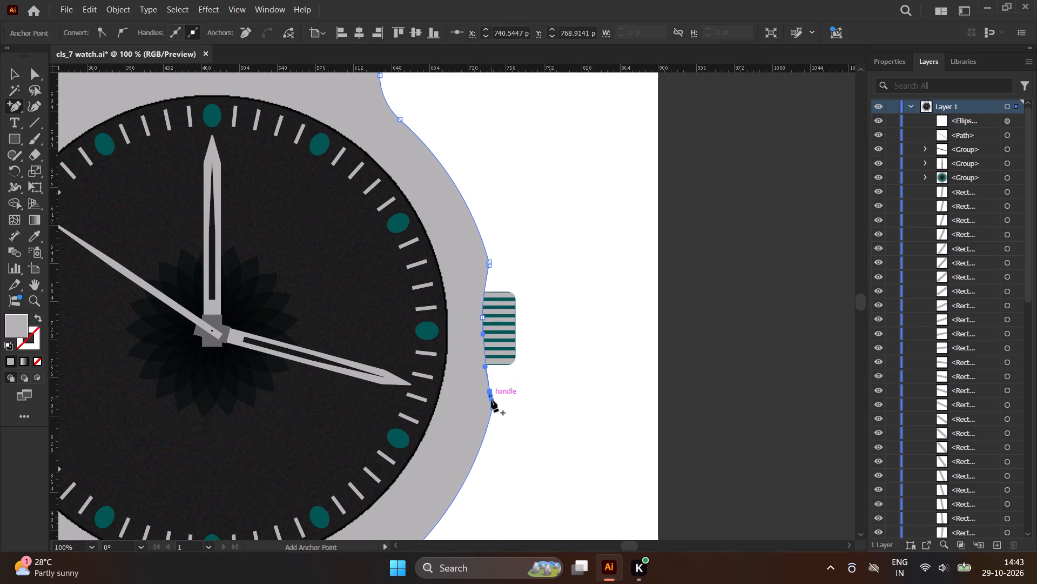
pyautogui.scroll(4, 493, 403)
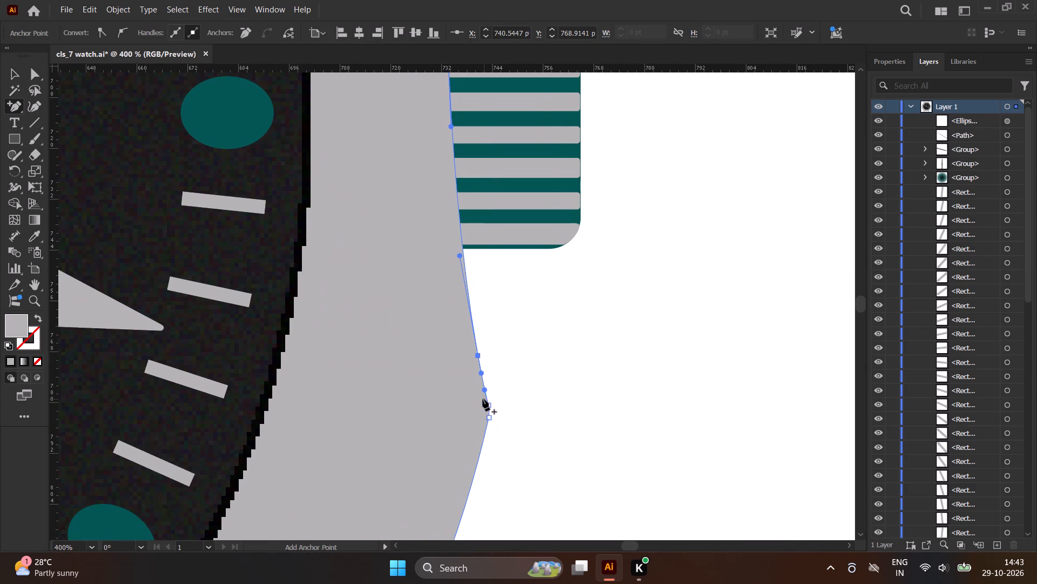
pyautogui.moveTo(488, 405); pyautogui.dragTo(493, 397)
pyautogui.moveTo(493, 397); pyautogui.dragTo(493, 388)
# Readjust the rounding of the case's corners beside the crown, taking the lower one to about 6.42 pt, and deselect the case.
pyautogui.press('v')
pyautogui.click(467, 366)
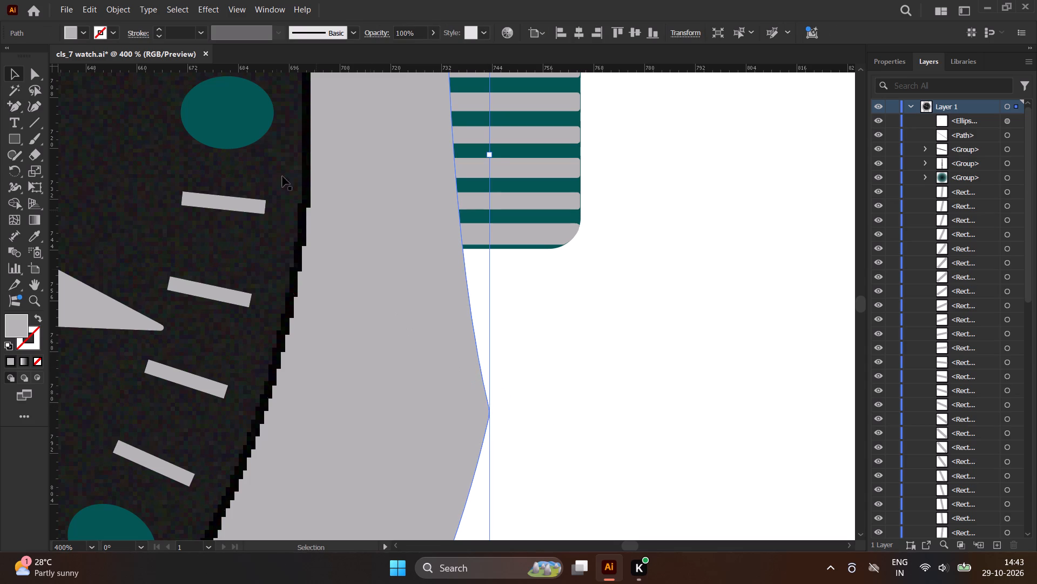
pyautogui.click(37, 78)
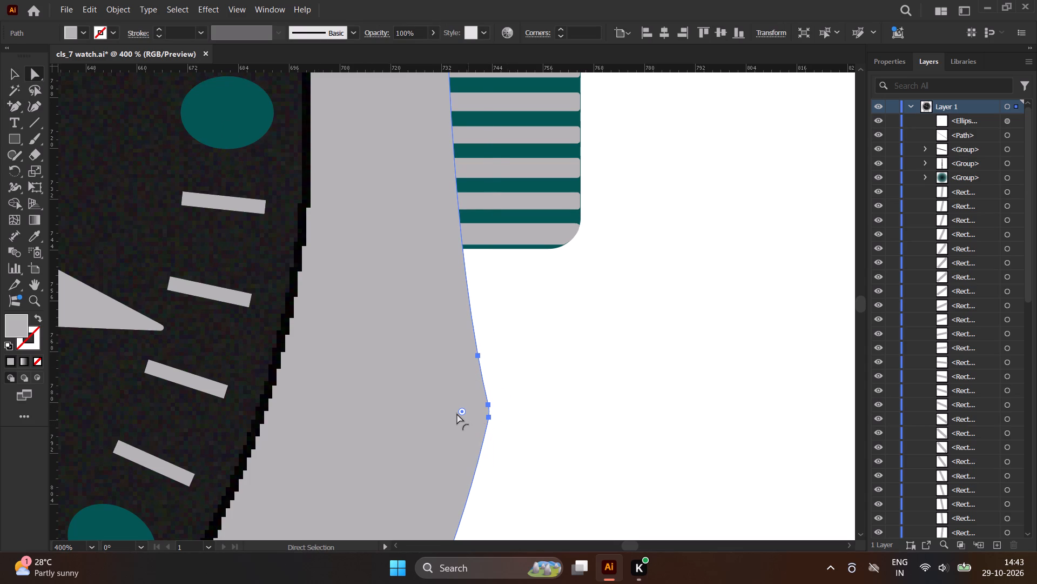
pyautogui.moveTo(460, 410); pyautogui.dragTo(457, 410)
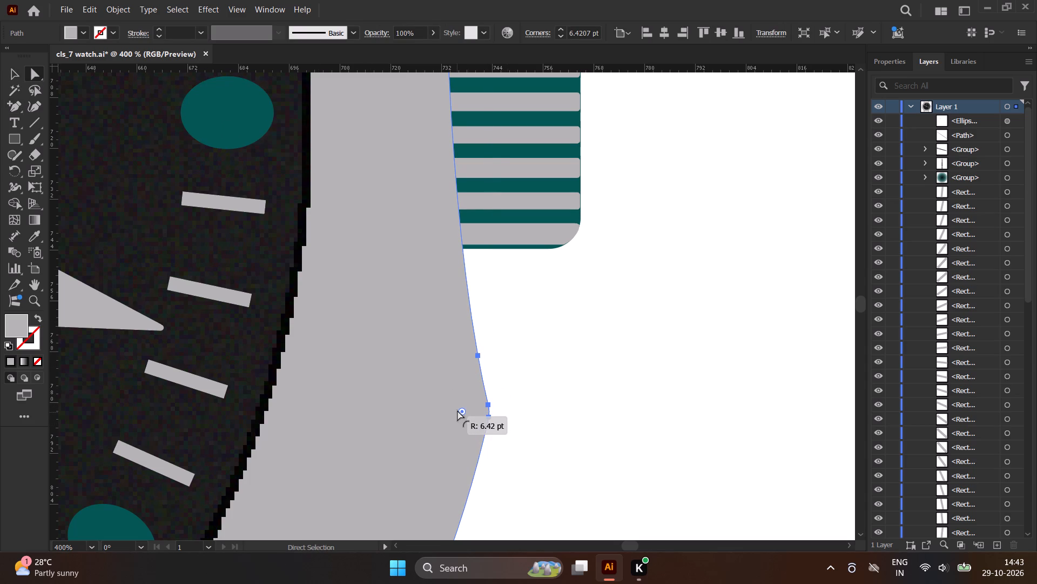
pyautogui.moveTo(457, 410); pyautogui.dragTo(442, 364)
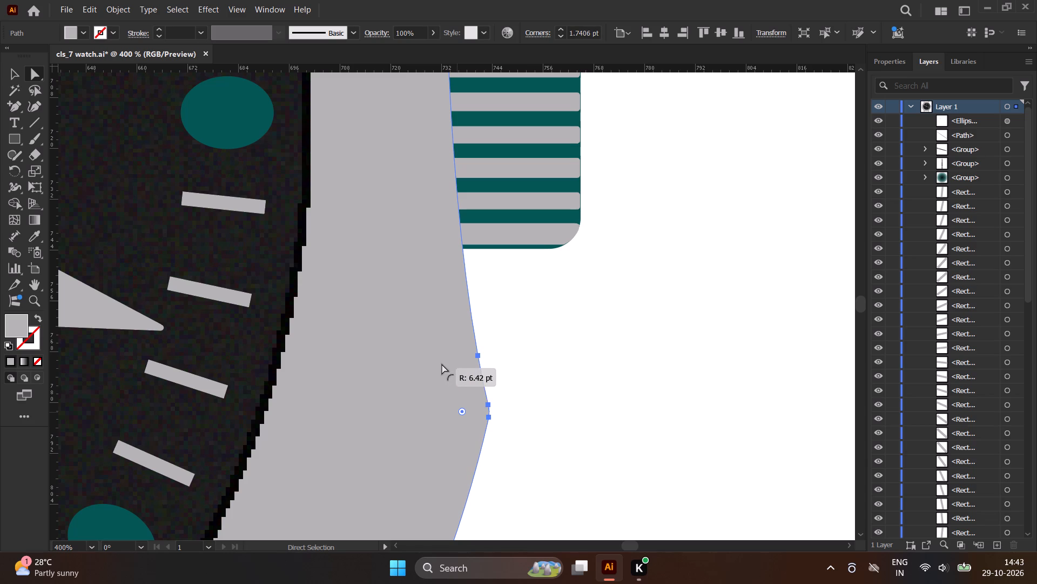
pyautogui.moveTo(442, 364); pyautogui.dragTo(436, 417)
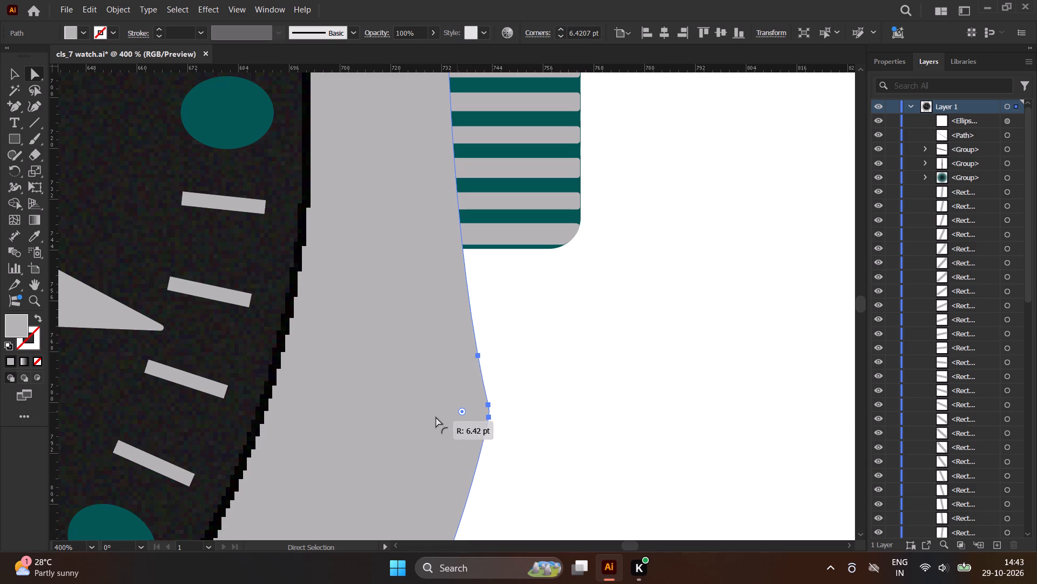
pyautogui.moveTo(436, 417); pyautogui.dragTo(430, 416)
pyautogui.scroll(-2, 487, 414)
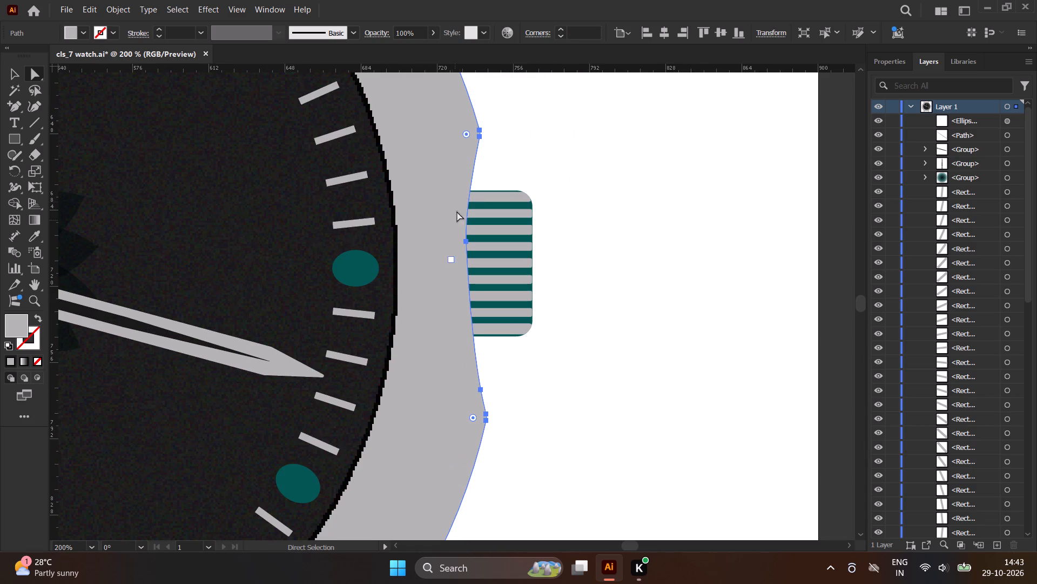
pyautogui.moveTo(469, 134); pyautogui.dragTo(468, 149)
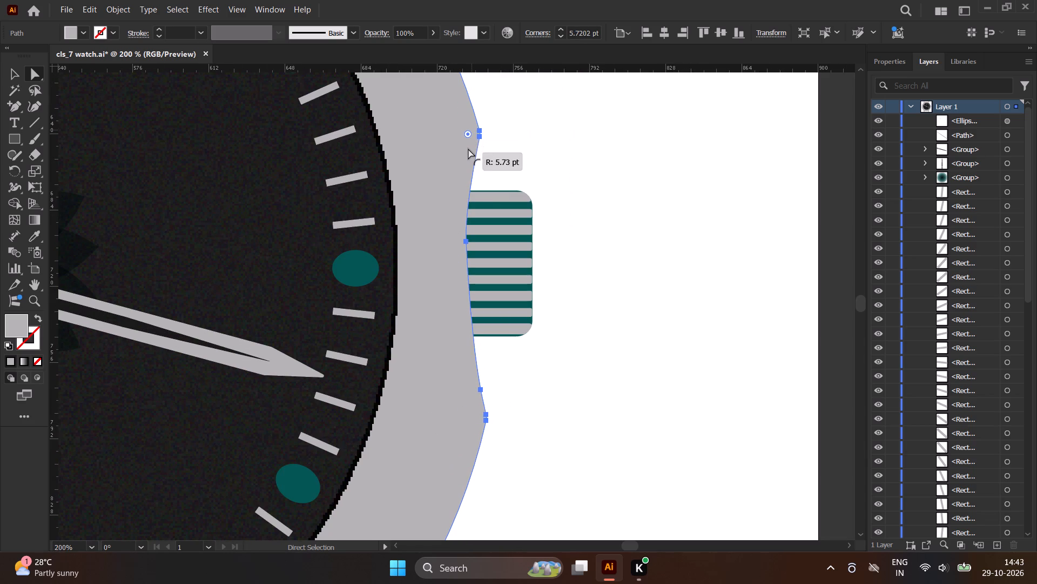
pyautogui.moveTo(468, 149); pyautogui.dragTo(443, 131)
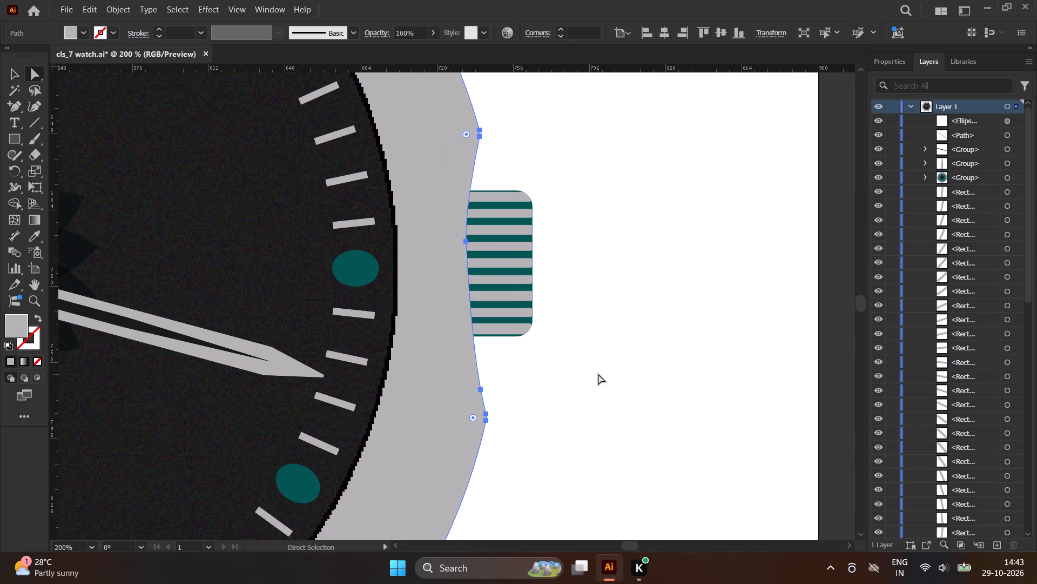
pyautogui.click(598, 374)
# Select the whole striped crown and nudge it slightly inward toward the case.
pyautogui.scroll(-1, 577, 403)
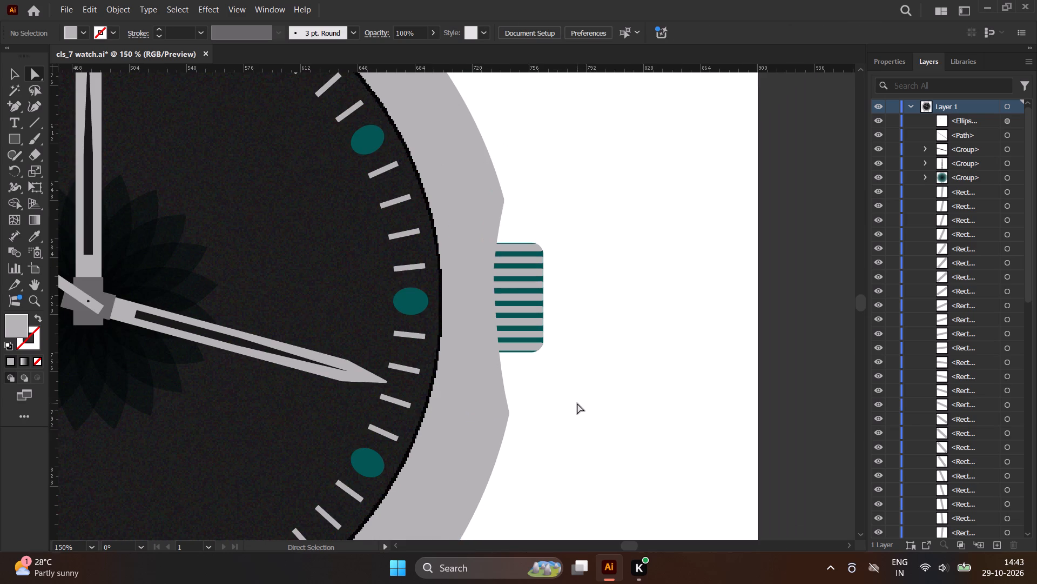
pyautogui.scroll(-2, 577, 403)
pyautogui.scroll(-1, 298, 115)
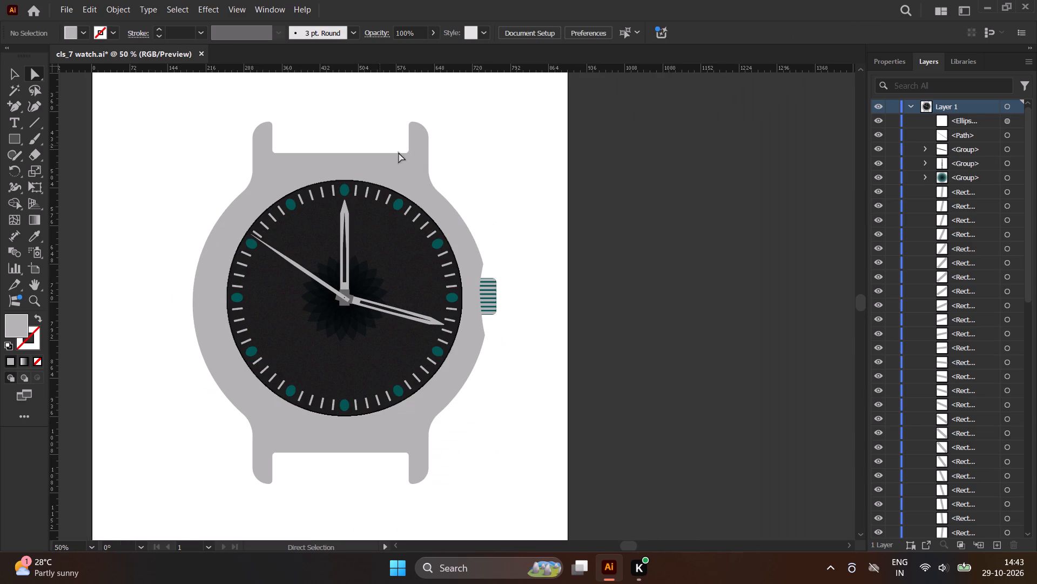
pyautogui.click(493, 296)
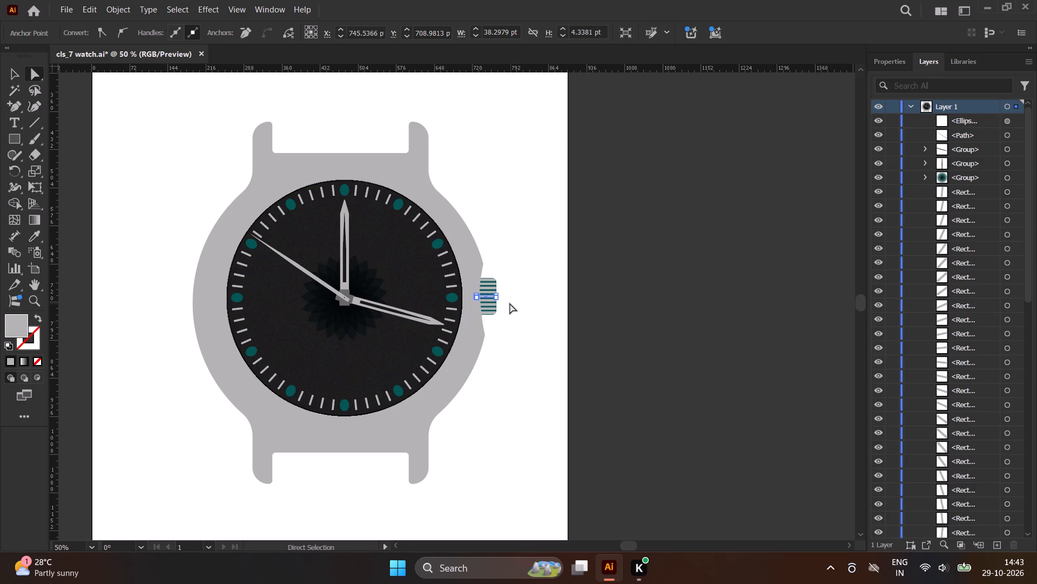
pyautogui.click(506, 267)
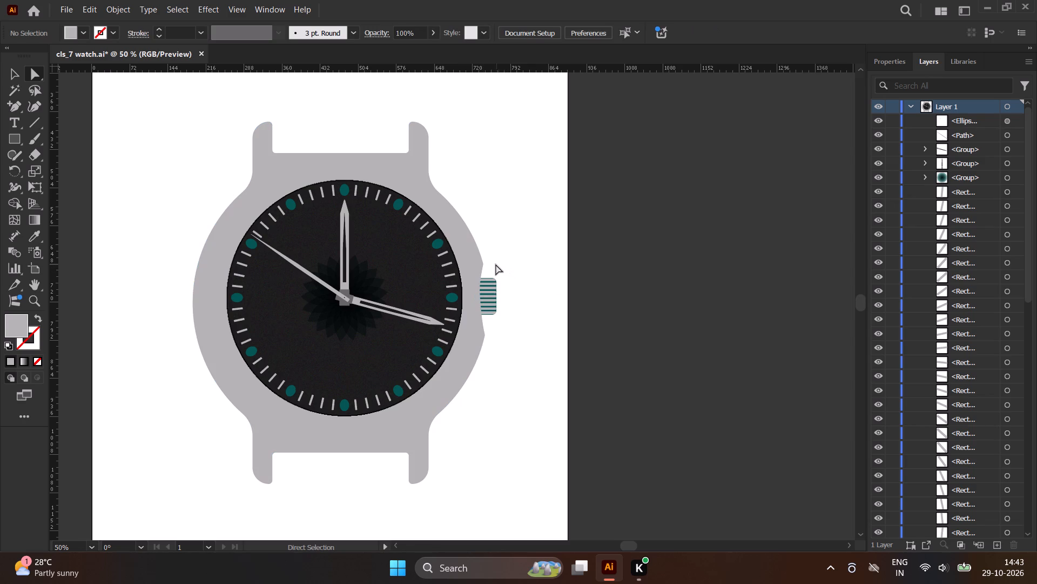
pyautogui.moveTo(492, 264); pyautogui.dragTo(512, 323)
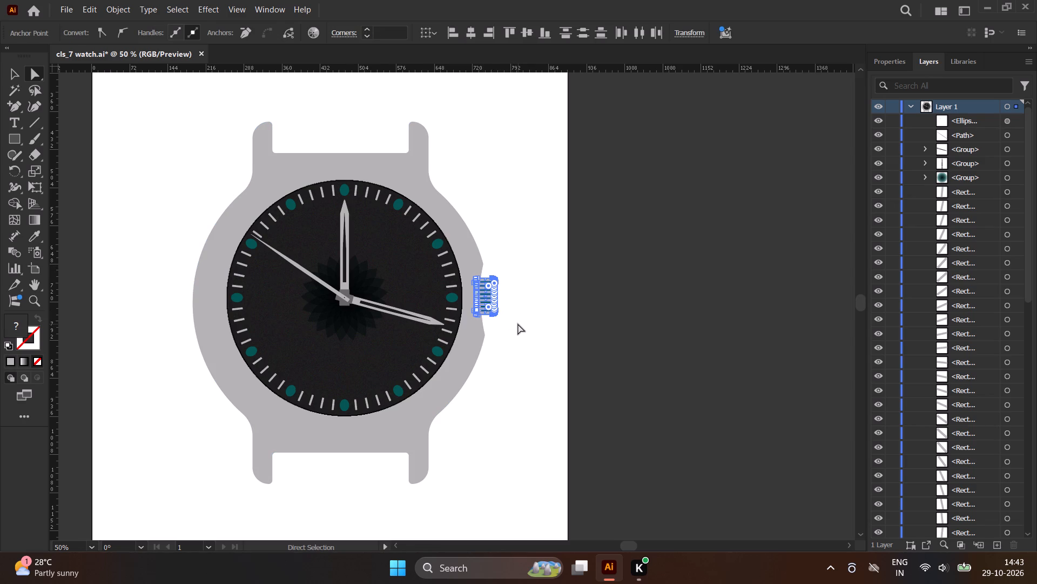
pyautogui.press('Left')
pyautogui.press('Left')
pyautogui.press('Left')
pyautogui.press('Left')
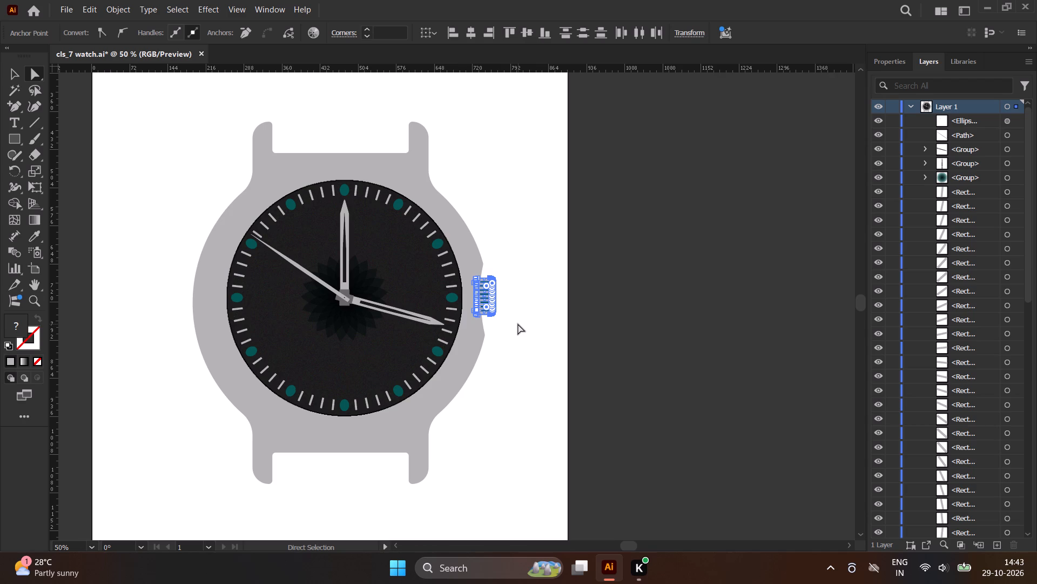
# Select the crown along with the case's crown-side anchors, distribute their horizontal centers, and deselect everything.
pyautogui.click(482, 220)
pyautogui.moveTo(468, 220); pyautogui.dragTo(517, 321)
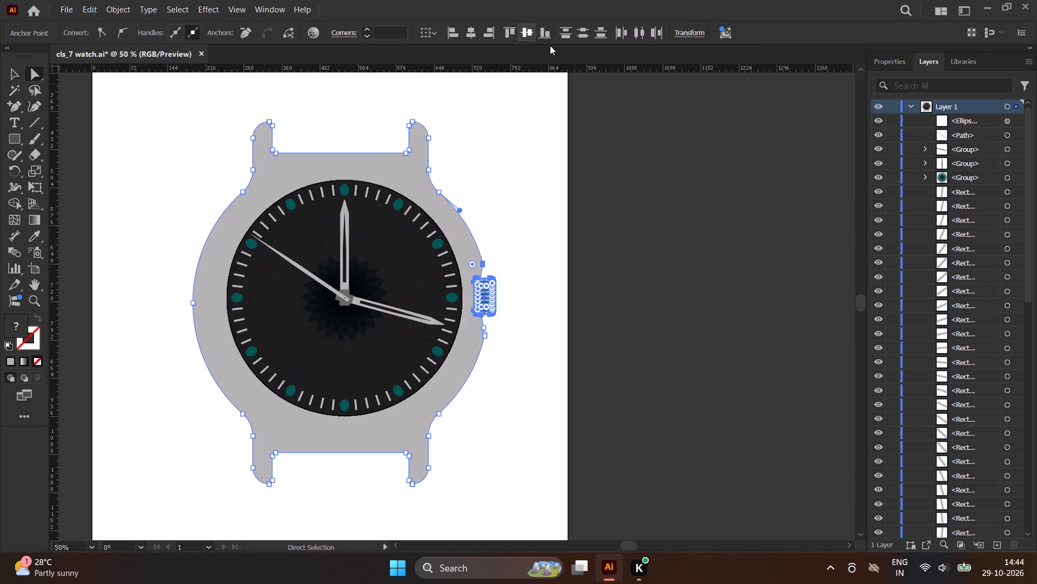
pyautogui.click(638, 31)
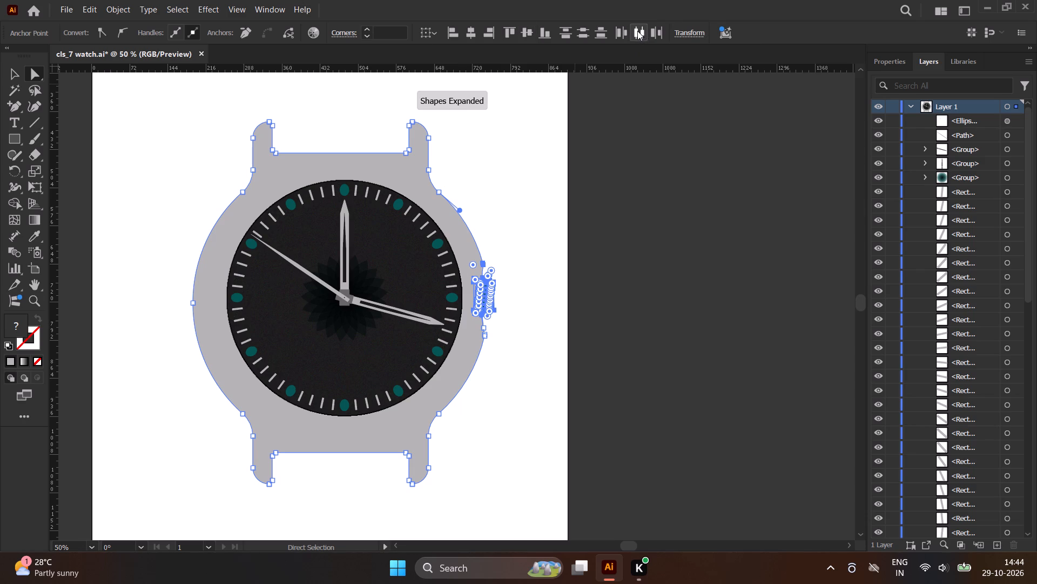
pyautogui.click(530, 162)
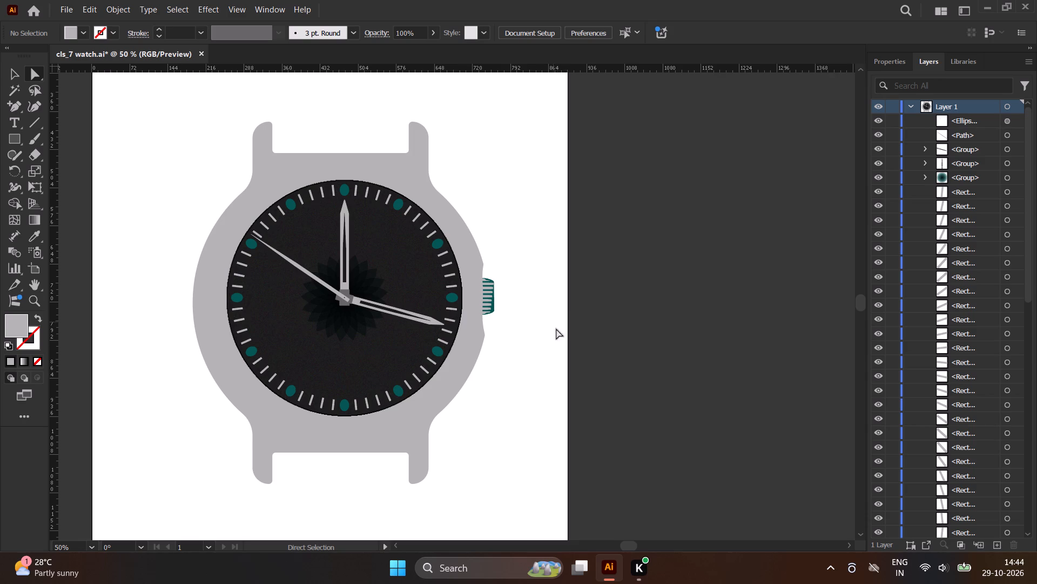
# Draw a grey strap rectangle about 221 by 468 pt from just below the case, between the lower lugs, past the artboard's bottom edge, and deselect it.
pyautogui.scroll(5, 504, 308)
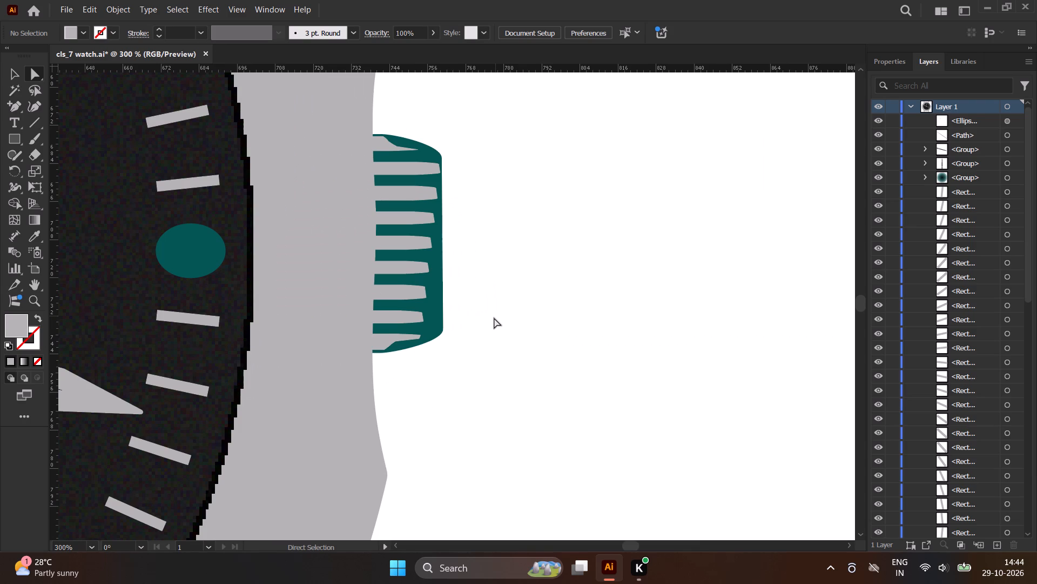
pyautogui.scroll(-1, 494, 318)
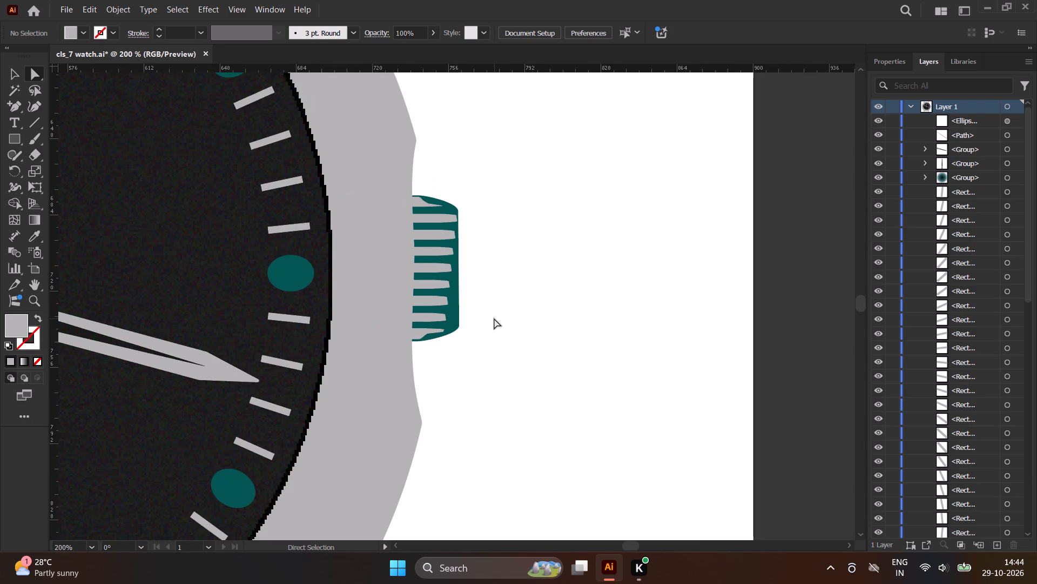
pyautogui.scroll(-4, 494, 319)
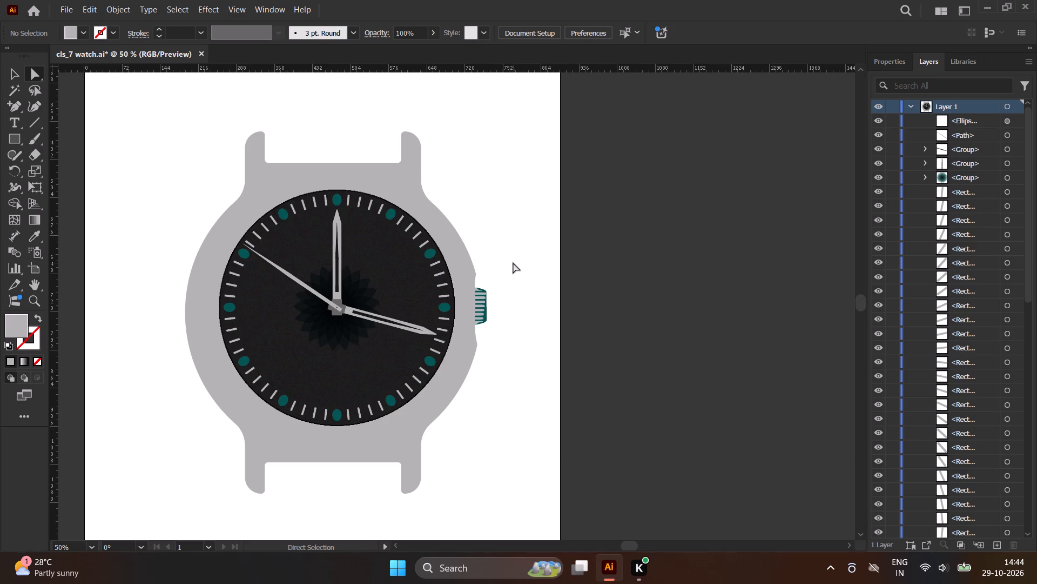
pyautogui.scroll(-2, 513, 263)
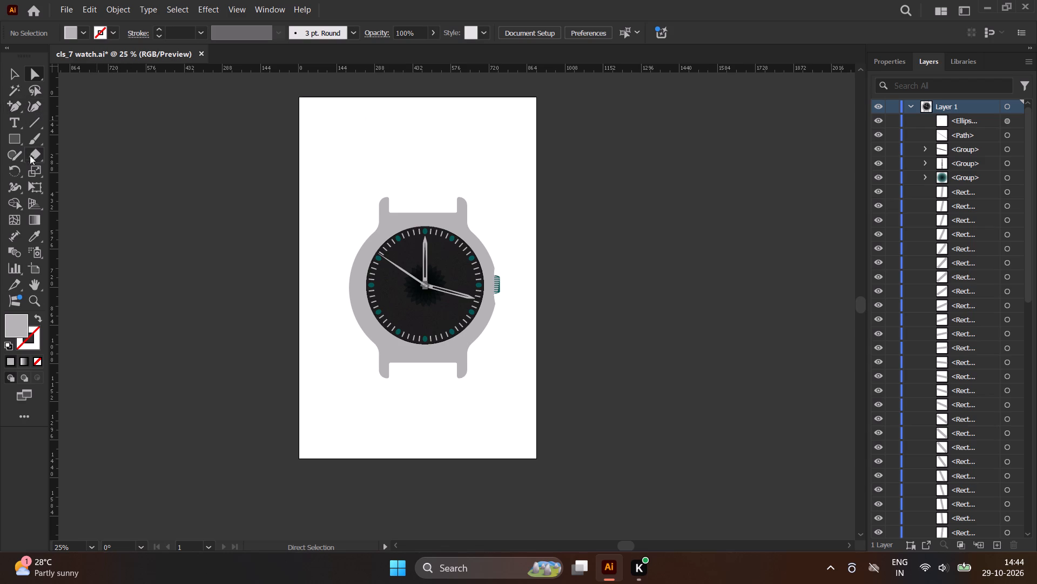
pyautogui.click(0, 135)
pyautogui.click(9, 135)
pyautogui.moveTo(392, 366); pyautogui.dragTo(406, 394)
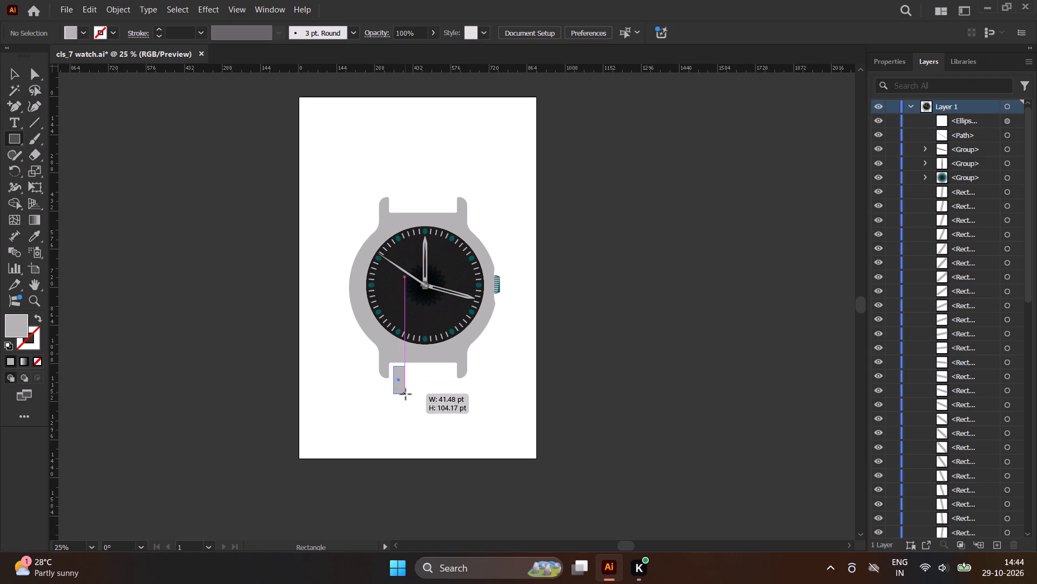
pyautogui.moveTo(406, 394); pyautogui.dragTo(454, 435)
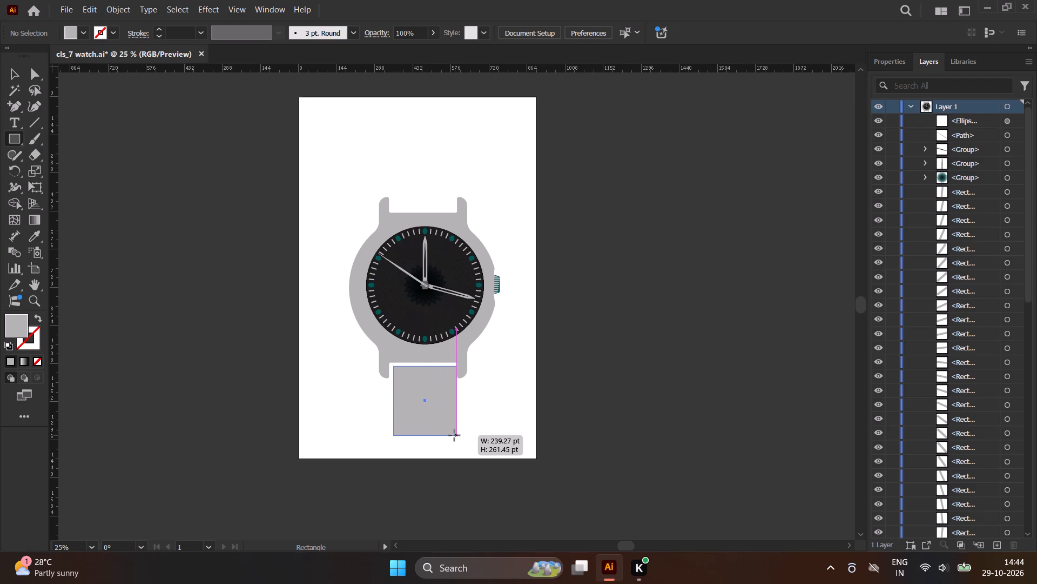
pyautogui.moveTo(454, 435); pyautogui.dragTo(453, 458)
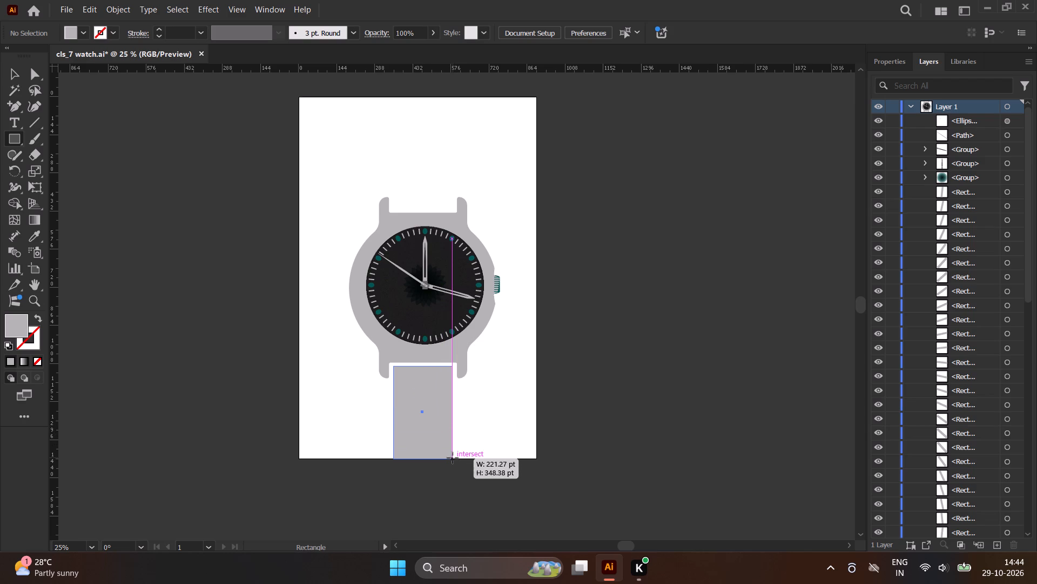
pyautogui.moveTo(453, 458); pyautogui.dragTo(453, 486)
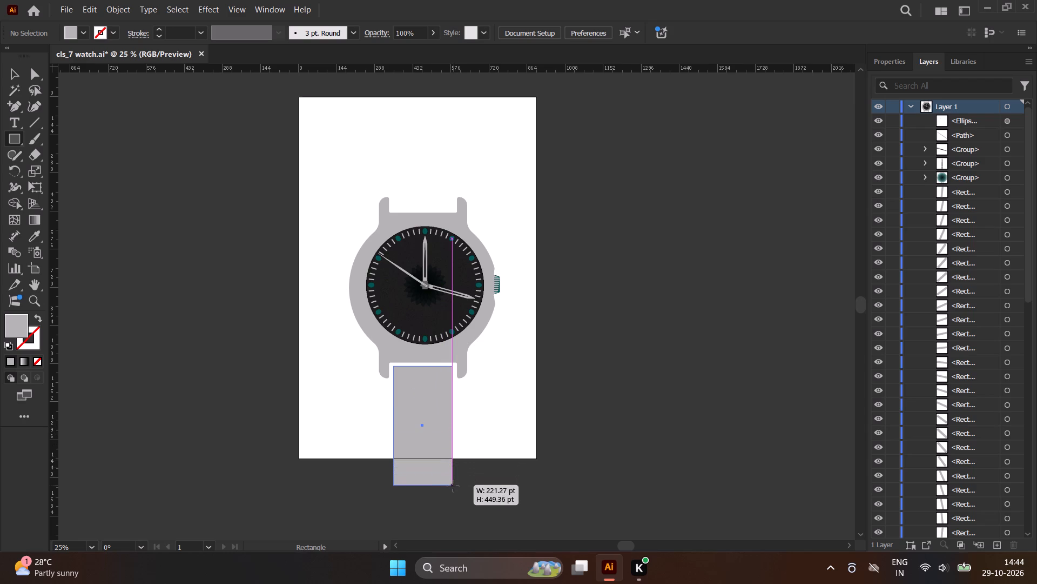
pyautogui.moveTo(453, 486); pyautogui.dragTo(454, 490)
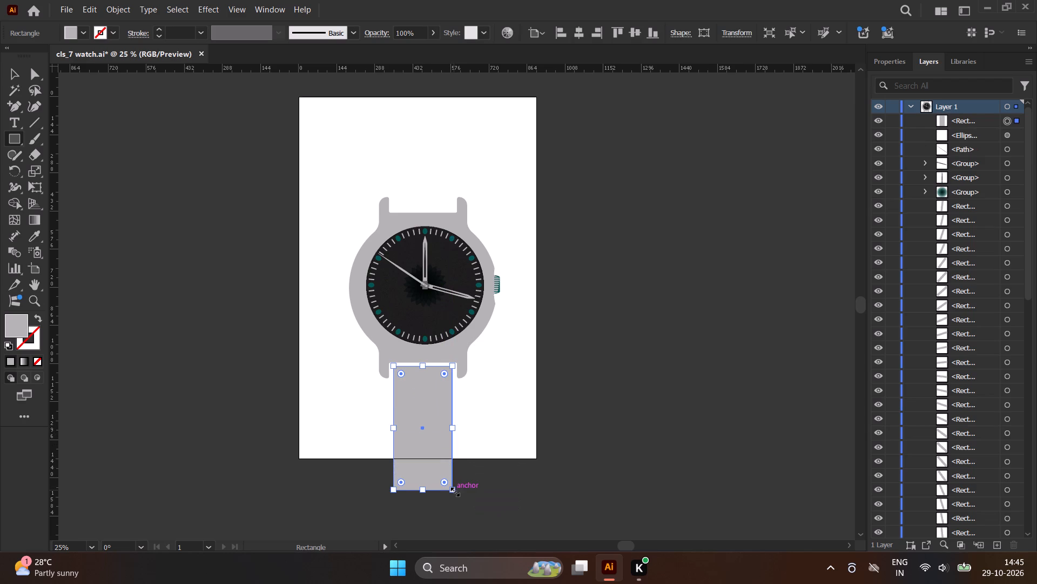
pyautogui.click(11, 71)
pyautogui.click(476, 382)
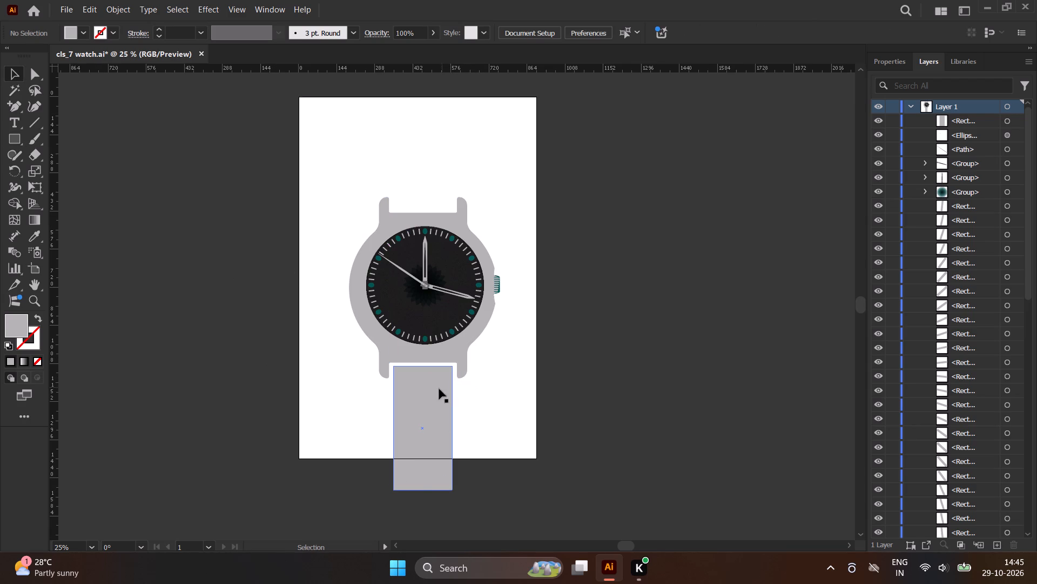
# Widen the strap rectangle on both sides to fill the gap between the two lower lugs.
pyautogui.click(421, 393)
pyautogui.scroll(3, 446, 376)
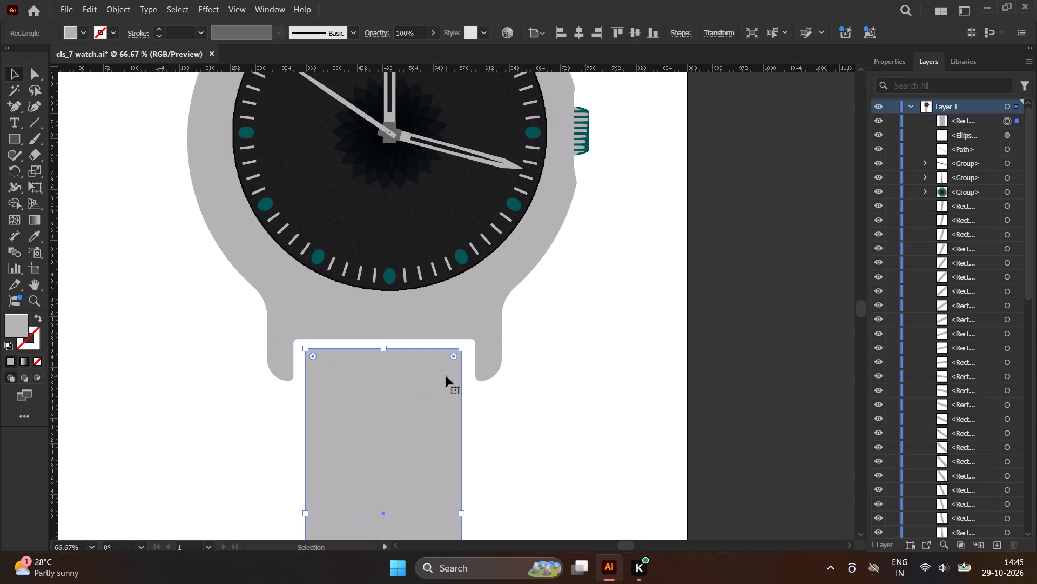
pyautogui.scroll(1, 459, 367)
pyautogui.scroll(-1, 453, 400)
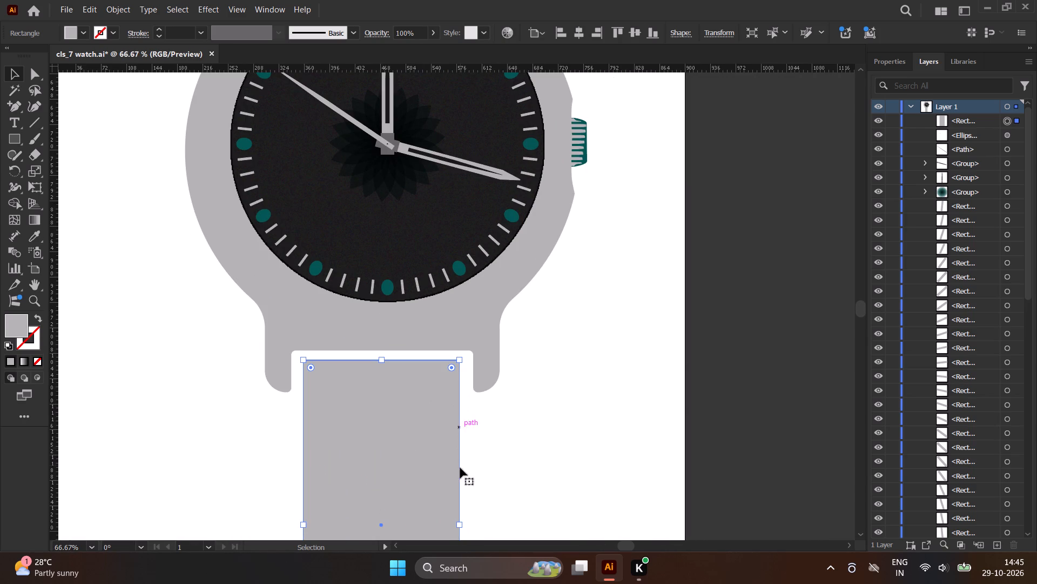
pyautogui.scroll(2, 461, 532)
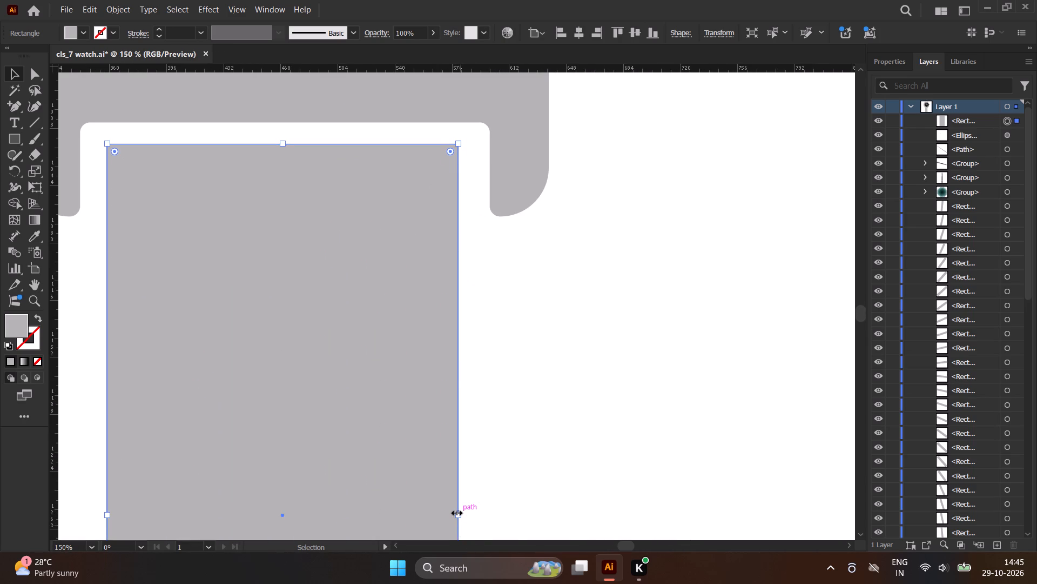
pyautogui.keyDown('alt'); pyautogui.moveTo(455, 512); pyautogui.dragTo(468, 516); pyautogui.keyUp('alt')
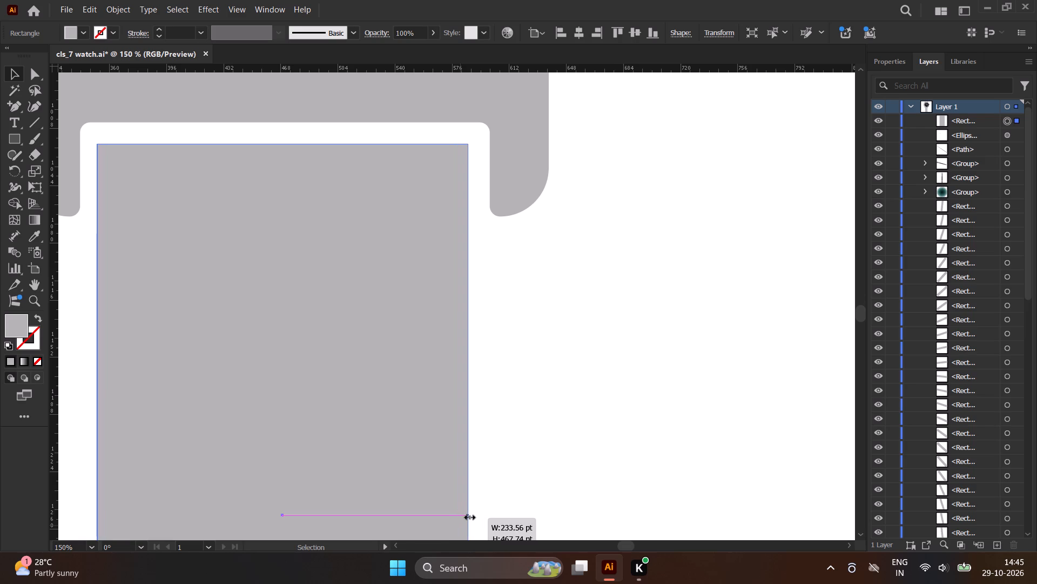
pyautogui.keyDown('alt'); pyautogui.moveTo(468, 516); pyautogui.dragTo(484, 520); pyautogui.keyUp('alt')
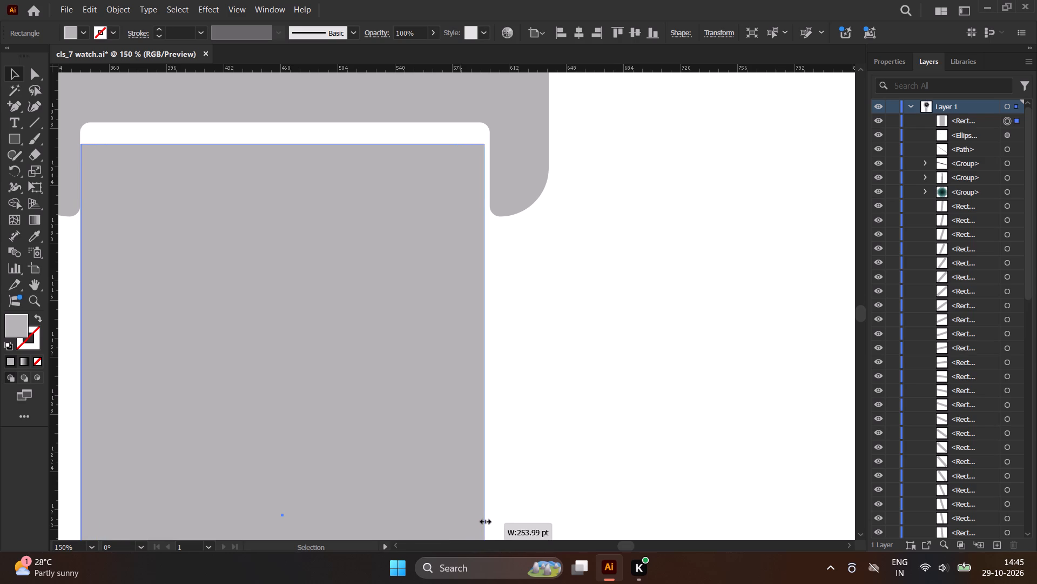
pyautogui.keyDown('alt'); pyautogui.moveTo(484, 520); pyautogui.dragTo(485, 520); pyautogui.keyUp('alt')
pyautogui.click(400, 433)
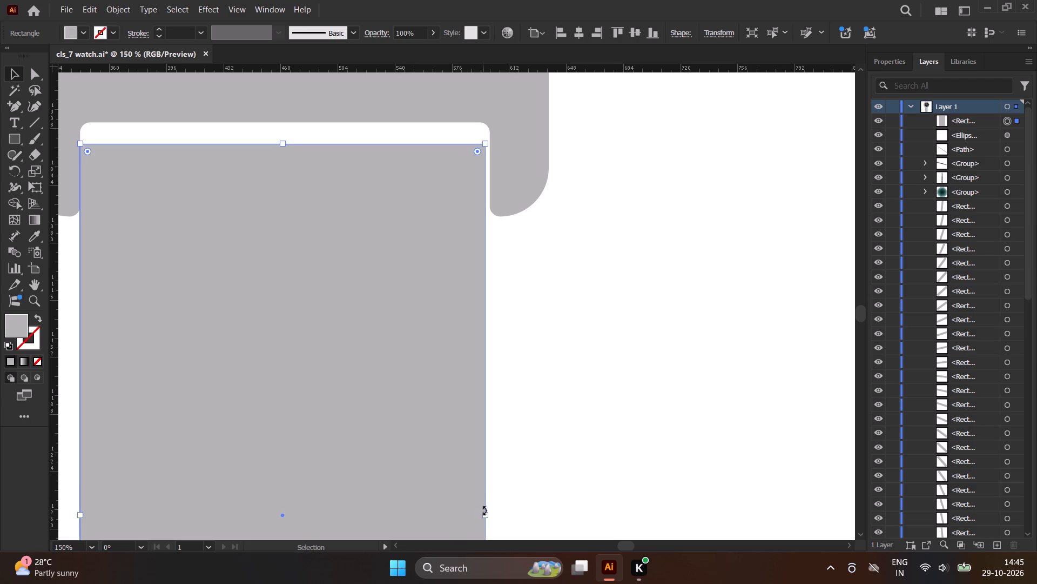
pyautogui.moveTo(484, 511); pyautogui.dragTo(488, 512)
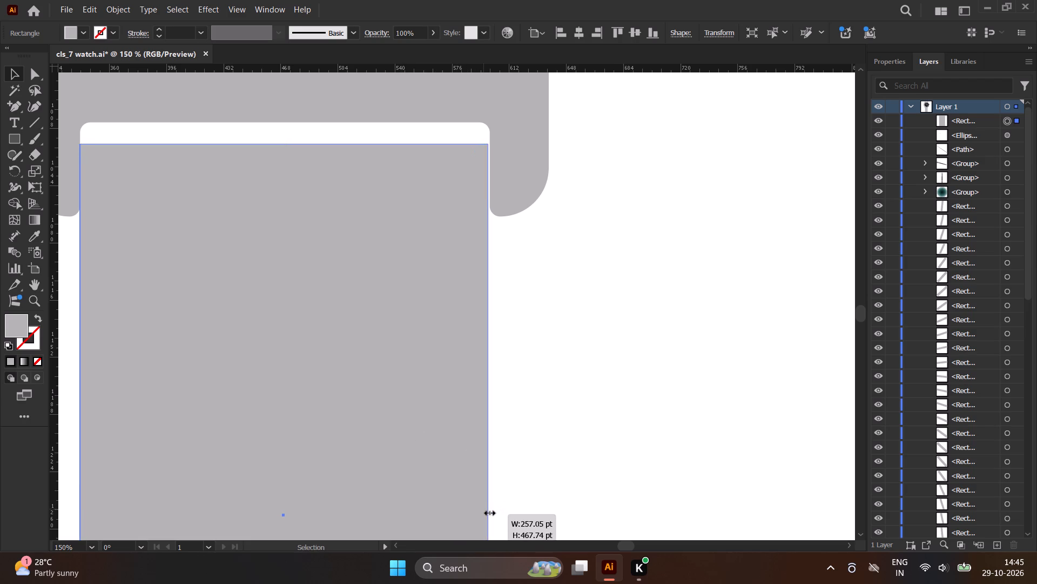
pyautogui.moveTo(488, 512); pyautogui.dragTo(490, 512)
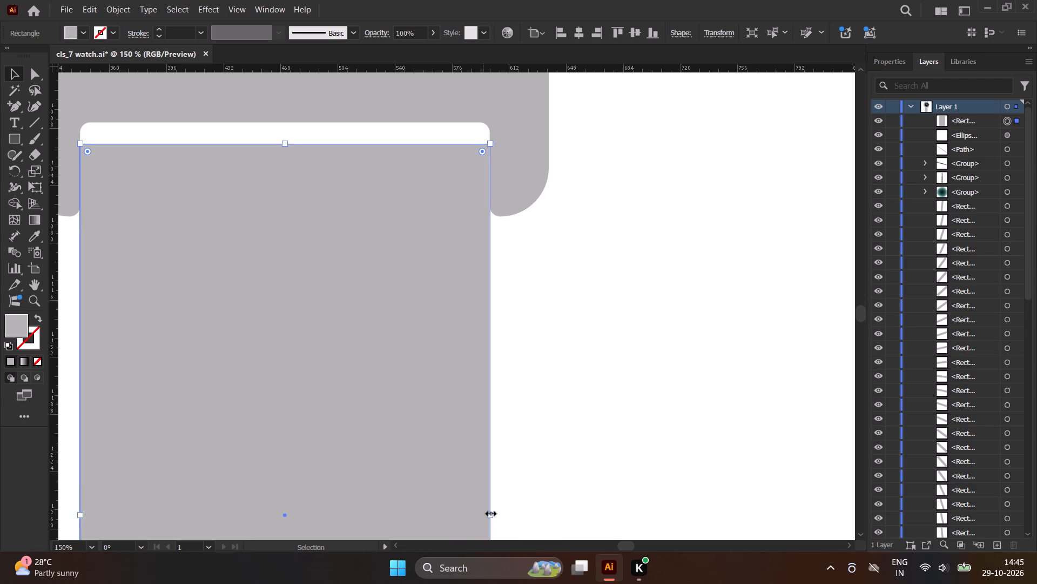
# Move the strap rectangle down about 22 pt, keeping it aligned between the lower lugs.
pyautogui.moveTo(395, 455); pyautogui.dragTo(395, 445)
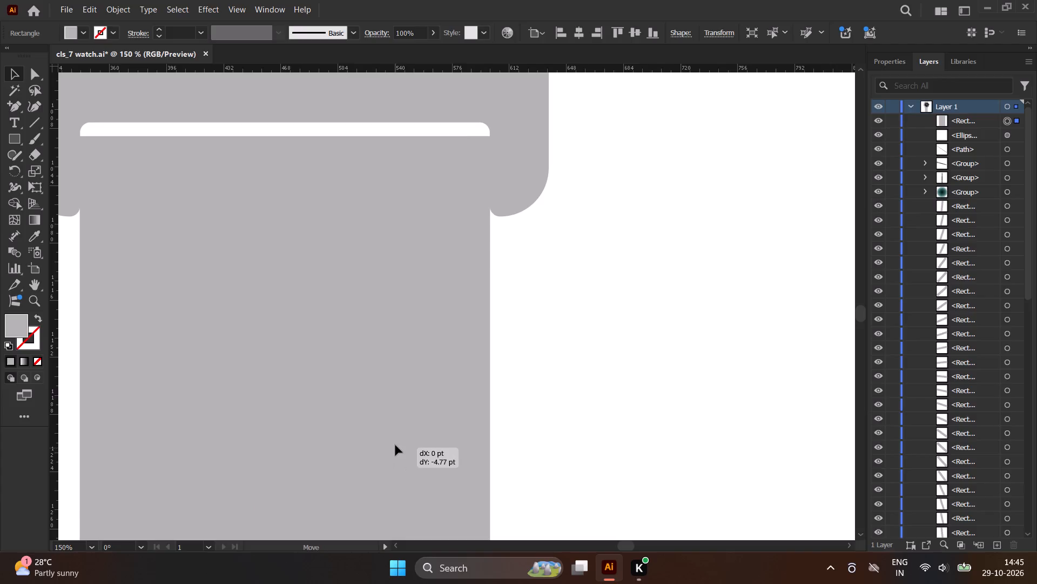
pyautogui.moveTo(395, 445); pyautogui.dragTo(397, 489)
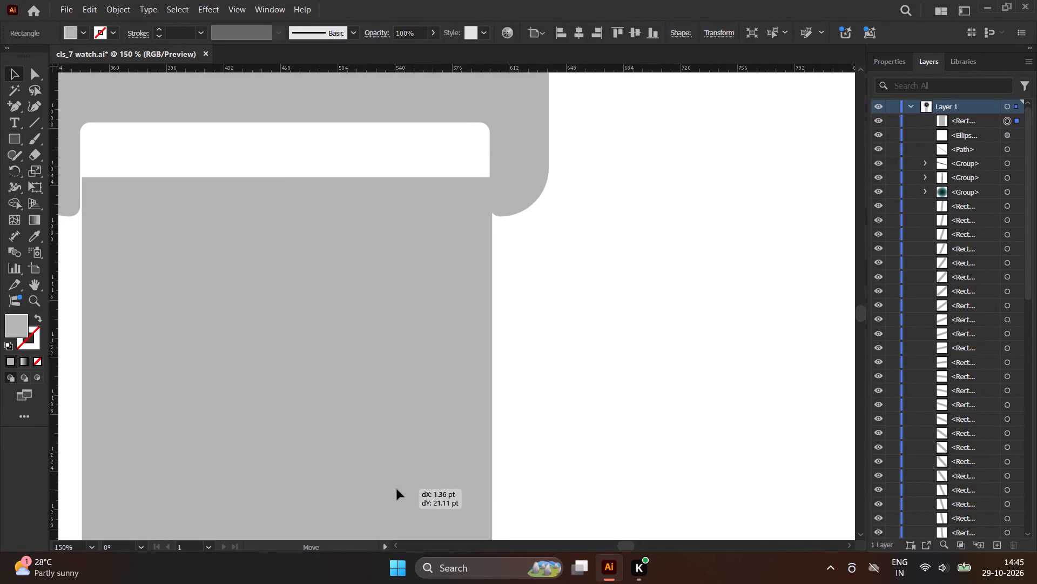
pyautogui.moveTo(397, 489); pyautogui.dragTo(396, 490)
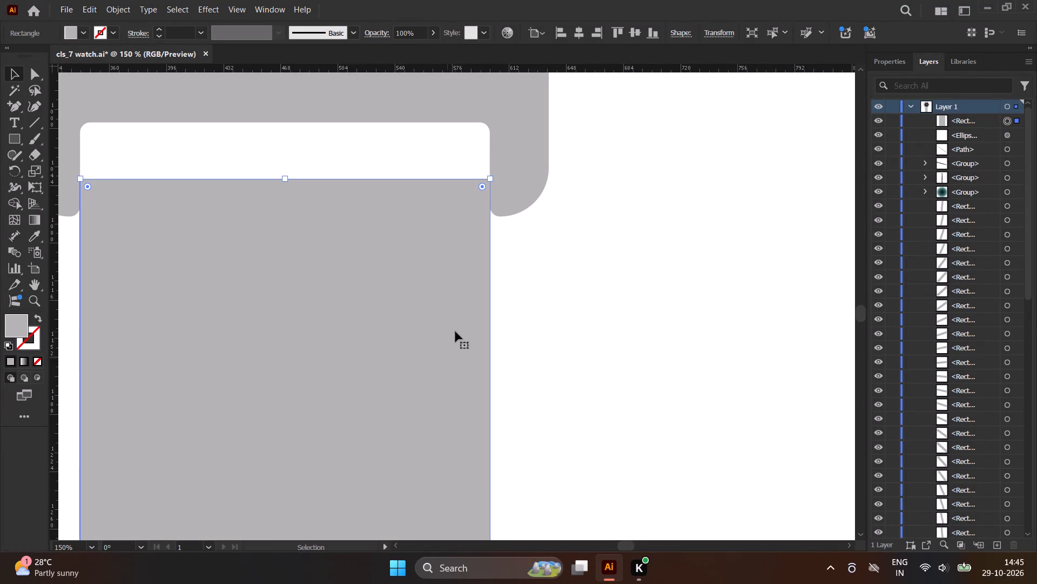
# Narrow the strap rectangle to about 256 pt and move it up about 18 pt, keeping it centered between the lower lugs.
pyautogui.scroll(-1, 497, 212)
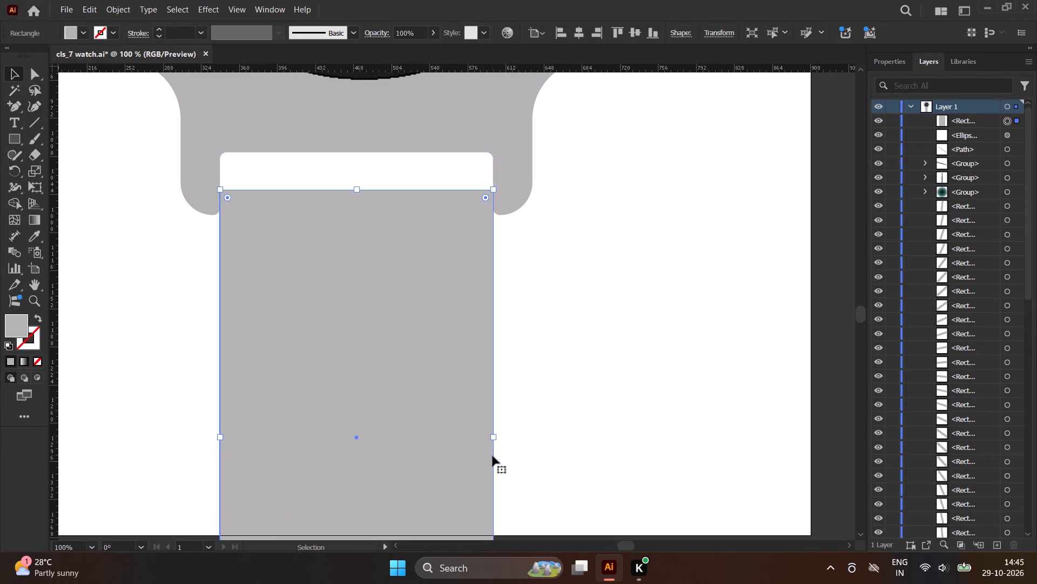
pyautogui.click(494, 440)
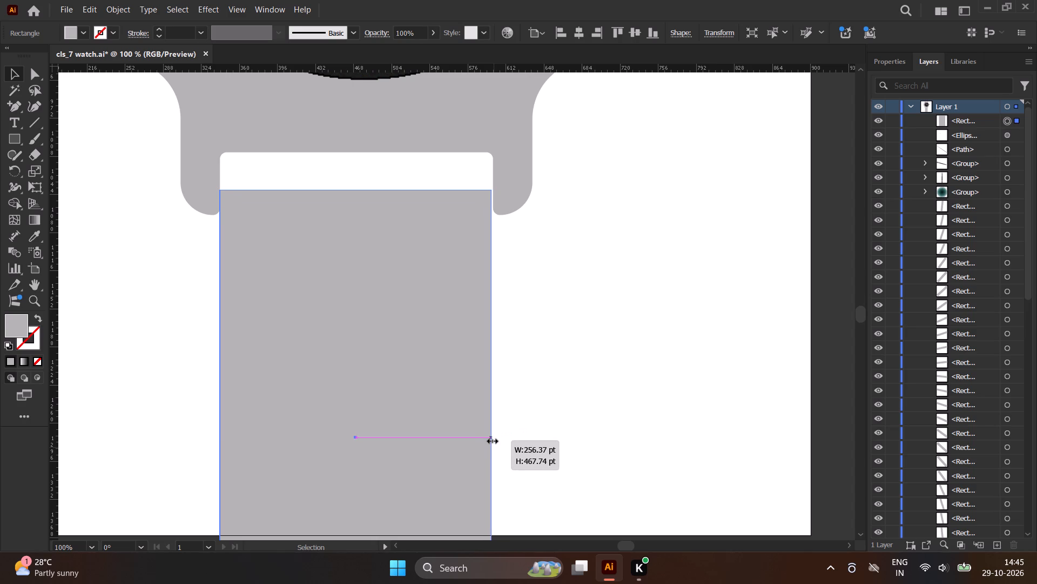
pyautogui.moveTo(447, 427); pyautogui.dragTo(448, 417)
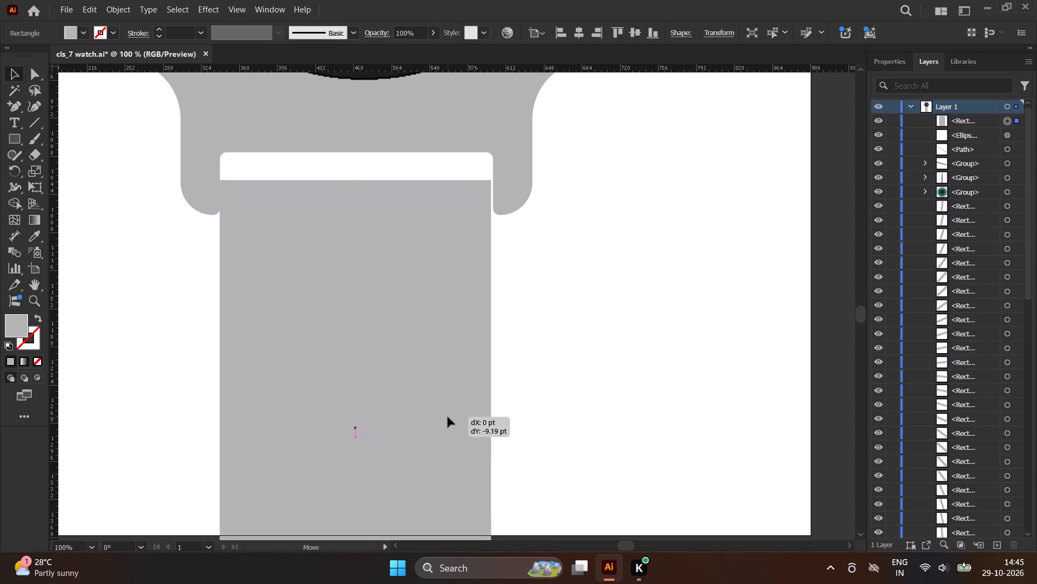
pyautogui.moveTo(448, 417); pyautogui.dragTo(449, 407)
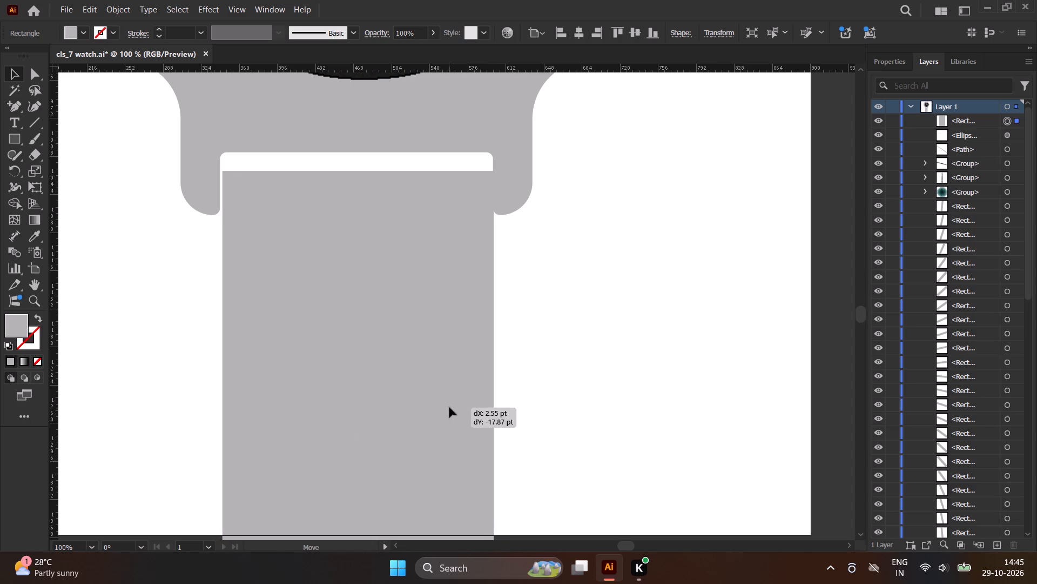
pyautogui.moveTo(449, 407); pyautogui.dragTo(448, 406)
pyautogui.scroll(6, 466, 197)
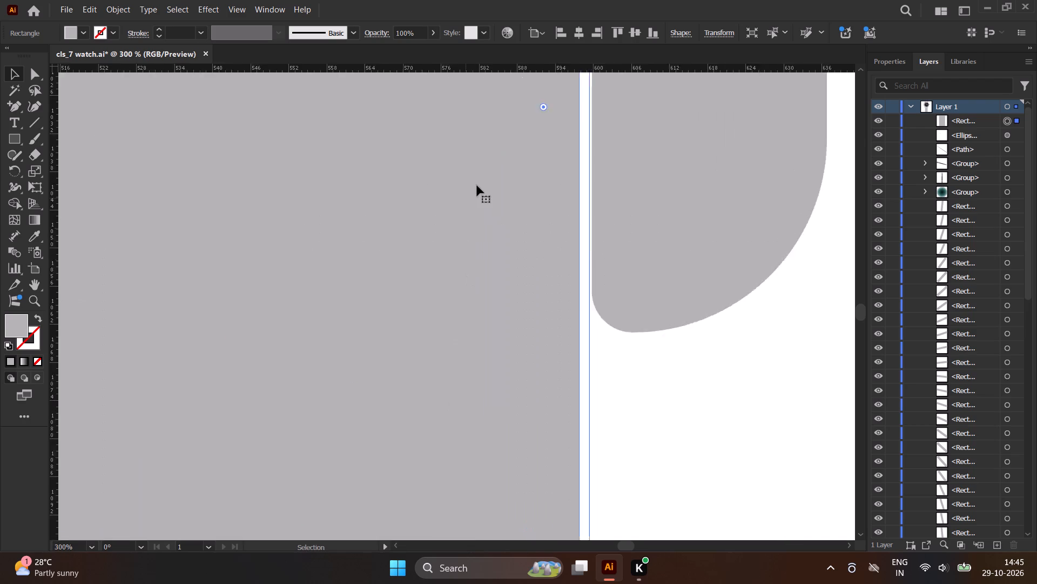
pyautogui.moveTo(584, 307); pyautogui.dragTo(593, 305)
pyautogui.scroll(-1, 577, 339)
pyautogui.scroll(1, 575, 340)
pyautogui.scroll(-2, 575, 340)
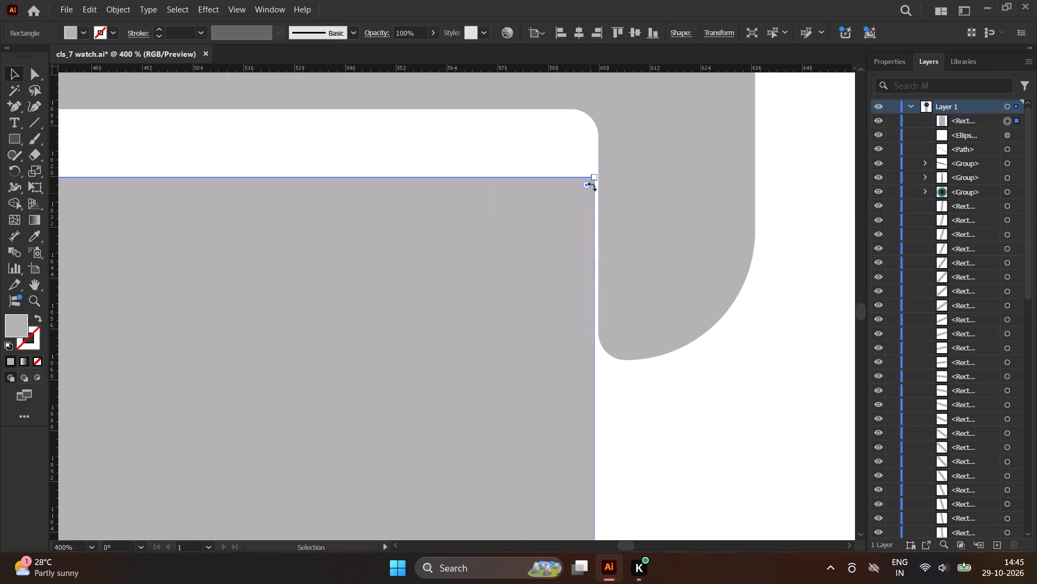
pyautogui.scroll(-3, 592, 187)
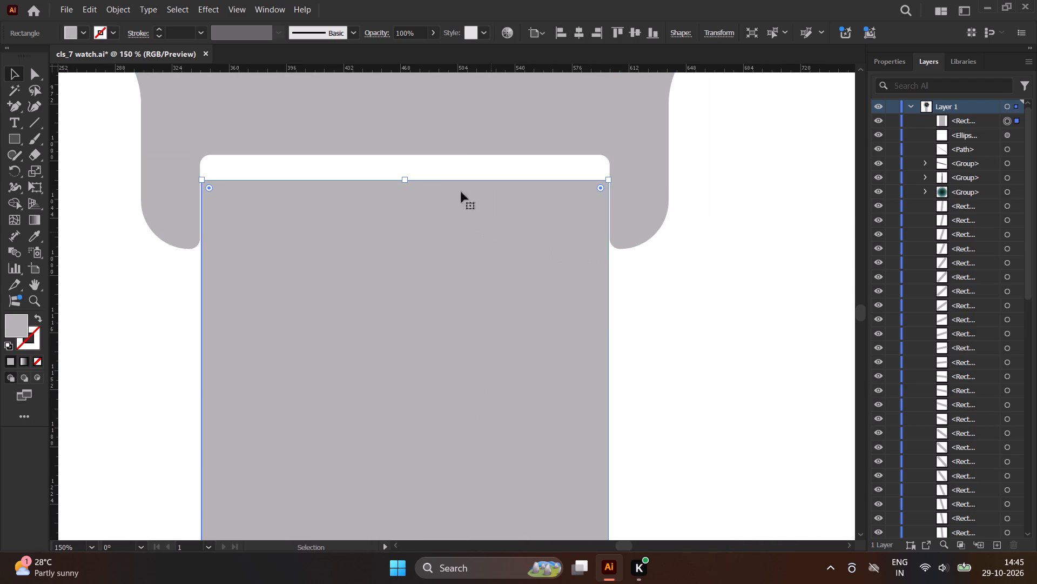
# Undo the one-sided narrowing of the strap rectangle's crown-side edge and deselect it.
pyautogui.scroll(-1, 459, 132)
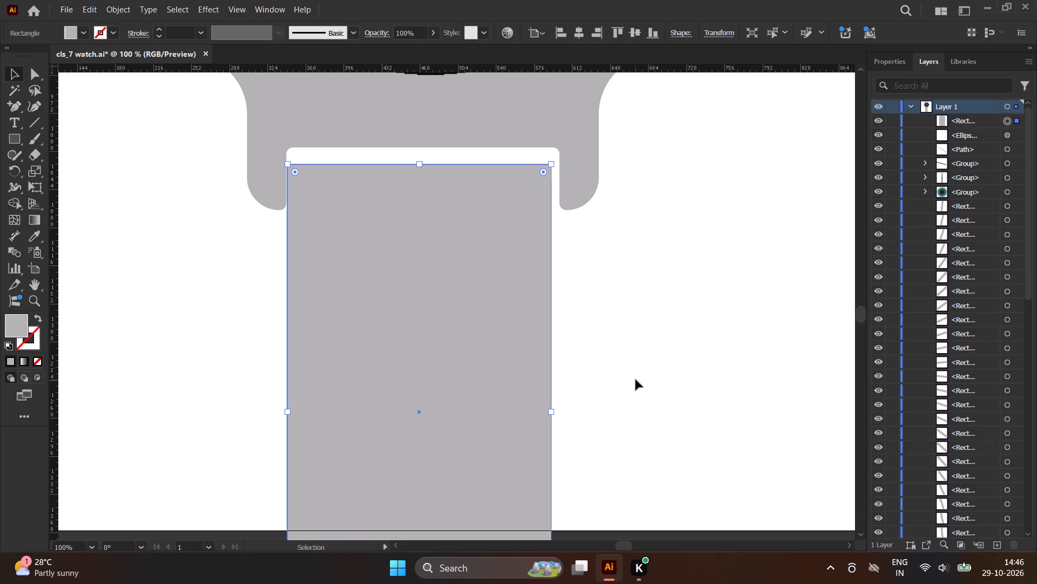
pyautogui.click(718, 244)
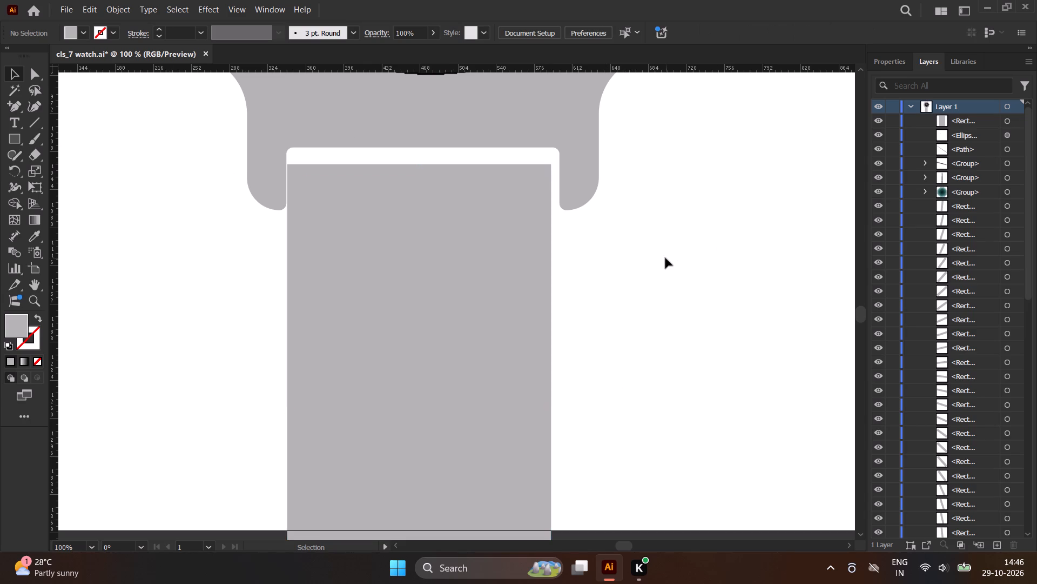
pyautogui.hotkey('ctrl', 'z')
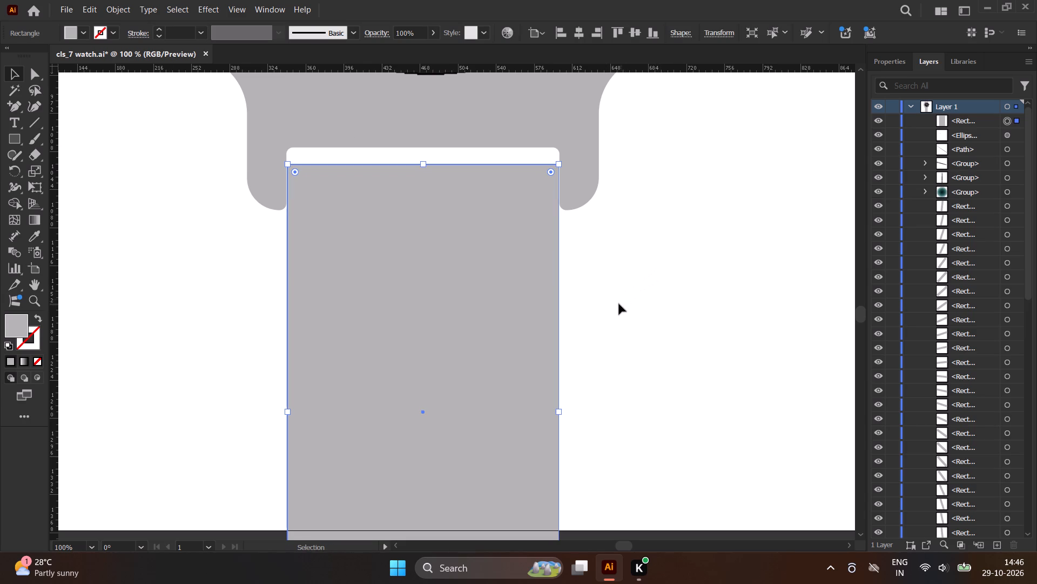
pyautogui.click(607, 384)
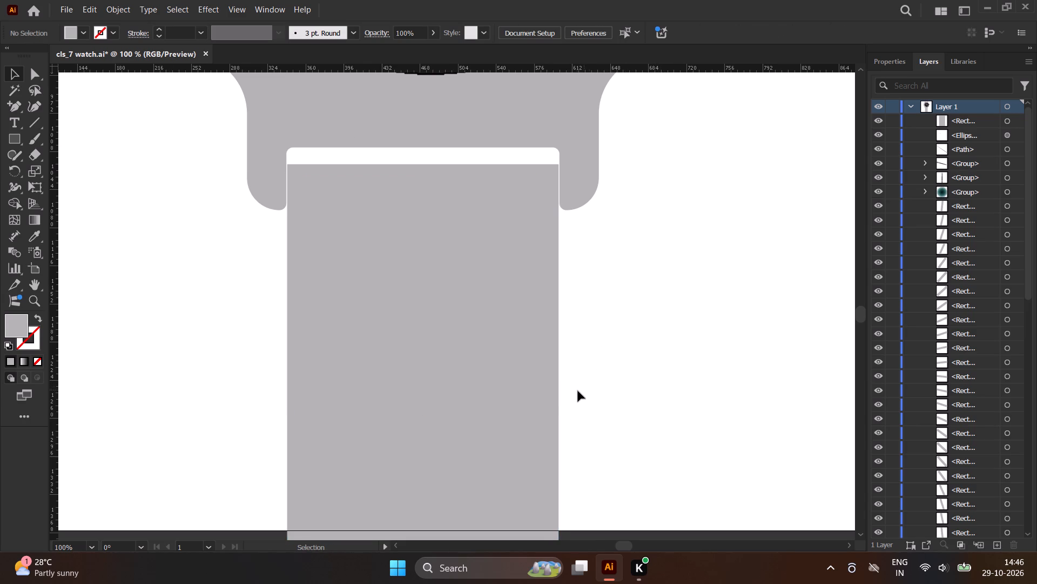
# Narrow the strap rectangle symmetrically about its center to about 244 pt wide, leaving even gaps beside both lower lugs, and deselect it.
pyautogui.click(518, 389)
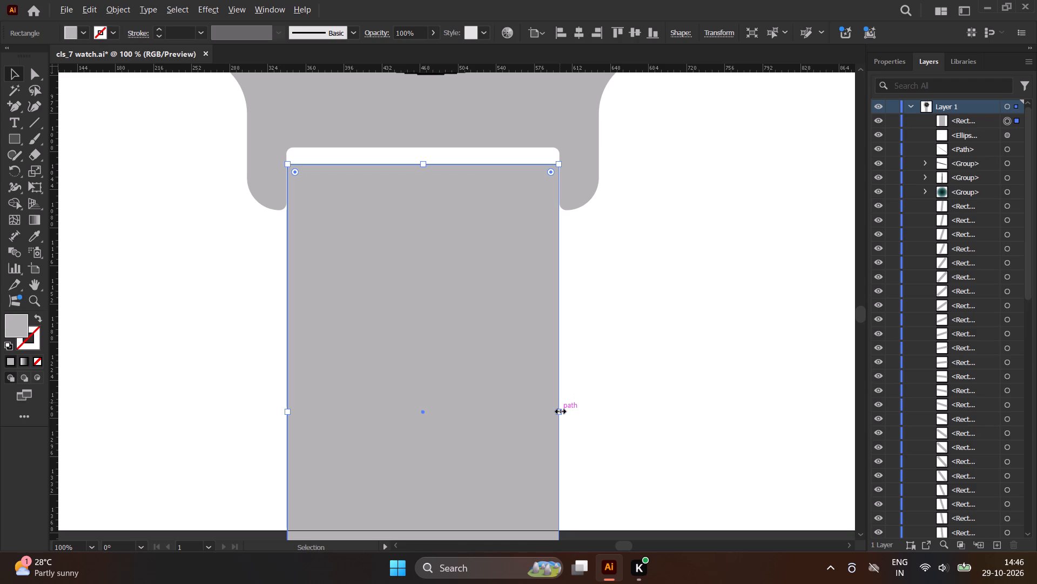
pyautogui.keyDown('alt'); pyautogui.moveTo(559, 410); pyautogui.dragTo(552, 410); pyautogui.keyUp('alt')
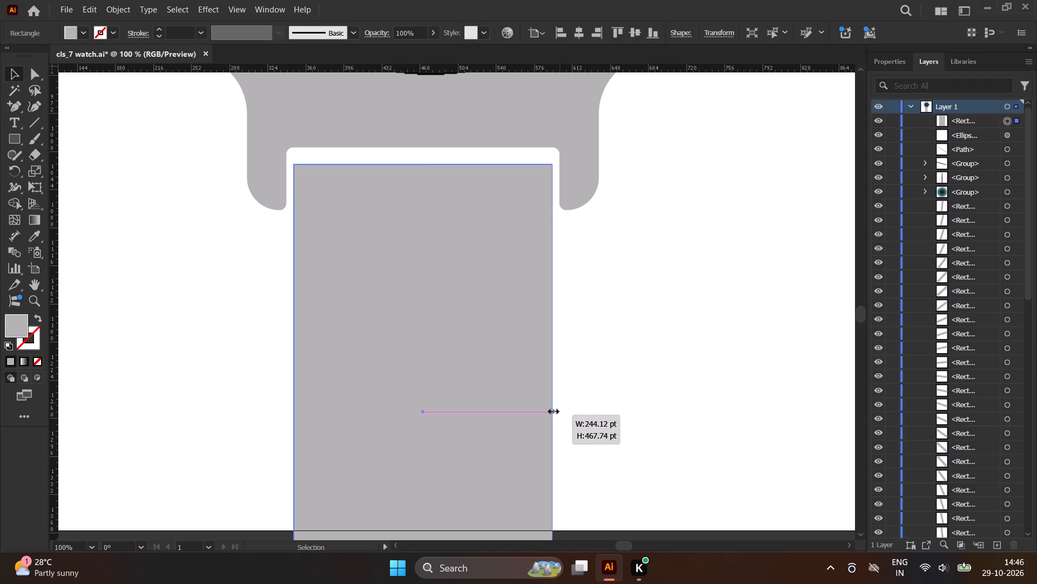
pyautogui.keyDown('alt'); pyautogui.moveTo(552, 410); pyautogui.dragTo(551, 412); pyautogui.keyUp('alt')
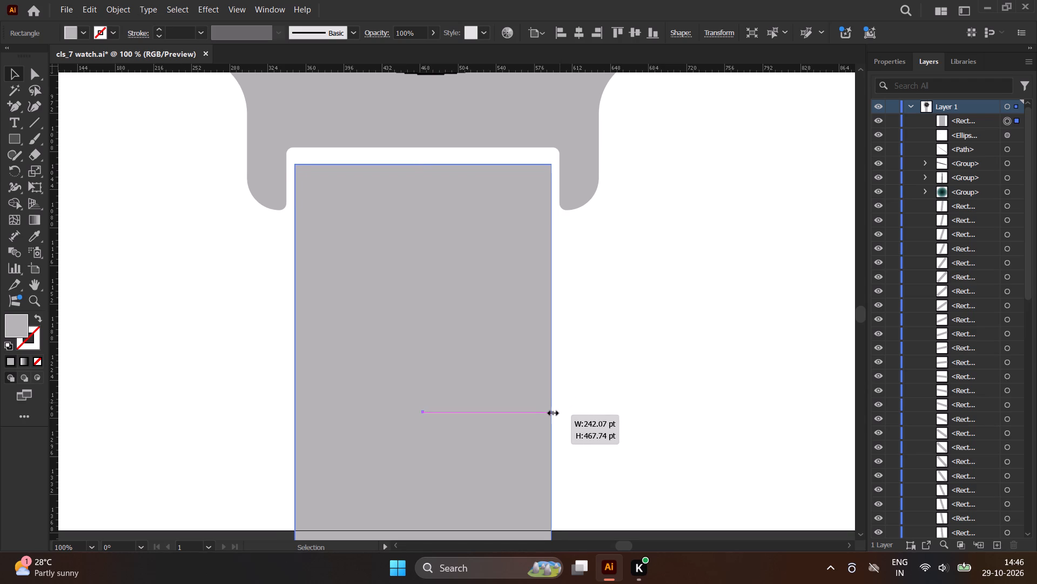
pyautogui.keyDown('alt'); pyautogui.moveTo(551, 412); pyautogui.dragTo(553, 412); pyautogui.keyUp('alt')
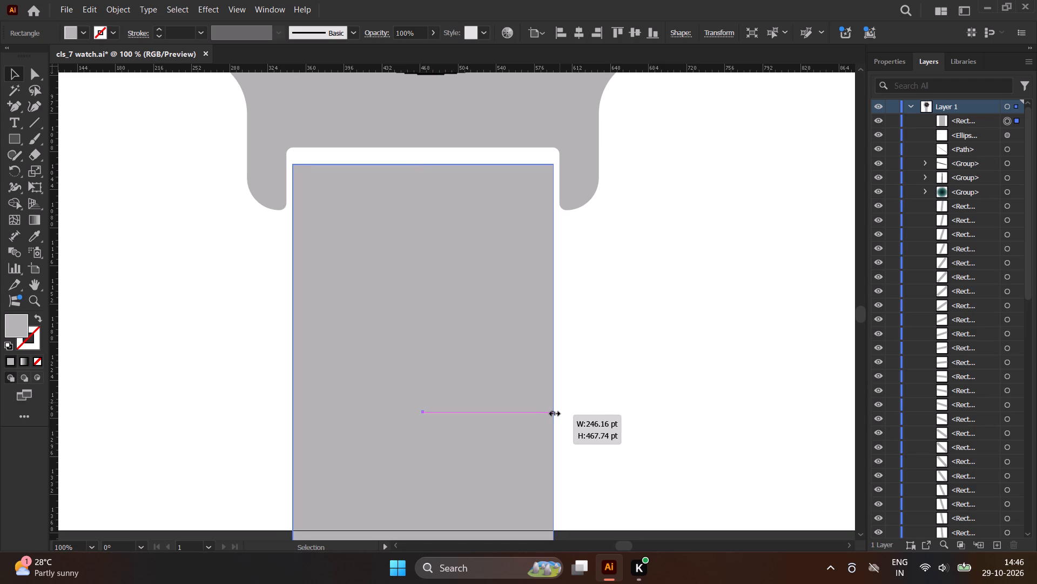
pyautogui.keyDown('alt'); pyautogui.moveTo(553, 412); pyautogui.dragTo(553, 412); pyautogui.keyUp('alt')
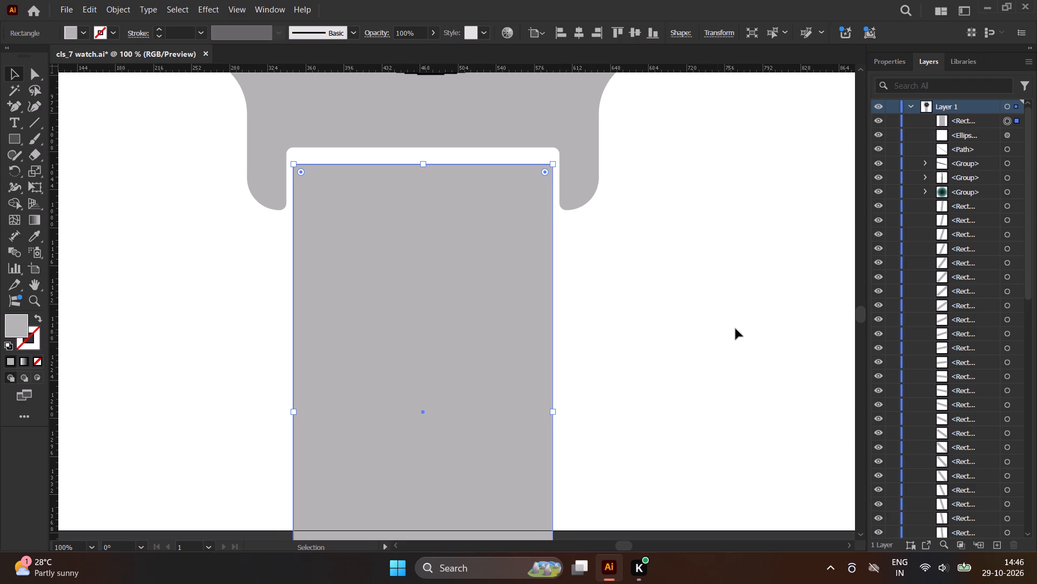
pyautogui.click(737, 328)
# Nudge the strap rectangle up seven increments toward the case so its top gap matches the narrow side gaps, and deselect it.
pyautogui.scroll(-2, 715, 323)
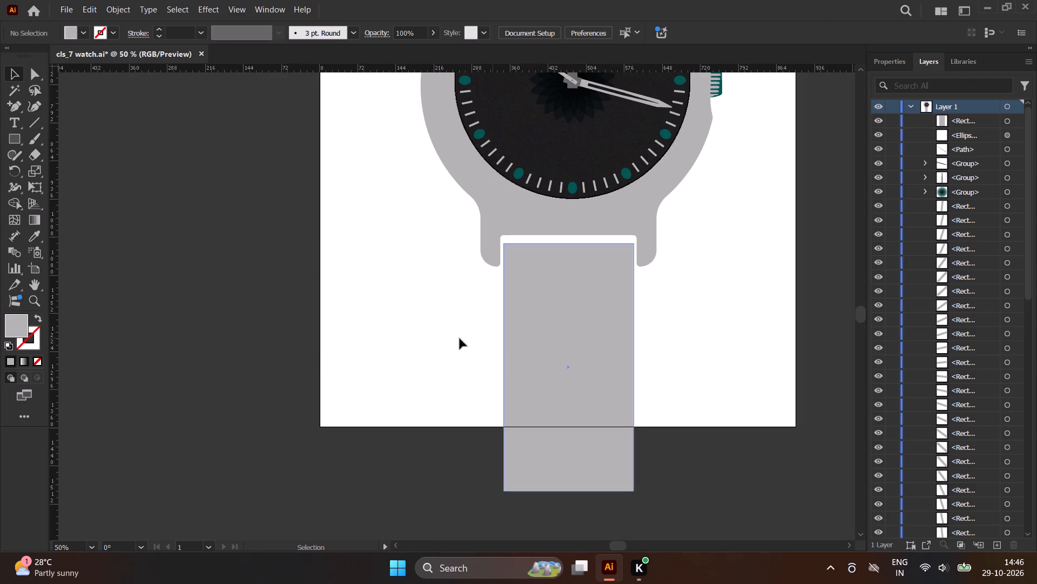
pyautogui.scroll(-2, 320, 347)
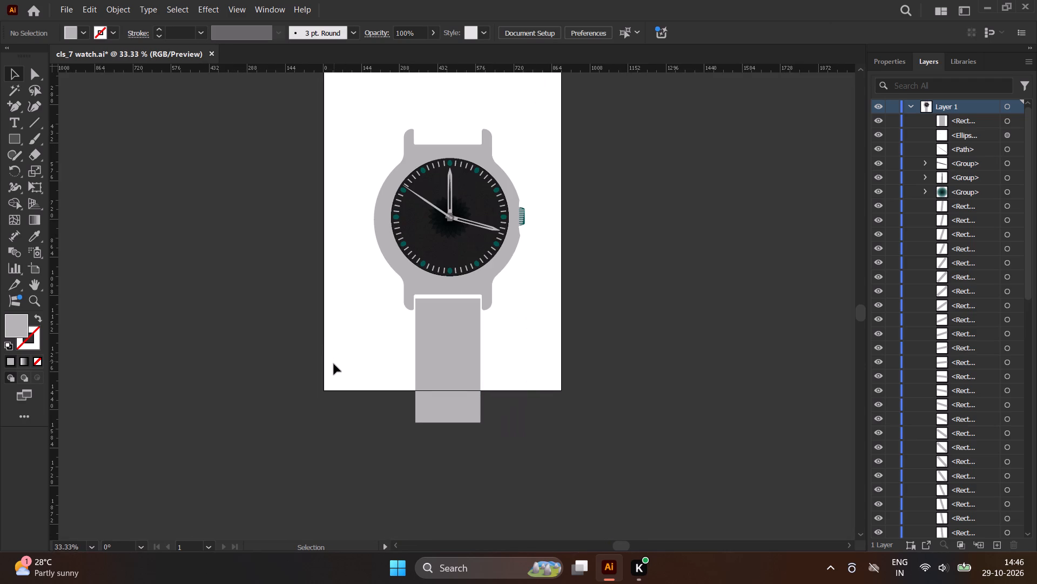
pyautogui.click(445, 310)
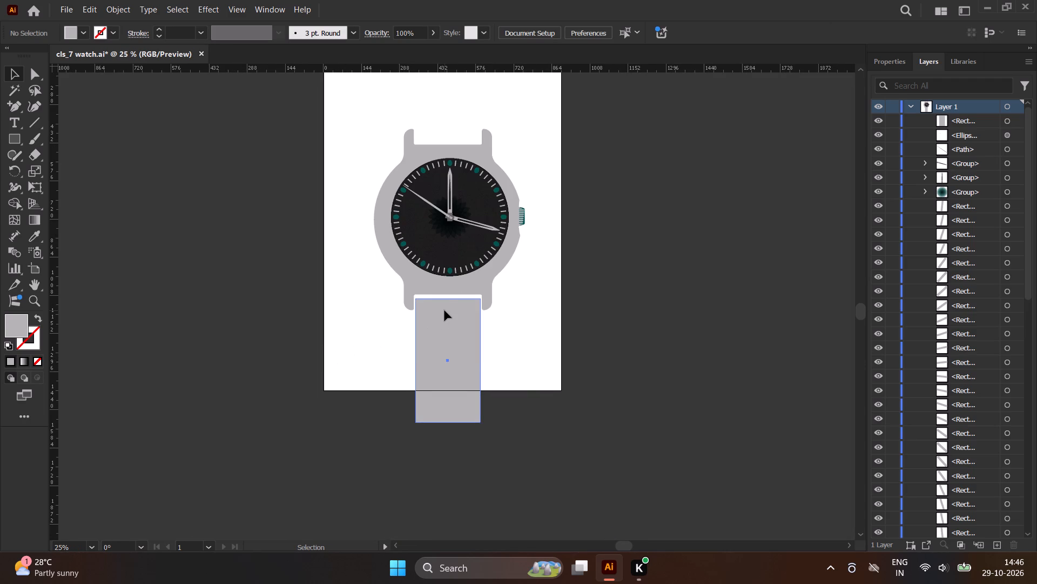
pyautogui.press('Up')
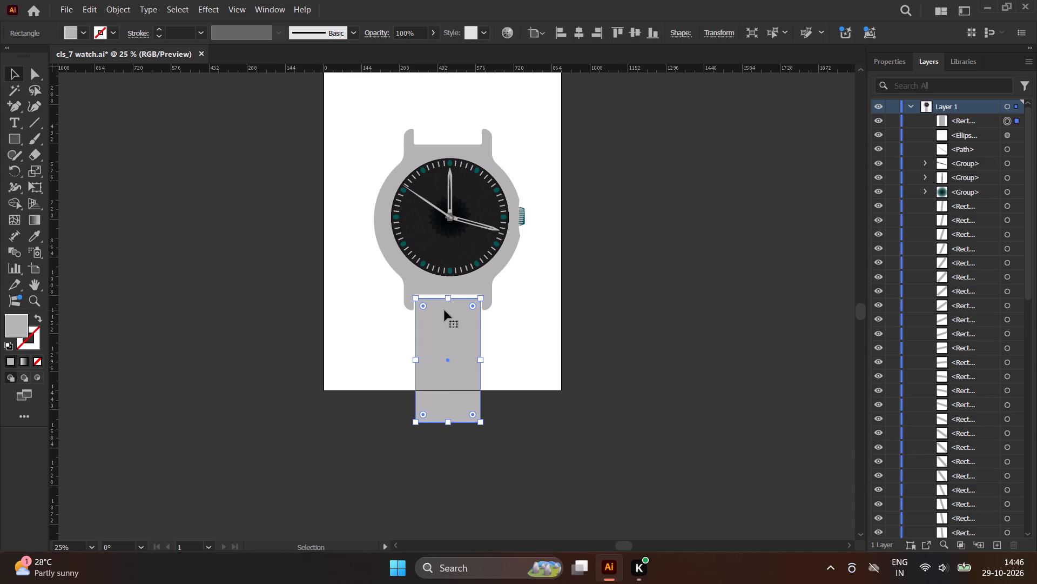
pyautogui.press('Up')
pyautogui.press('Up')
pyautogui.press('Up')
pyautogui.press('Up')
pyautogui.press('Up')
pyautogui.press('Up')
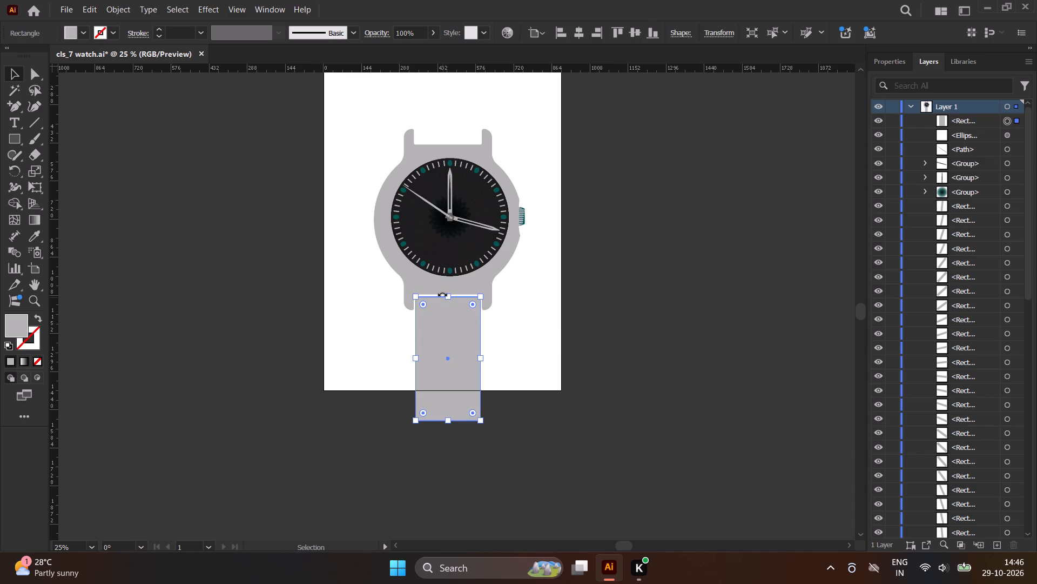
pyautogui.click(540, 288)
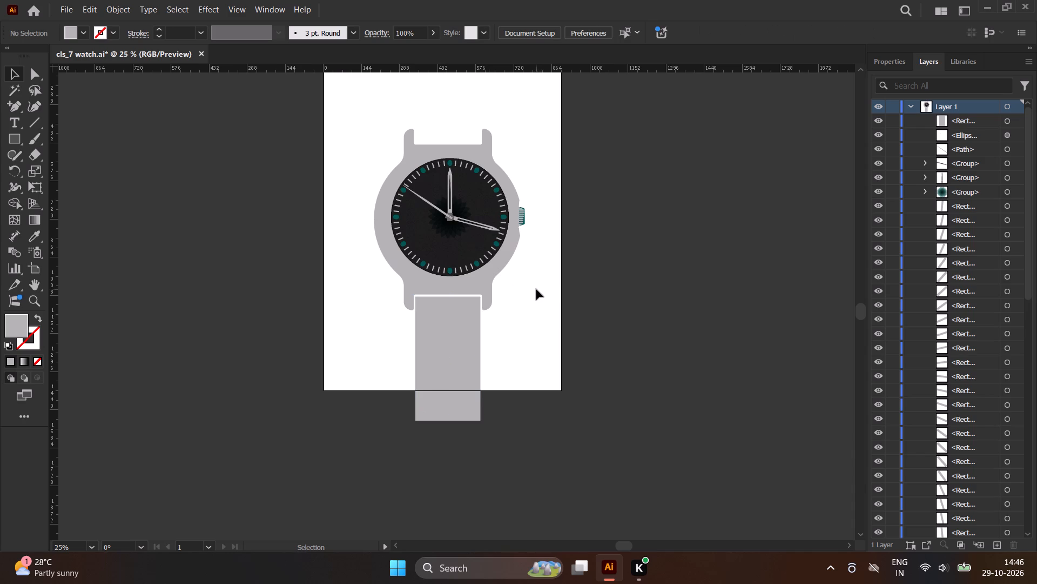
# Duplicate the lower strap rectangle above the dial, placing the copy roughly between the two upper lugs.
pyautogui.click(462, 340)
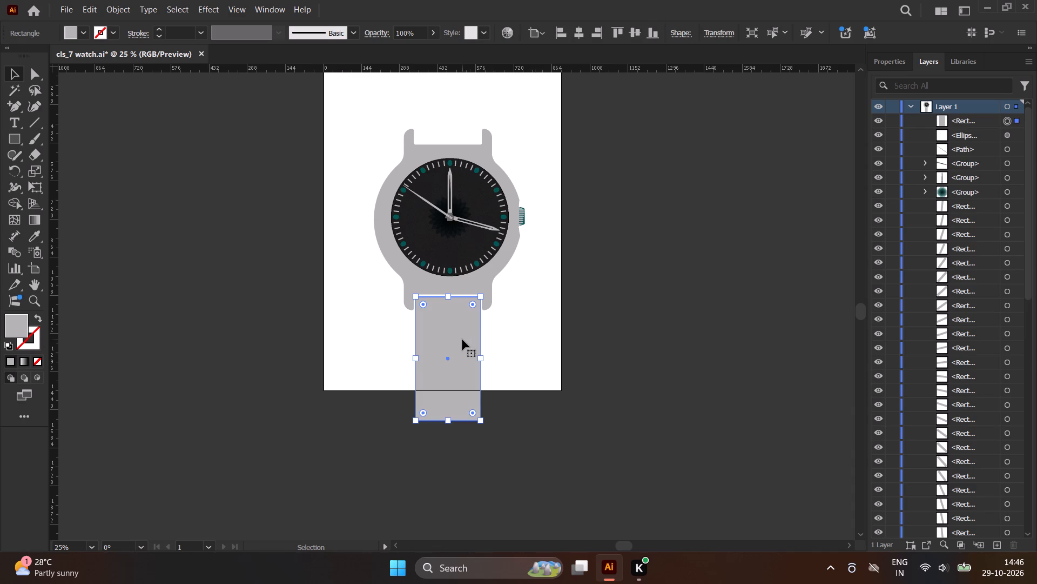
pyautogui.keyDown('alt'); pyautogui.moveTo(451, 340); pyautogui.dragTo(442, 202); pyautogui.keyUp('alt')
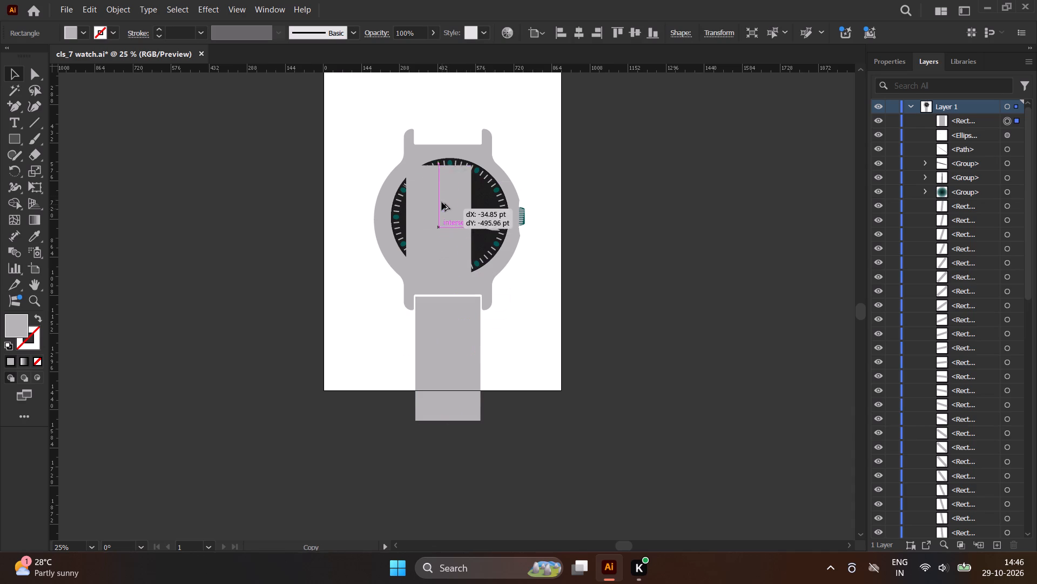
pyautogui.keyDown('alt'); pyautogui.moveTo(442, 202); pyautogui.dragTo(450, 49); pyautogui.keyUp('alt')
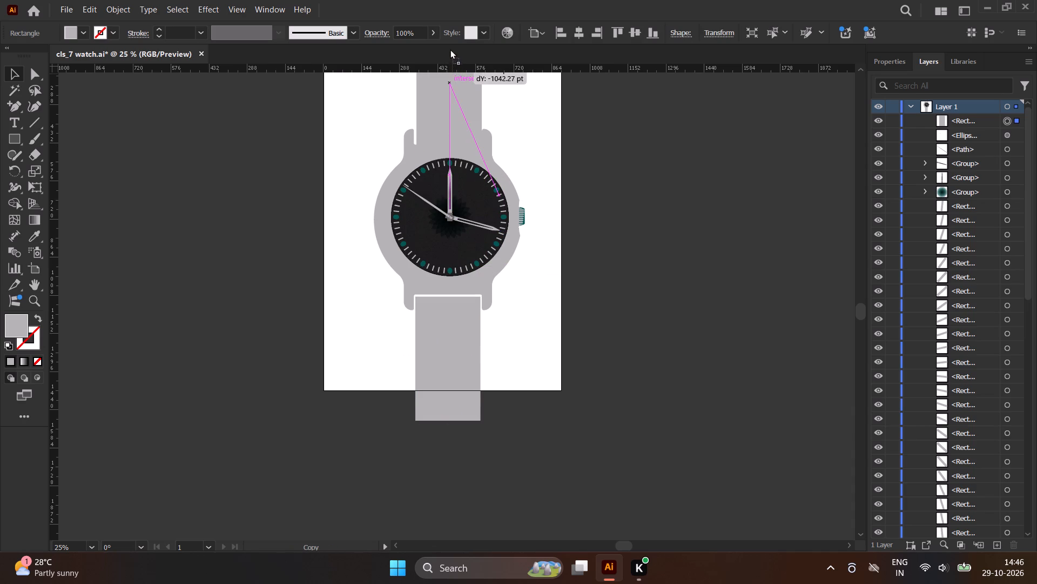
pyautogui.keyDown('alt'); pyautogui.moveTo(450, 49); pyautogui.dragTo(437, 101); pyautogui.keyUp('alt')
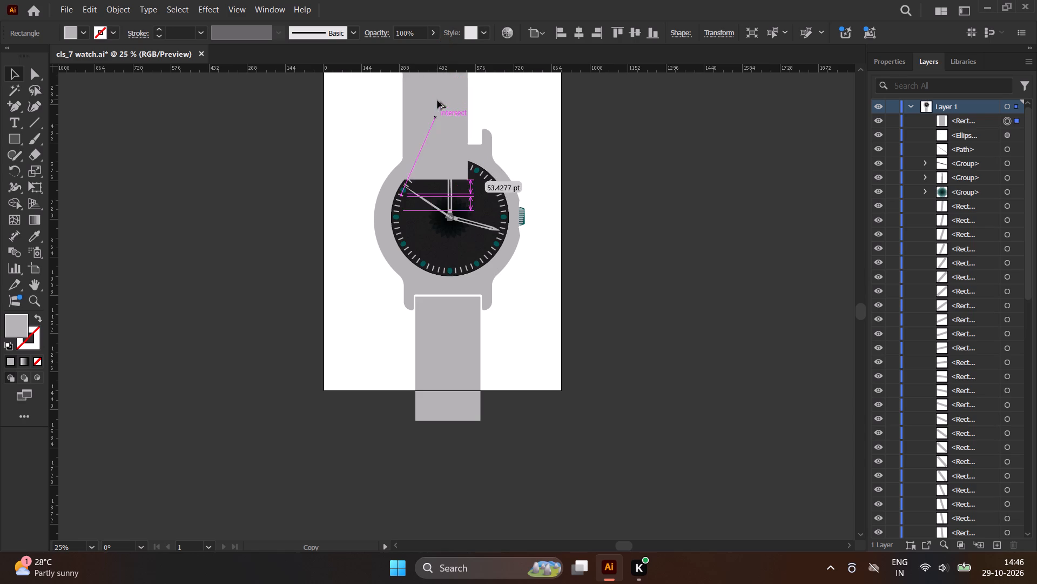
pyautogui.keyDown('alt'); pyautogui.moveTo(437, 101); pyautogui.dragTo(452, 74); pyautogui.keyUp('alt')
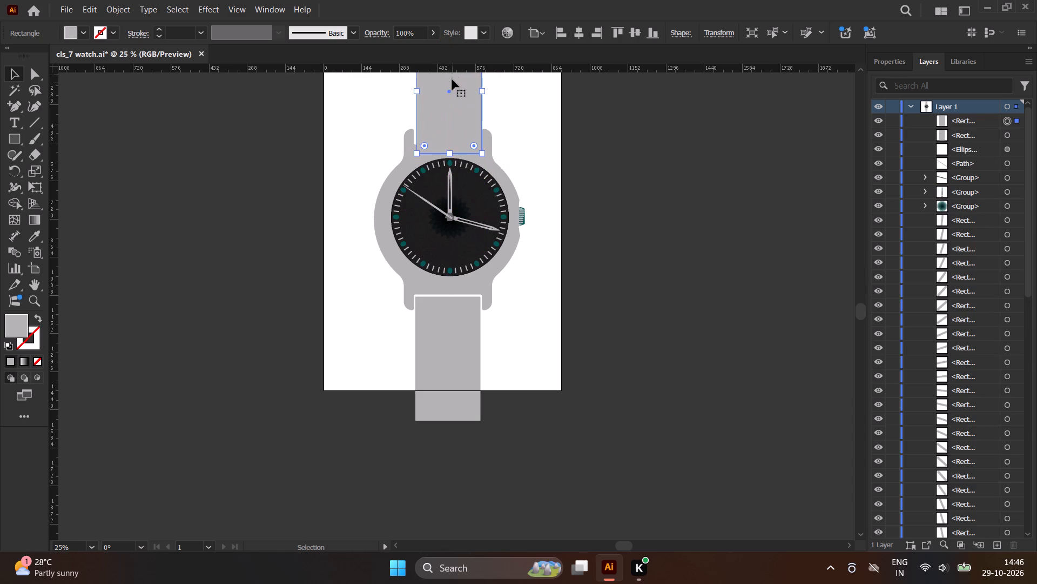
# Move the copied strap up between the upper lugs, leaving a thin gap above the case, and deselect it.
pyautogui.scroll(-1, 358, 205)
pyautogui.scroll(-1, 411, 354)
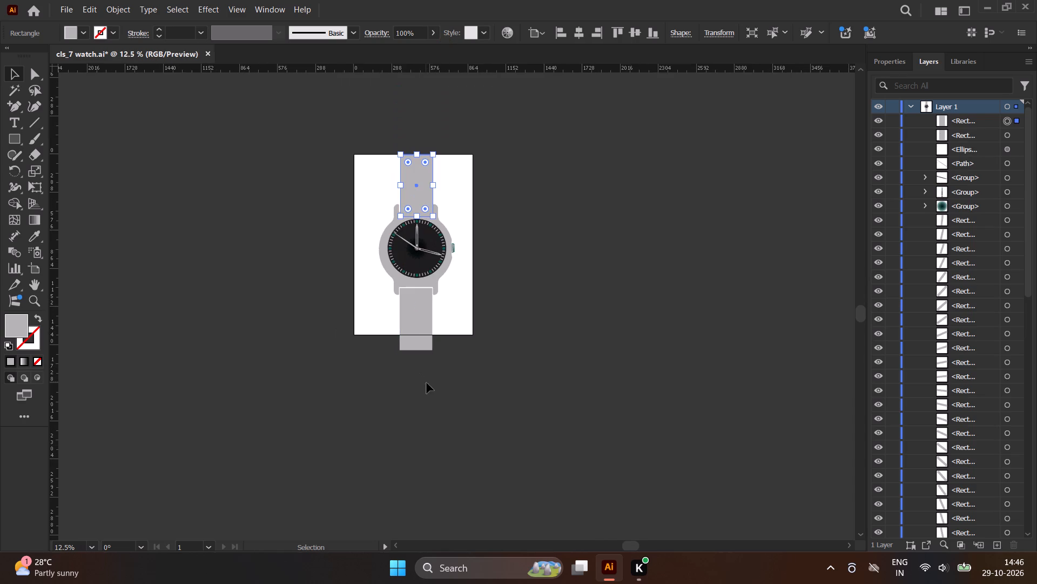
pyautogui.scroll(-1, 429, 387)
pyautogui.scroll(2, 406, 209)
pyautogui.scroll(1, 476, 281)
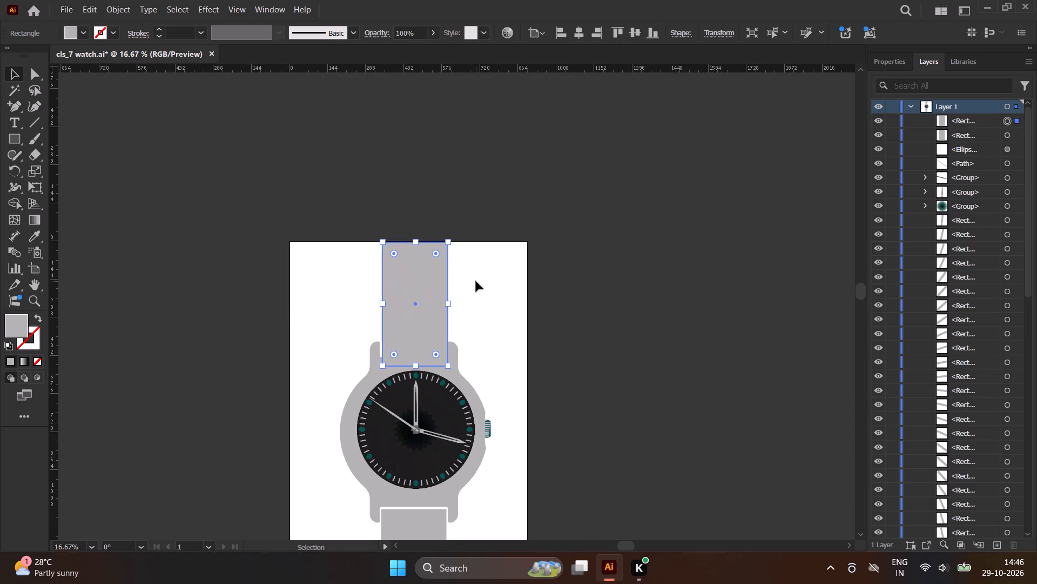
pyautogui.click(427, 316)
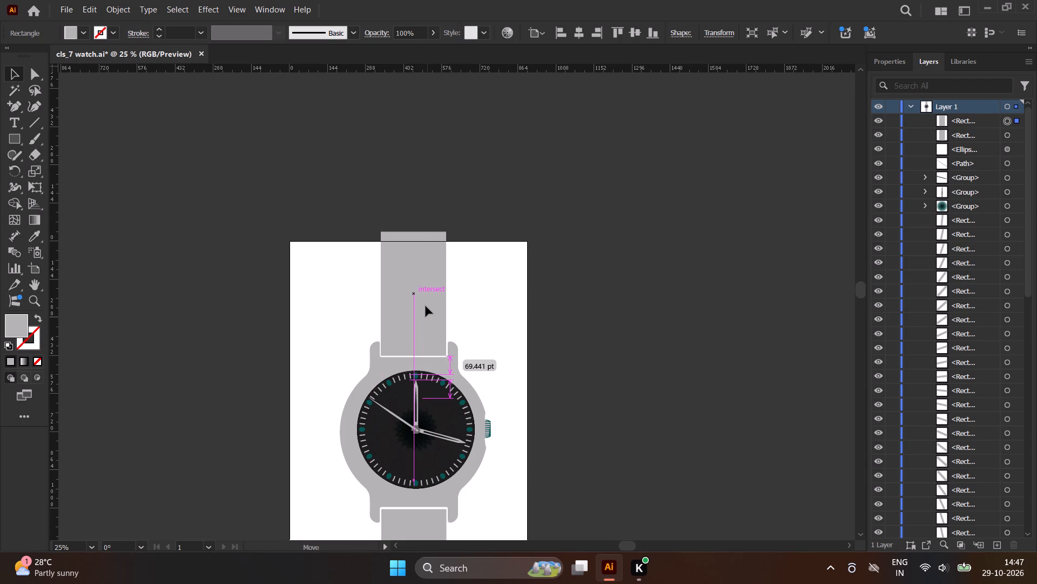
pyautogui.click(488, 315)
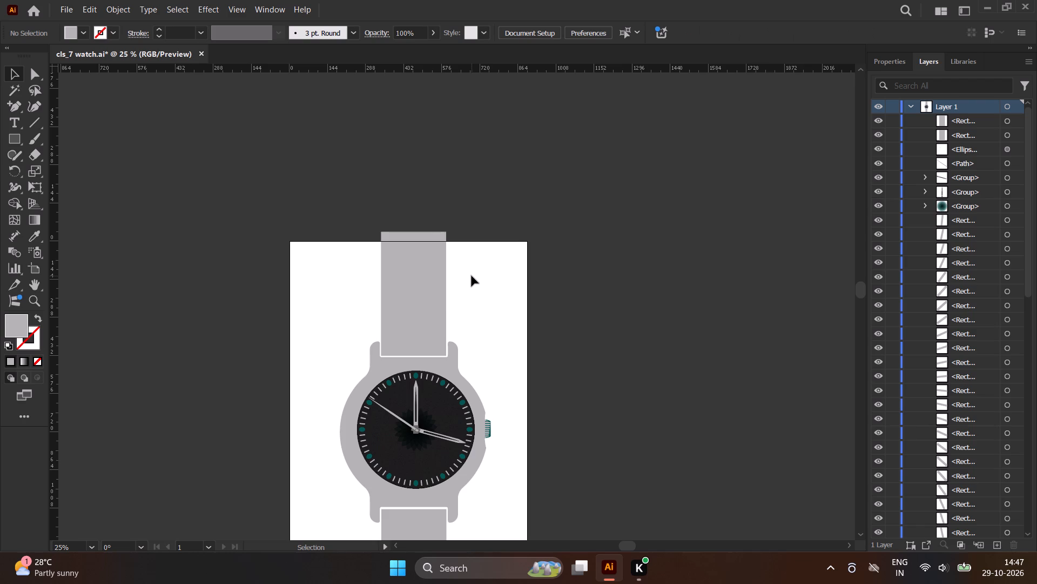
# Nudge the upper strap rectangle one increment toward the crown side to even its gaps between the upper lugs, and deselect it.
pyautogui.scroll(3, 416, 342)
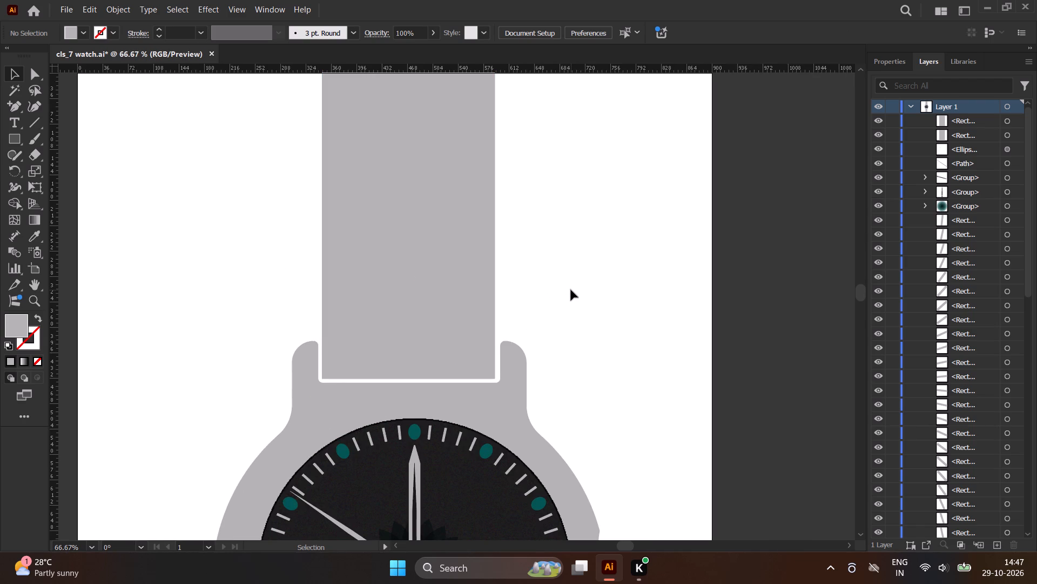
pyautogui.click(437, 282)
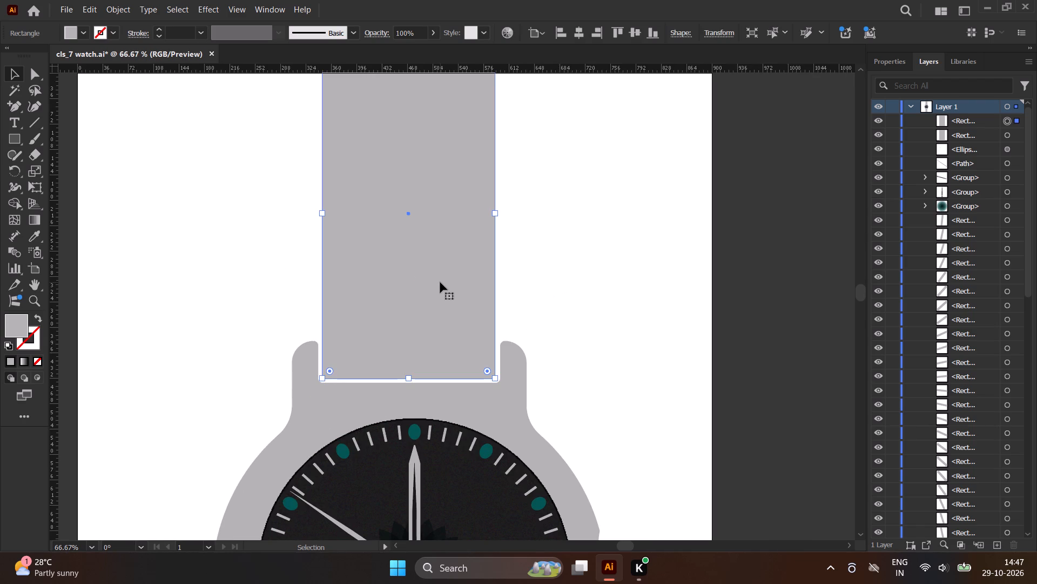
pyautogui.press('Right')
pyautogui.click(634, 262)
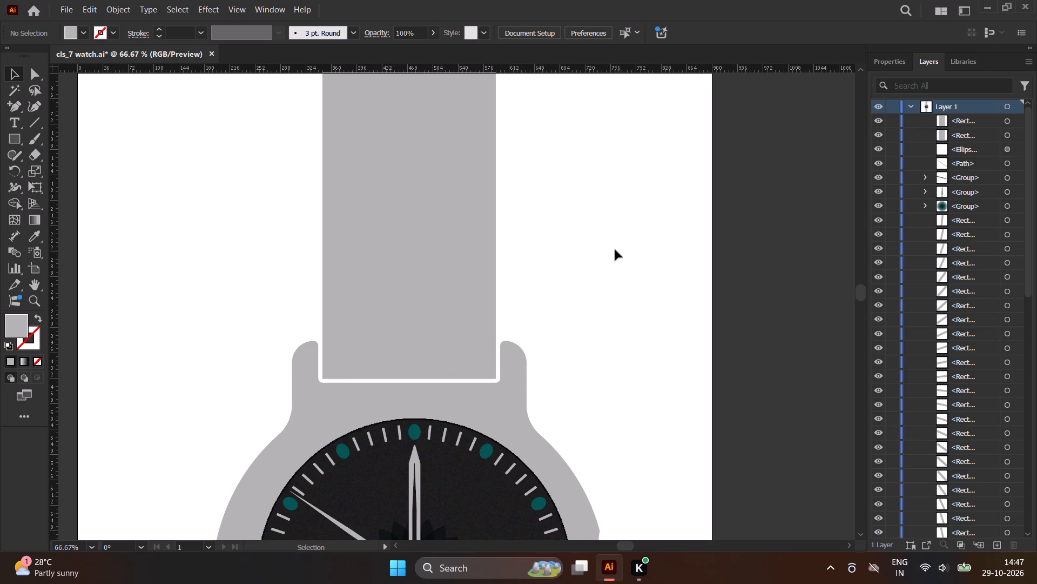
pyautogui.scroll(-2, 615, 250)
pyautogui.scroll(-1, 337, 225)
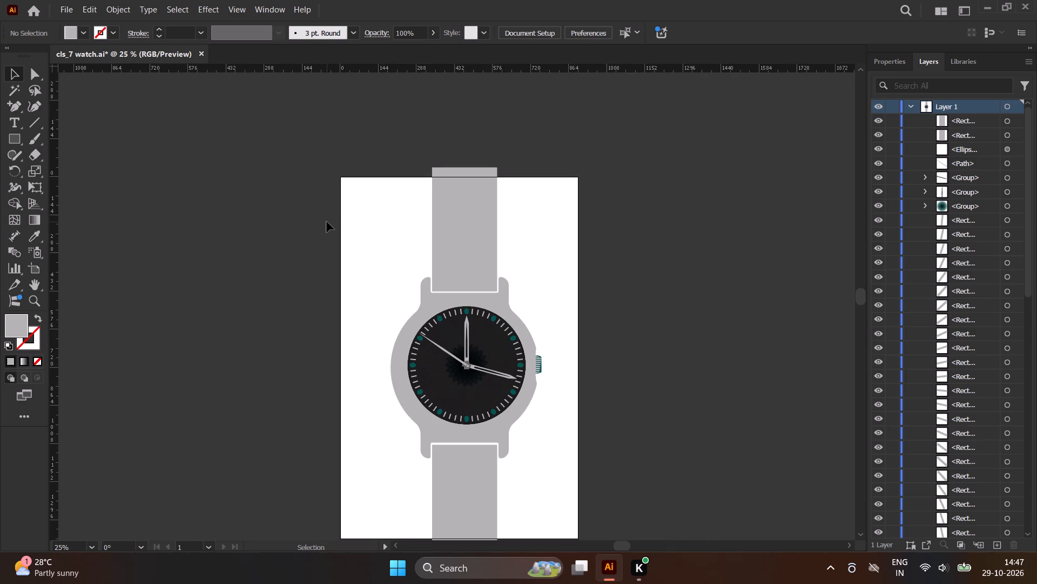
# Nudge the upper strap rectangle up three increments to widen its gap above the case, and deselect it.
pyautogui.click(460, 234)
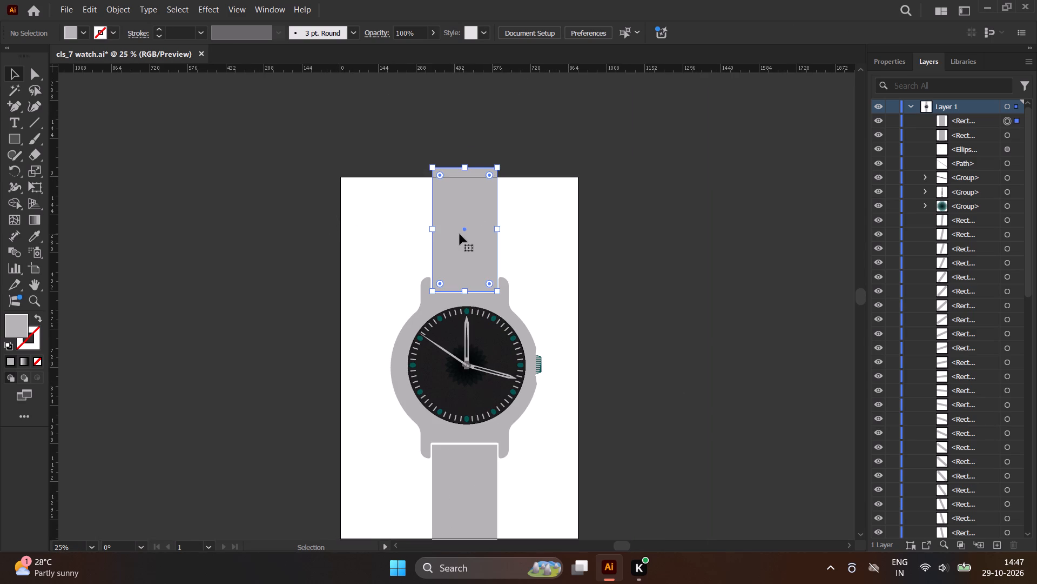
pyautogui.press('Up')
pyautogui.press('Up')
pyautogui.press('Up')
pyautogui.click(553, 229)
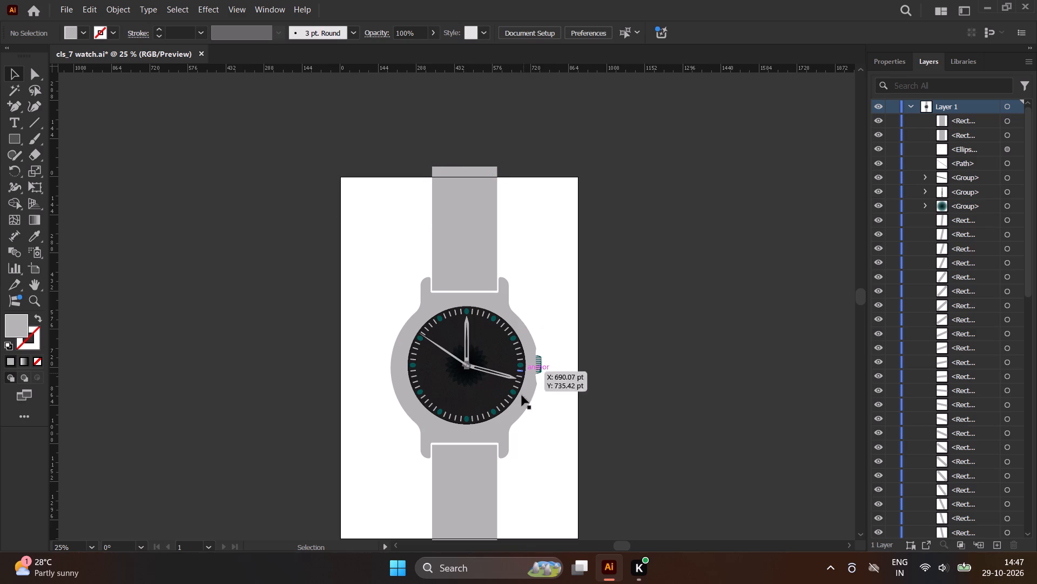
# Nudge the lower strap rectangle up one increment toward the case, and deselect it.
pyautogui.click(466, 533)
pyautogui.press('Up')
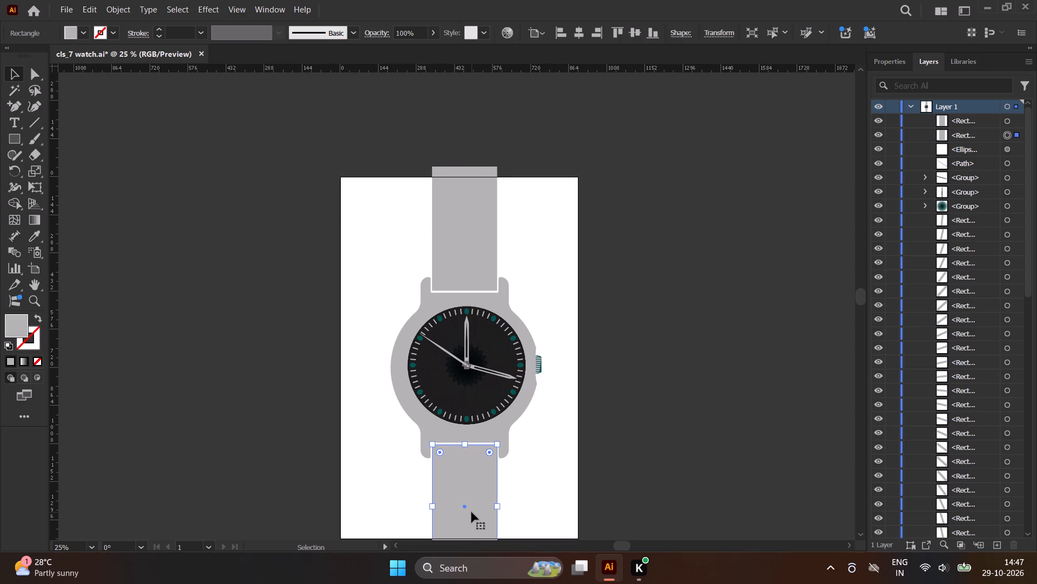
pyautogui.click(572, 413)
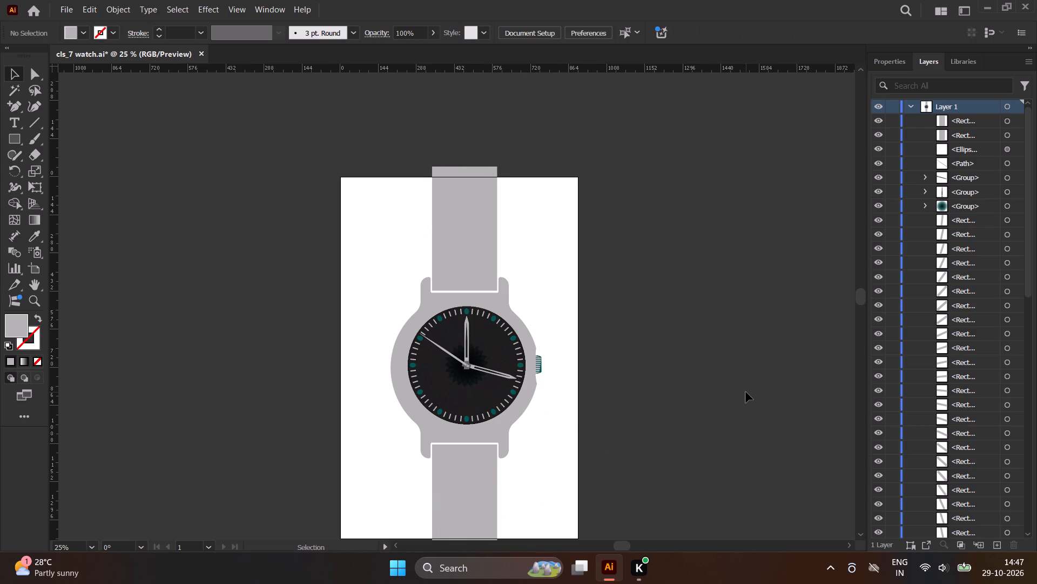
# Nudge the upper strap rectangle back down one increment toward the case, and deselect it.
pyautogui.click(479, 218)
pyautogui.press('Down')
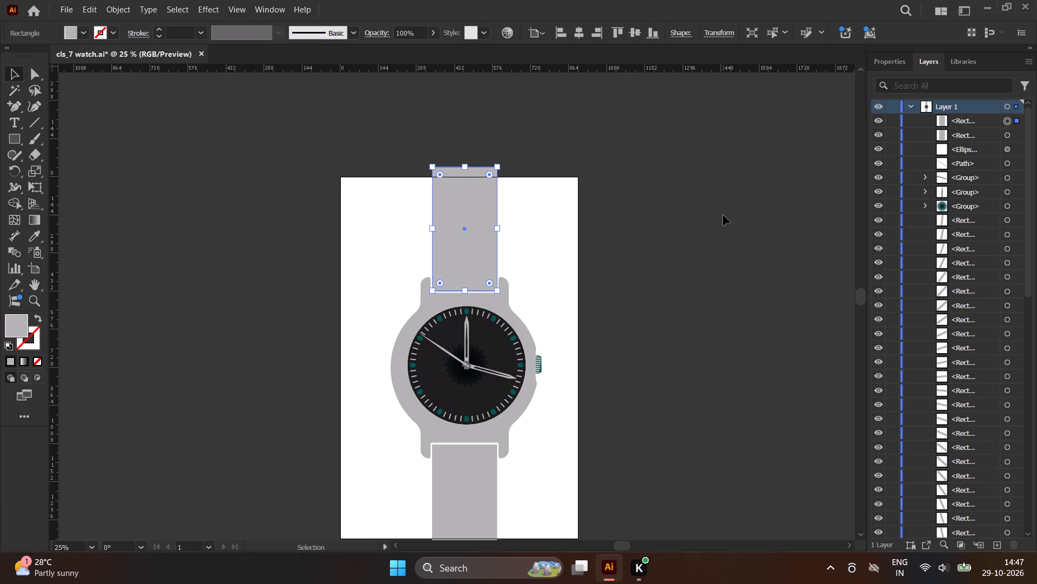
pyautogui.click(723, 215)
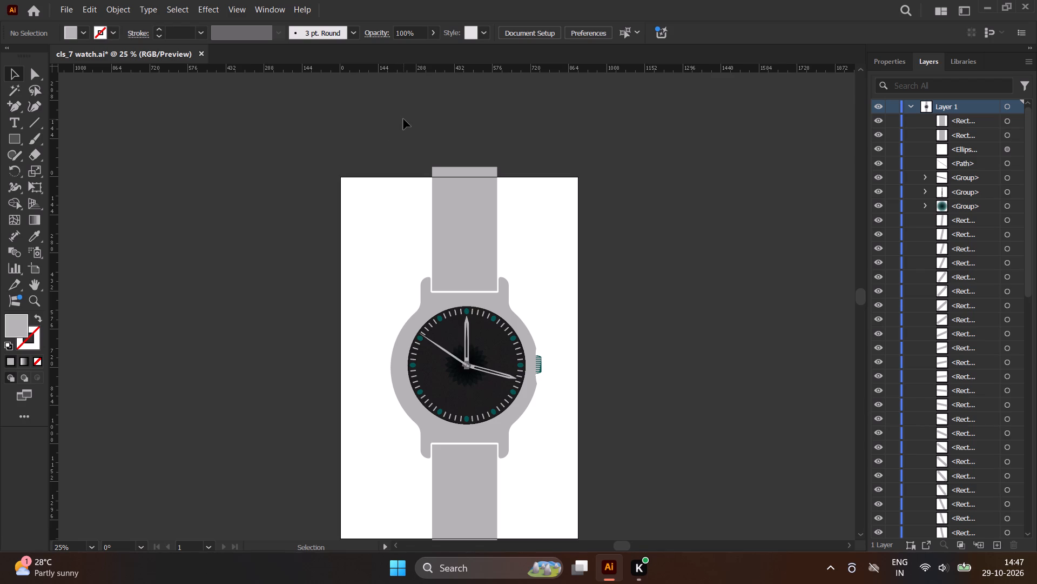
# Apply the dial's near-black fill and stroke to both strap rectangles with the Eyedropper, and deselect them.
pyautogui.scroll(-1, 396, 123)
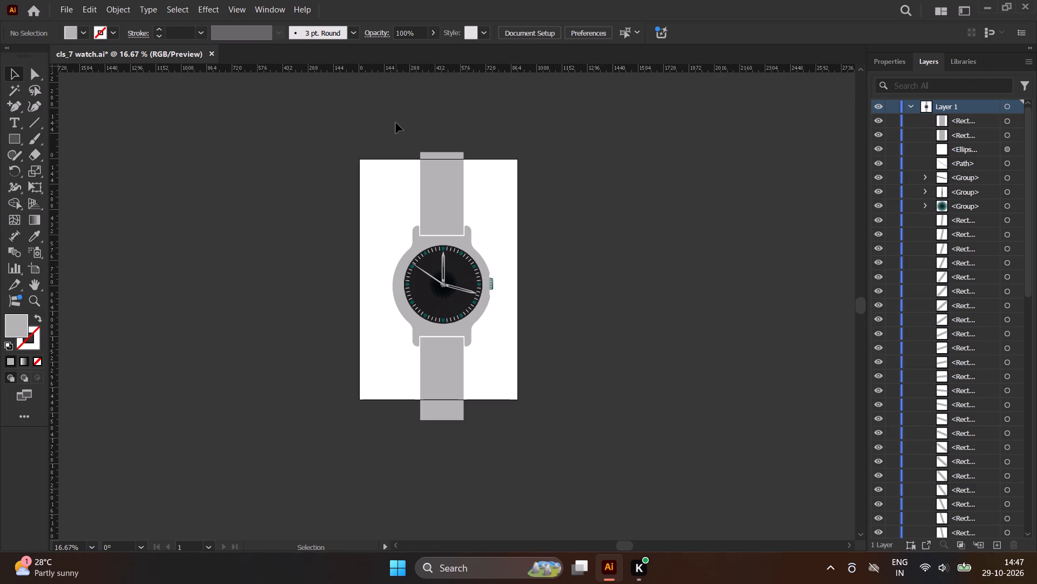
pyautogui.click(434, 203)
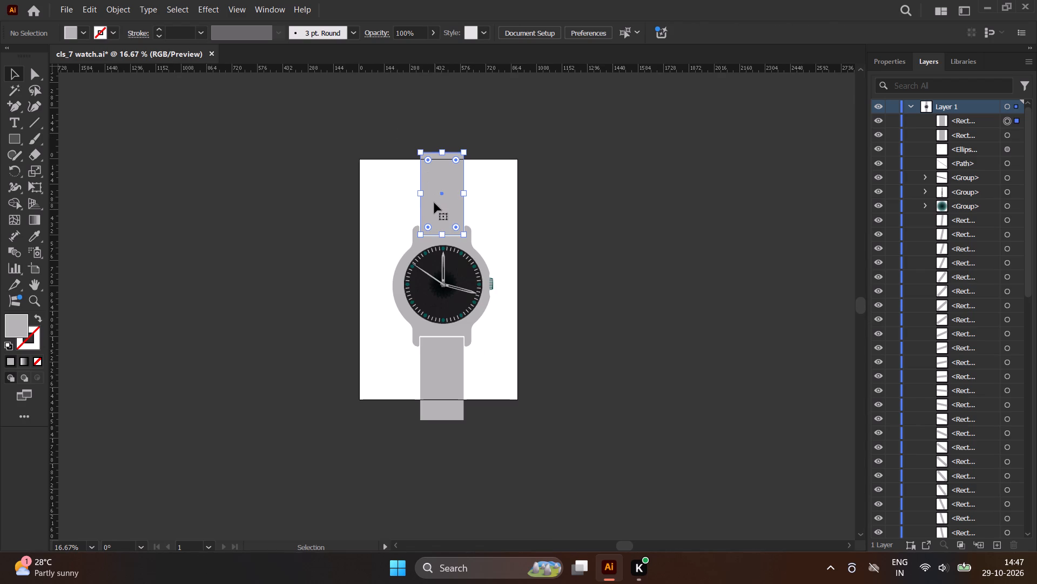
pyautogui.keyDown('shift'); pyautogui.click(435, 382); pyautogui.keyUp('shift')
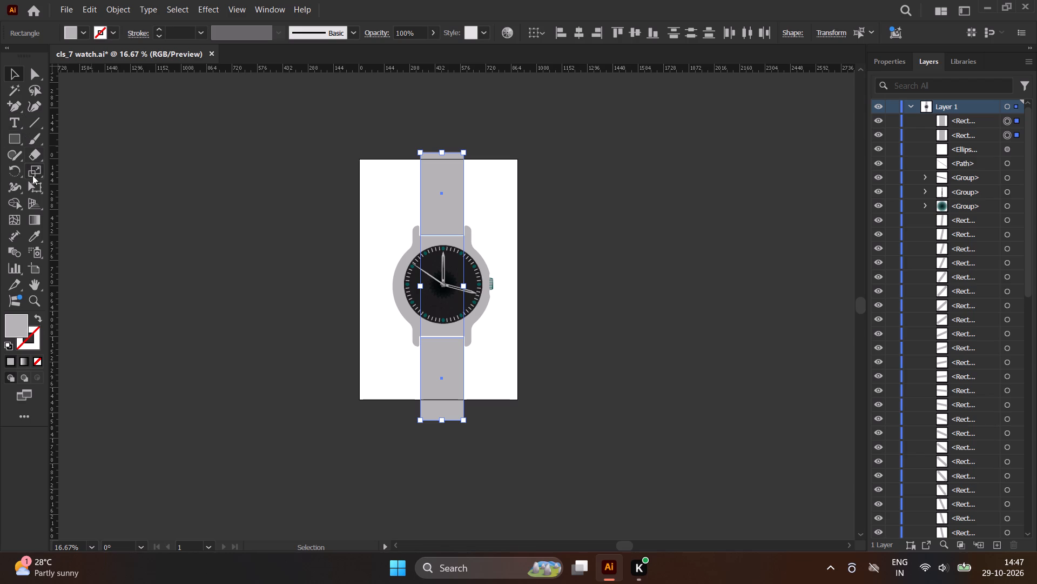
pyautogui.click(30, 239)
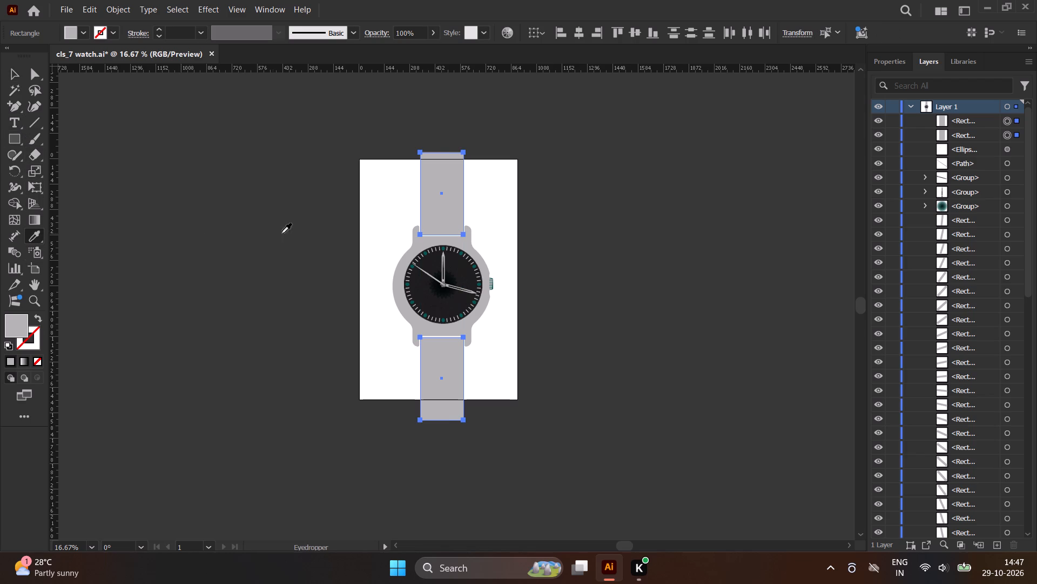
pyautogui.click(420, 284)
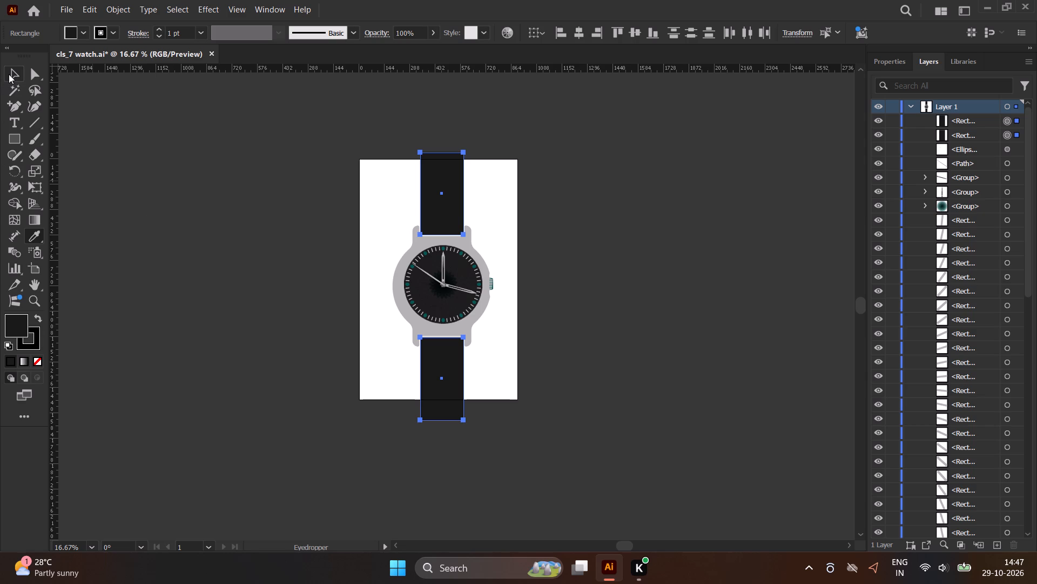
pyautogui.click(9, 74)
pyautogui.click(540, 176)
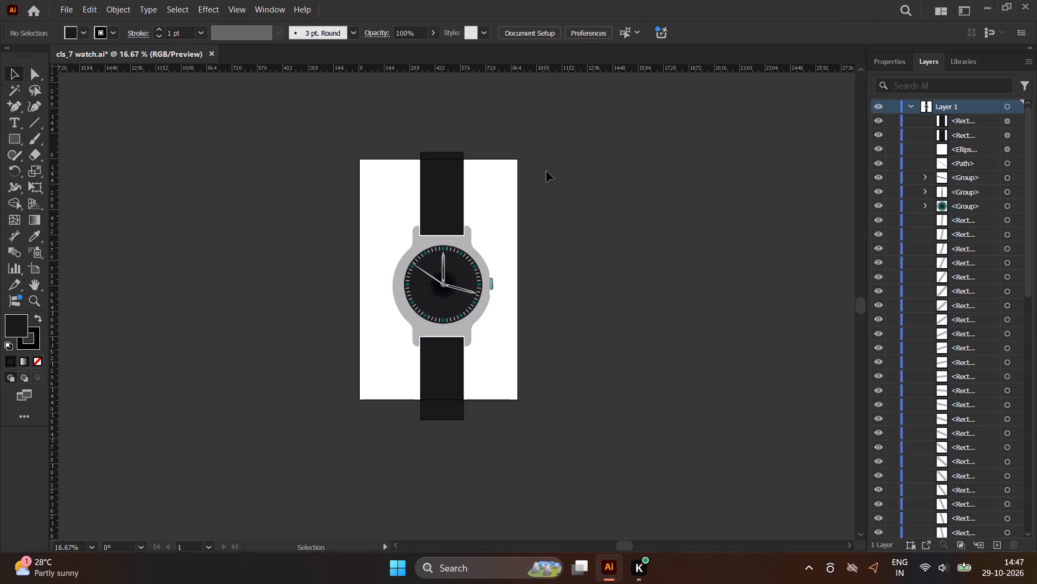
# Change the fill of both strap rectangles to dark grey 333232, and deselect them.
pyautogui.scroll(2, 513, 275)
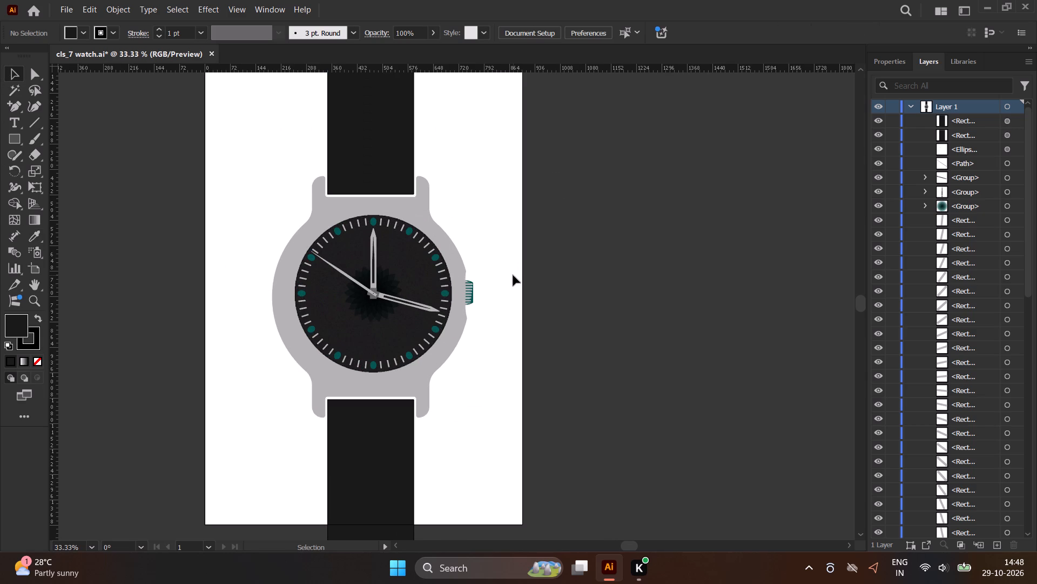
pyautogui.scroll(-1, 513, 267)
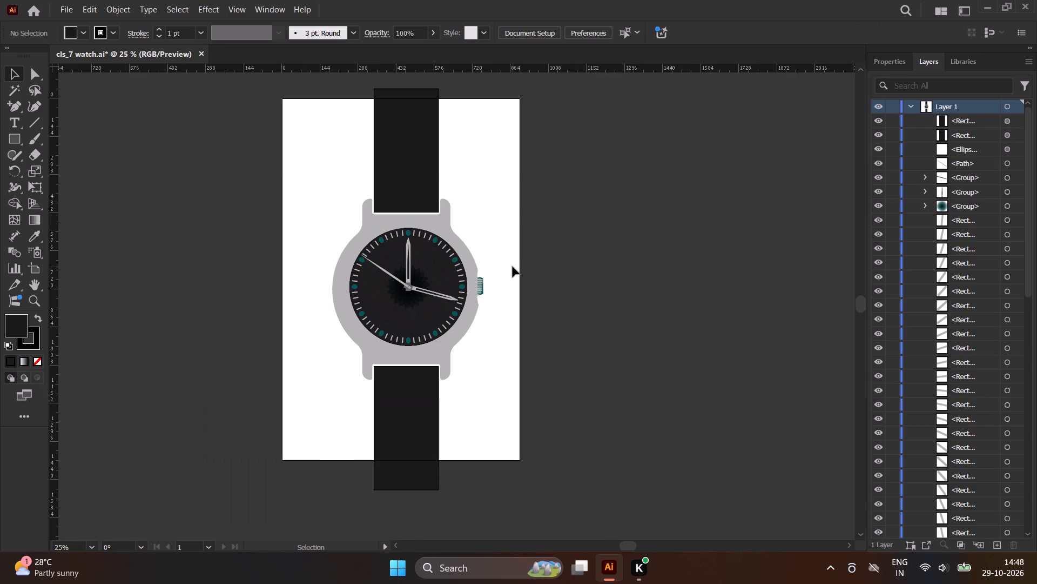
pyautogui.click(419, 410)
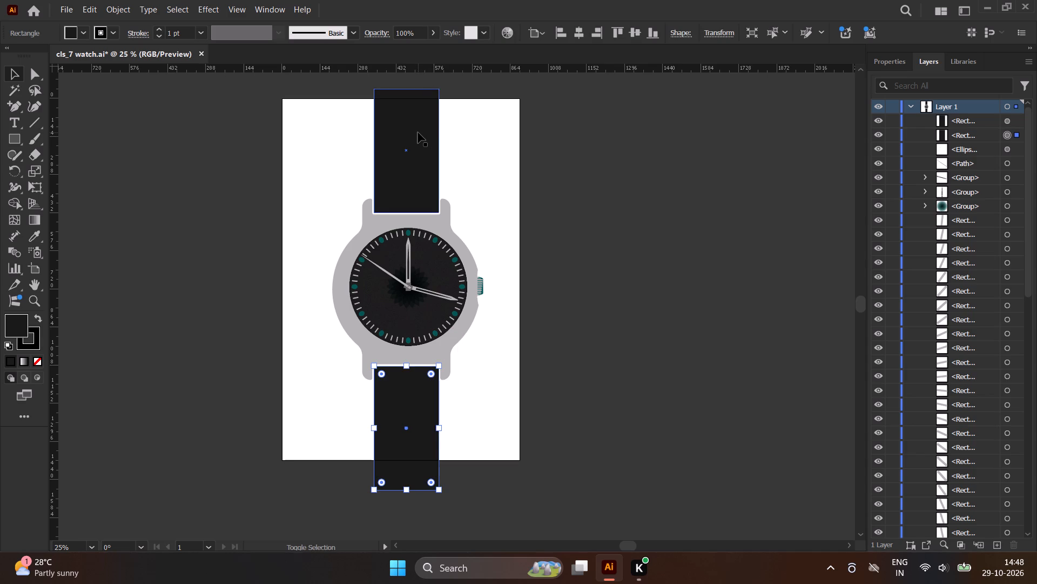
pyautogui.keyDown('shift'); pyautogui.click(418, 132); pyautogui.keyUp('shift')
pyautogui.click(82, 30)
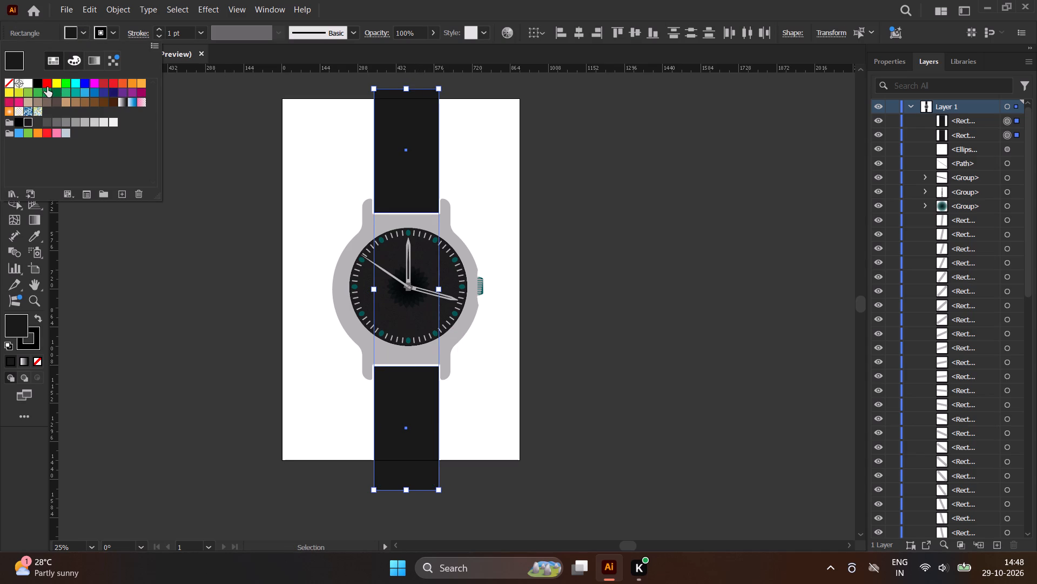
pyautogui.doubleClick(22, 318)
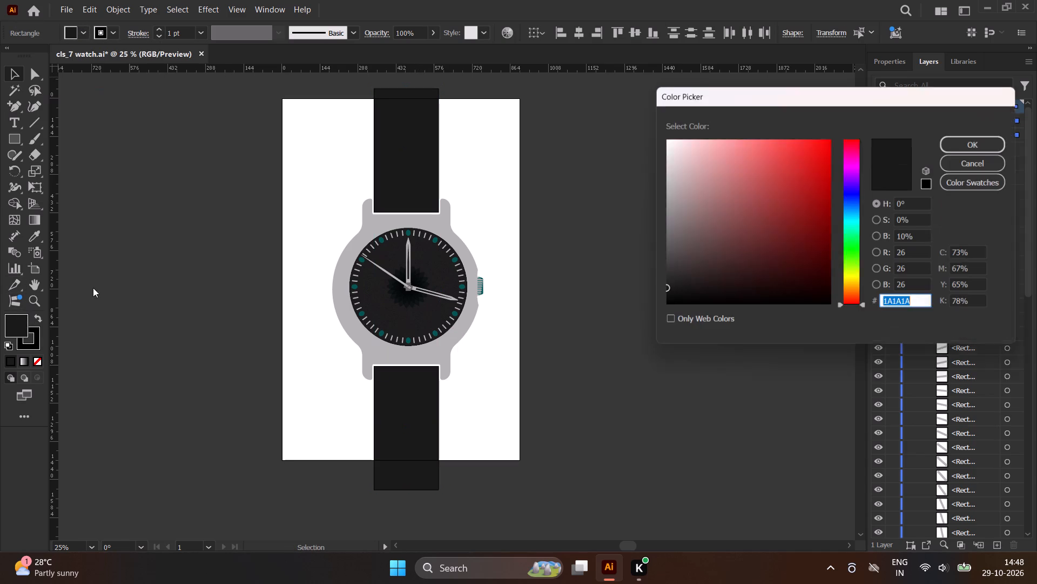
pyautogui.click(665, 282)
pyautogui.click(665, 282)
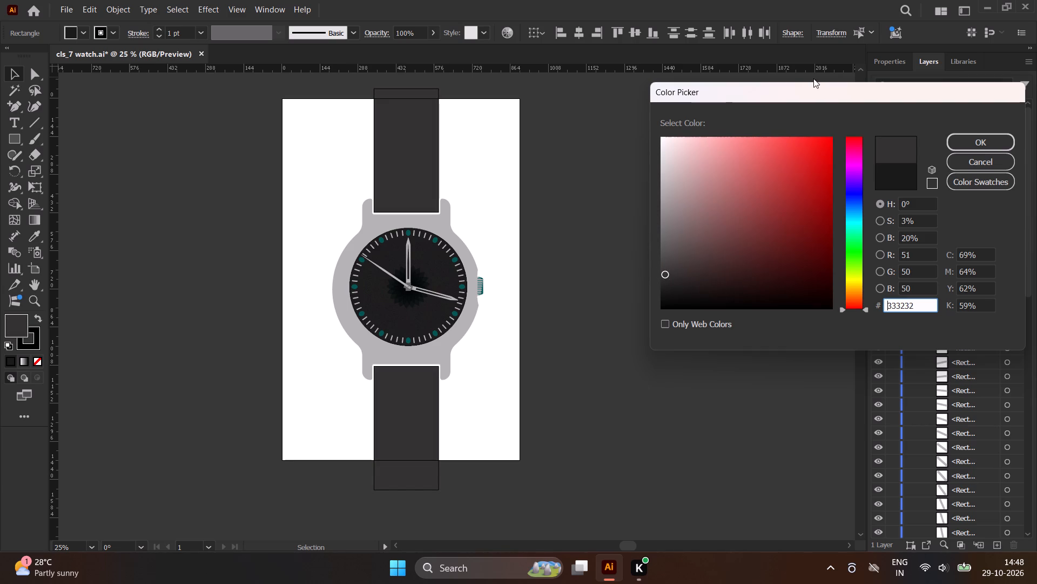
pyautogui.click(961, 137)
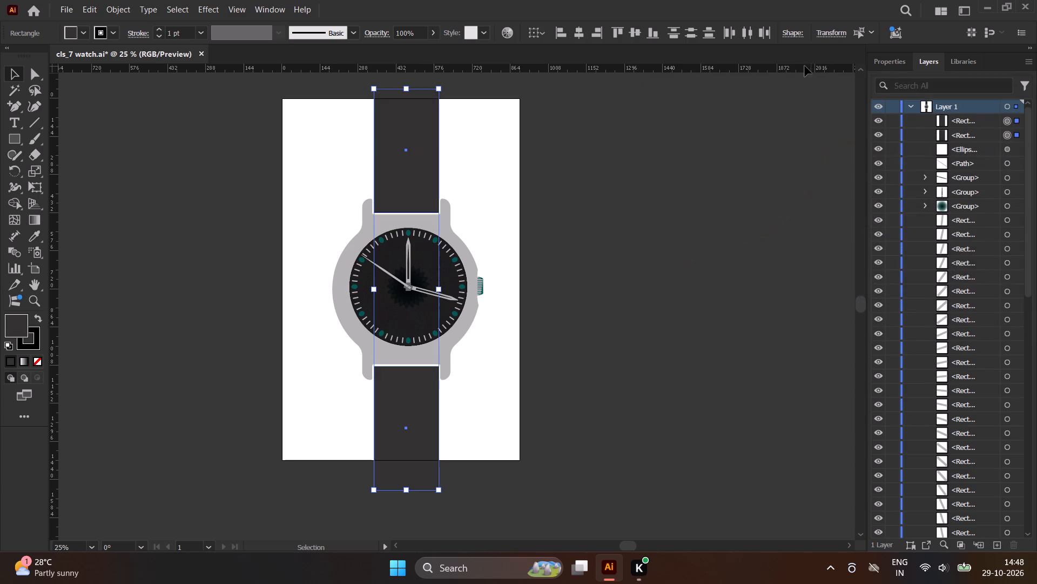
pyautogui.click(733, 184)
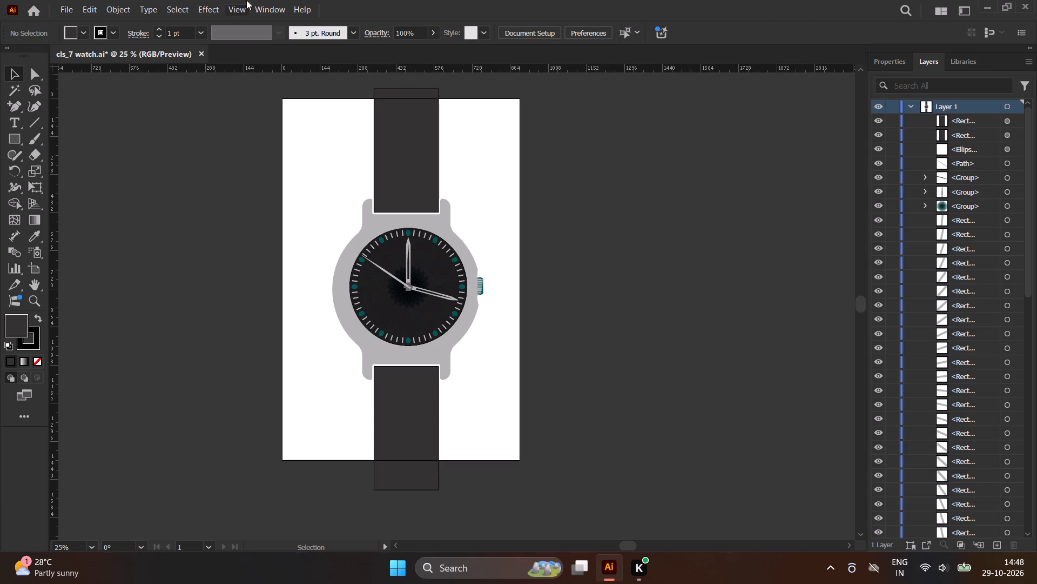
# Change the fill of the watch case to medium grey 868787, and deselect it.
pyautogui.click(443, 227)
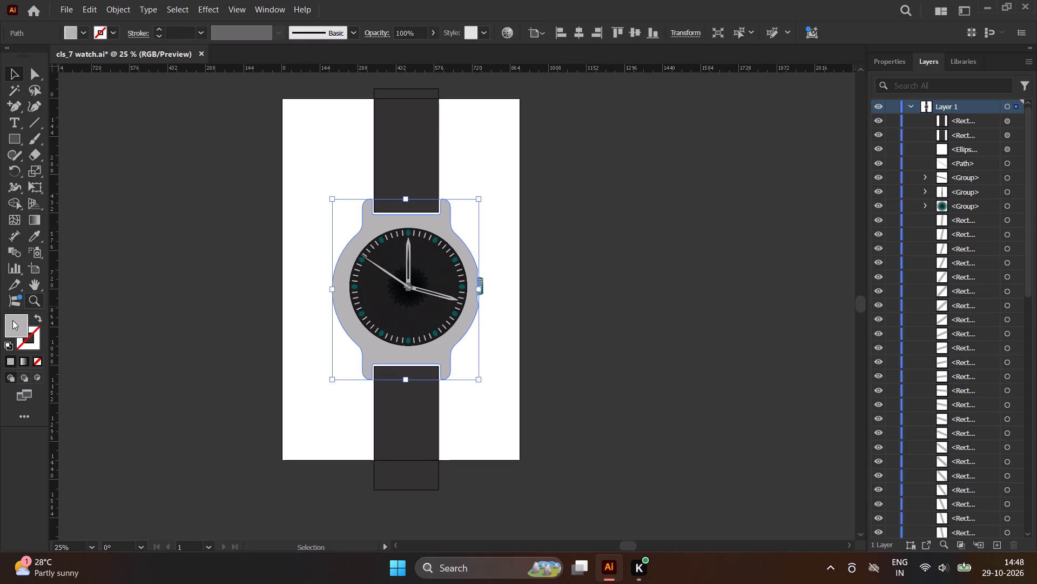
pyautogui.doubleClick(12, 322)
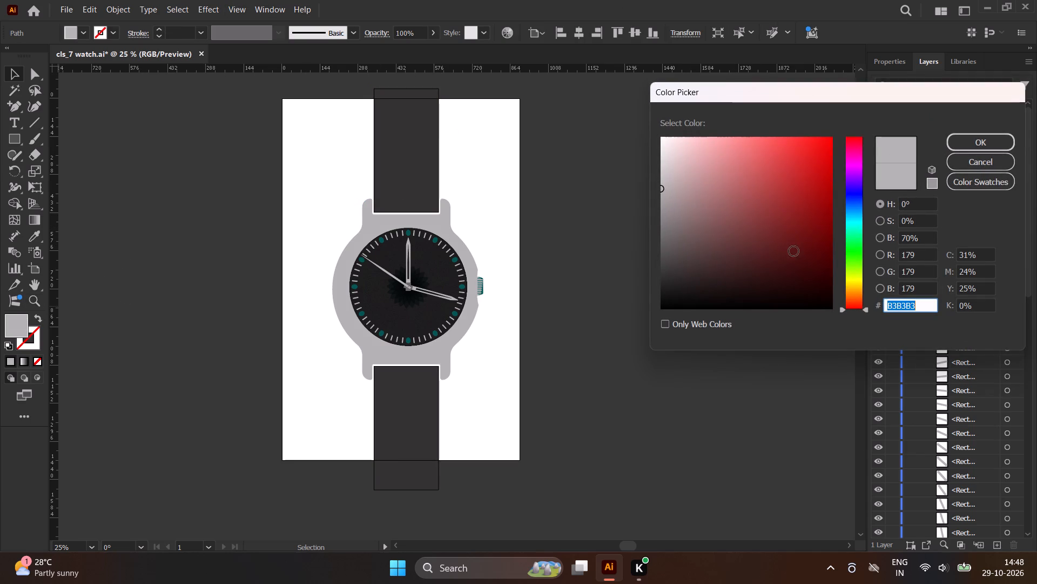
pyautogui.click(857, 231)
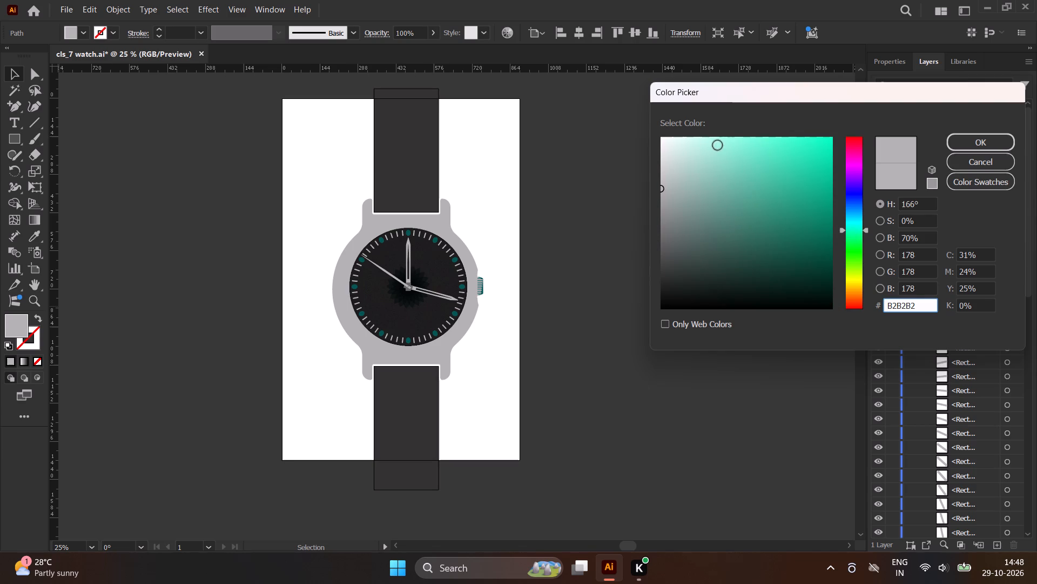
pyautogui.moveTo(710, 141); pyautogui.dragTo(705, 139)
pyautogui.moveTo(692, 139); pyautogui.dragTo(663, 258)
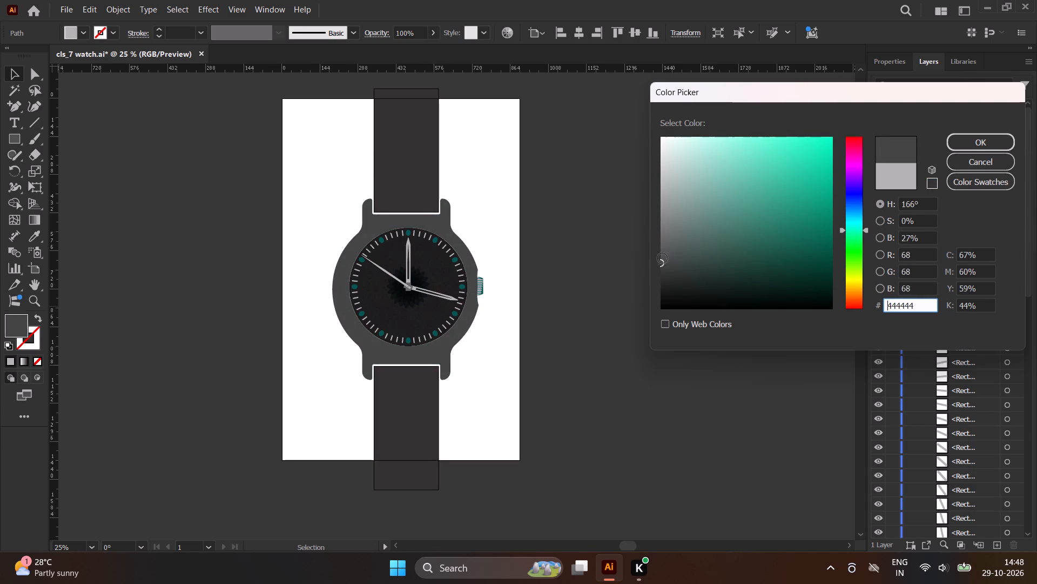
pyautogui.moveTo(663, 258); pyautogui.dragTo(662, 241)
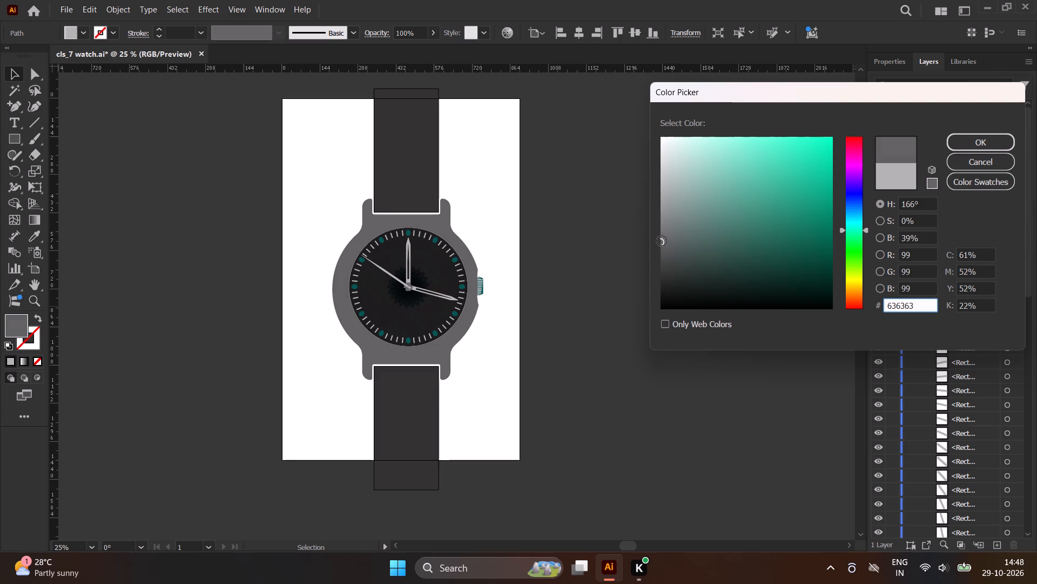
pyautogui.moveTo(662, 241); pyautogui.dragTo(662, 231)
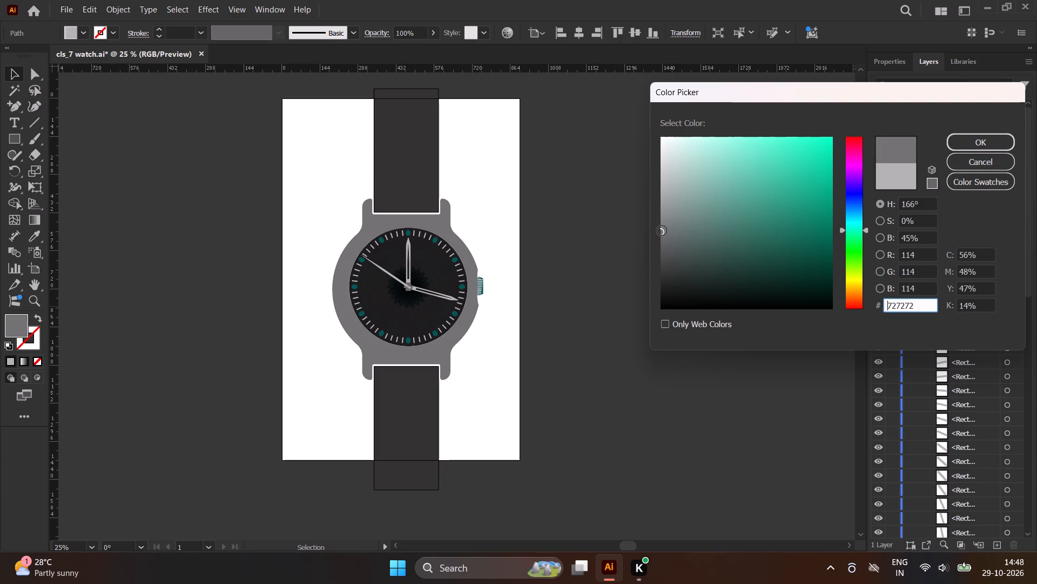
pyautogui.moveTo(662, 231); pyautogui.dragTo(663, 217)
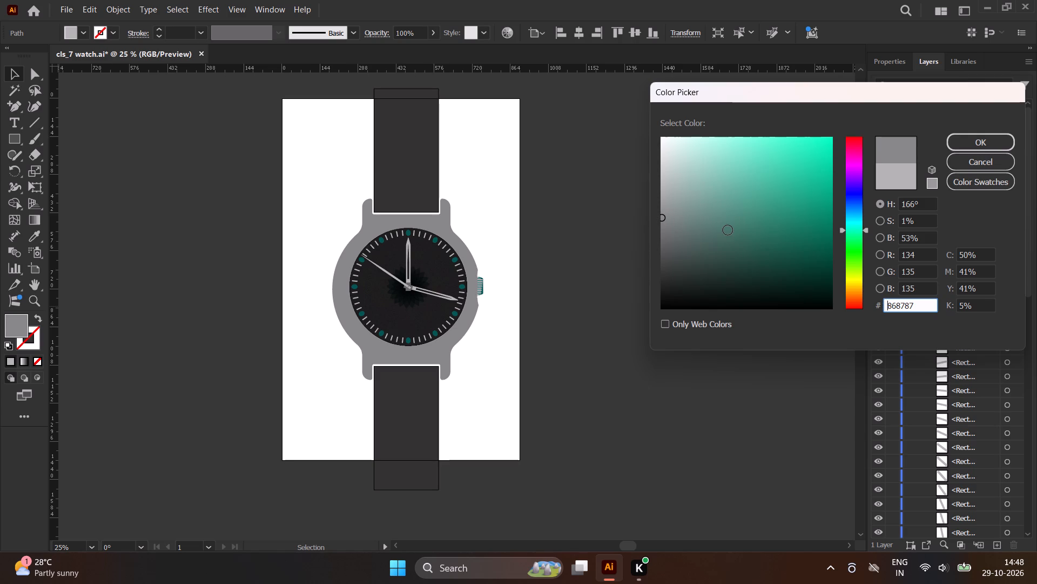
pyautogui.click(1004, 137)
pyautogui.click(756, 249)
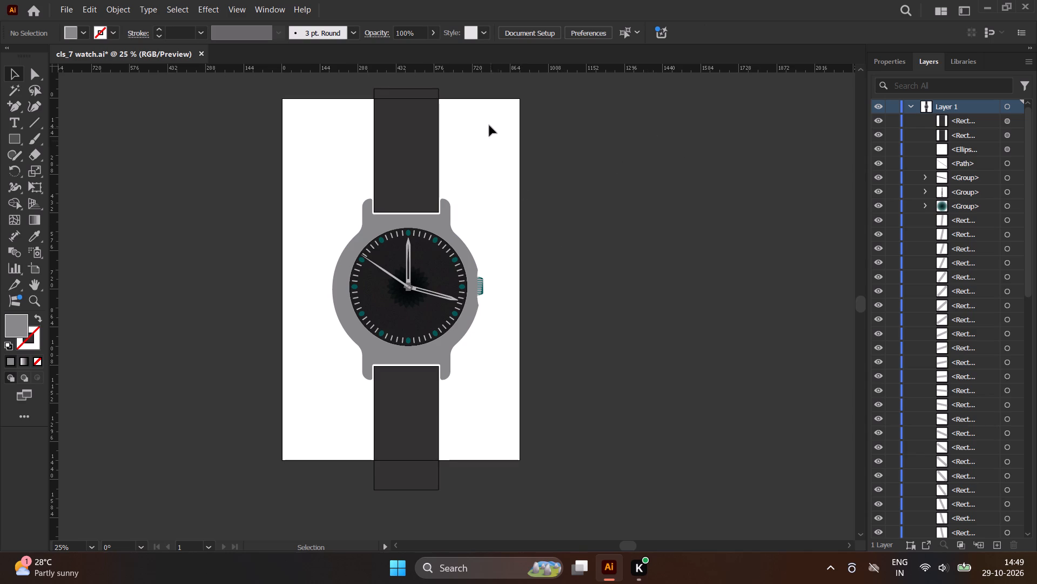
# Select the whole watch and scale it down proportionally to about two-thirds of its size, undoing the first scaling attempt.
pyautogui.moveTo(488, 121); pyautogui.dragTo(318, 424)
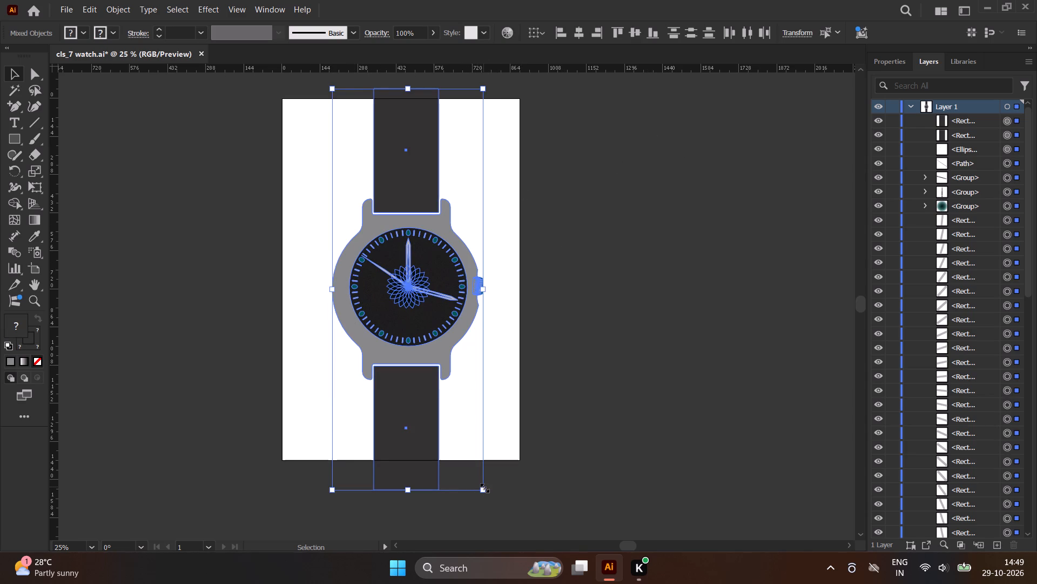
pyautogui.keyDown('shift'); pyautogui.moveTo(483, 487); pyautogui.dragTo(480, 460); pyautogui.keyUp('shift')
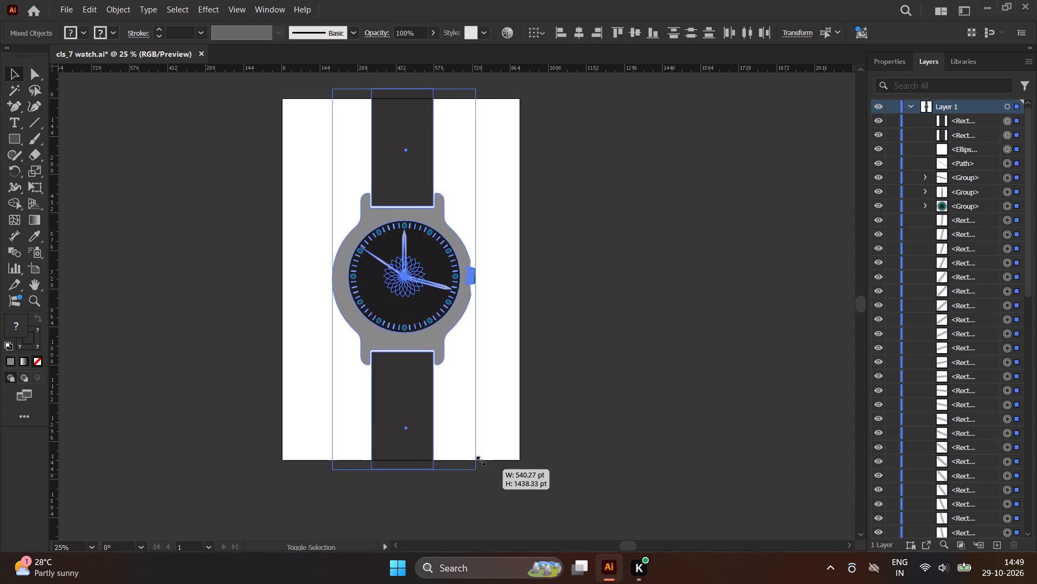
pyautogui.keyDown('shift'); pyautogui.moveTo(480, 460); pyautogui.dragTo(446, 386); pyautogui.keyUp('shift')
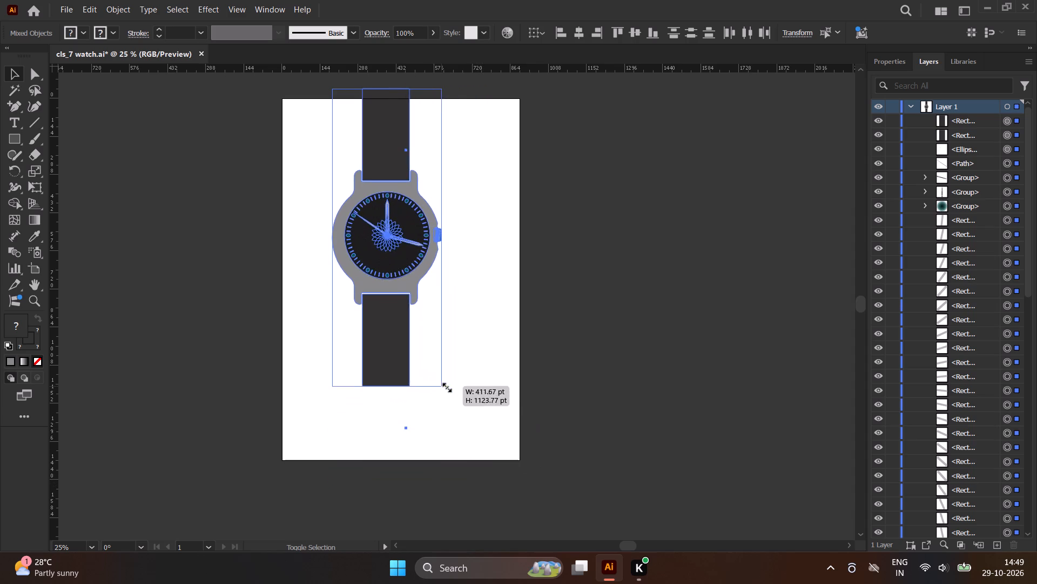
pyautogui.keyDown('shift'); pyautogui.moveTo(446, 386); pyautogui.dragTo(490, 380); pyautogui.keyUp('shift')
pyautogui.hotkey('ctrl', 'z')
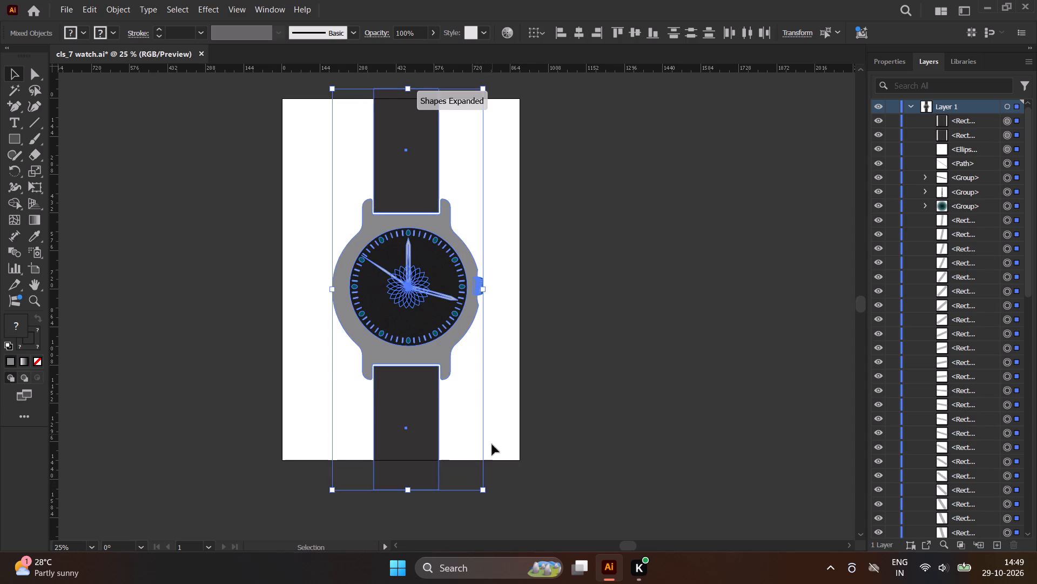
pyautogui.keyDown('shift'); pyautogui.moveTo(483, 487); pyautogui.dragTo(467, 454); pyautogui.keyUp('shift')
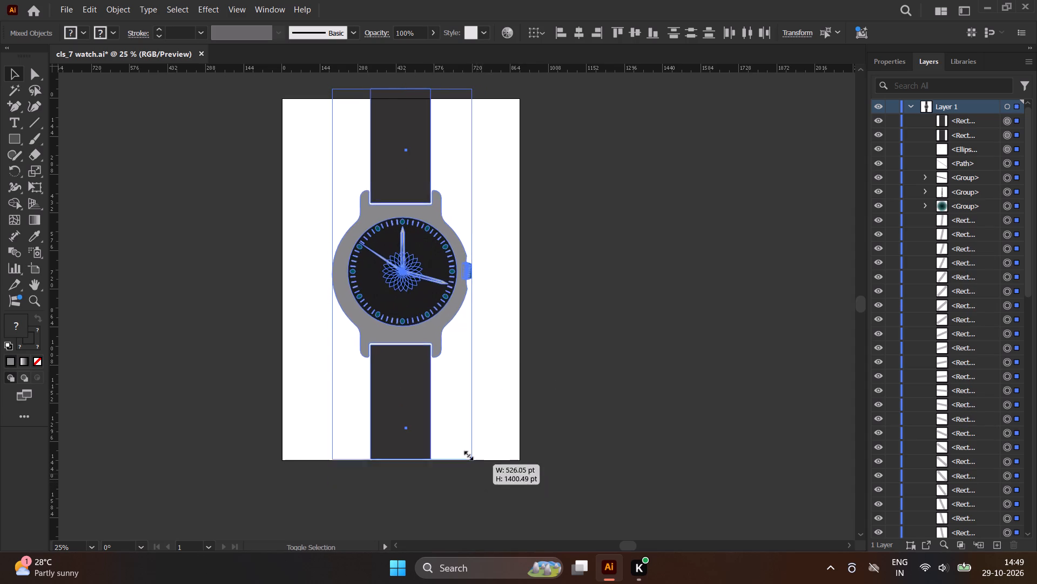
pyautogui.keyDown('shift'); pyautogui.moveTo(467, 454); pyautogui.dragTo(435, 362); pyautogui.keyUp('shift')
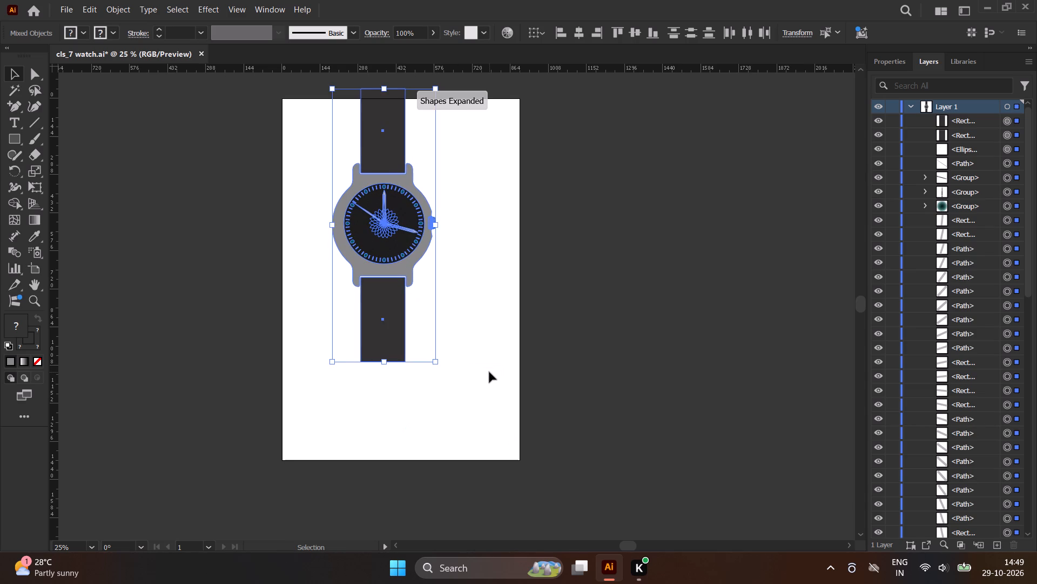
# Move the whole watch fully onto the artboard, centred horizontally with its upper strap just below the top edge, and deselect it.
pyautogui.press('Down')
pyautogui.press('Down')
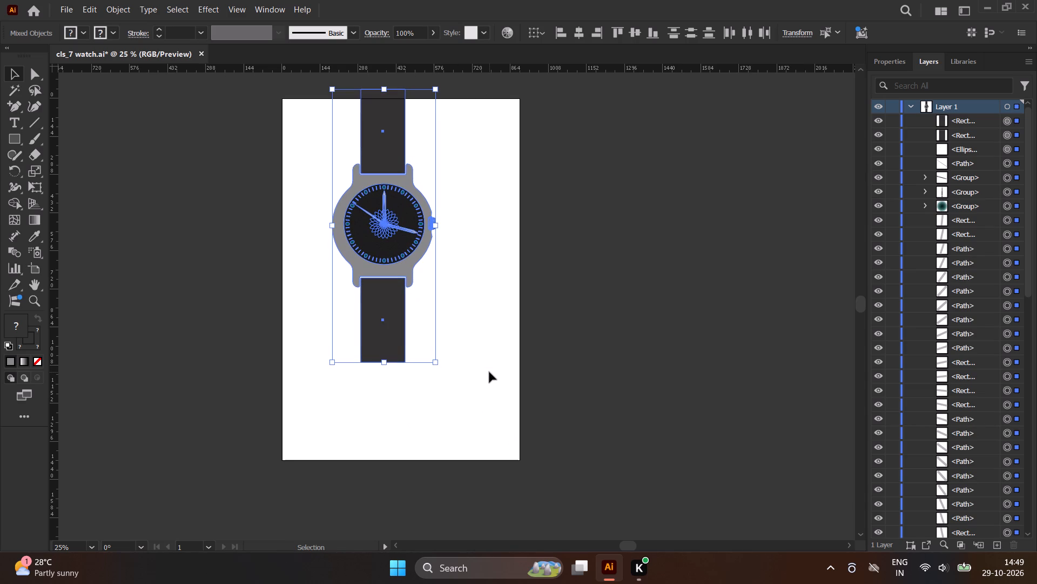
pyautogui.click(405, 209)
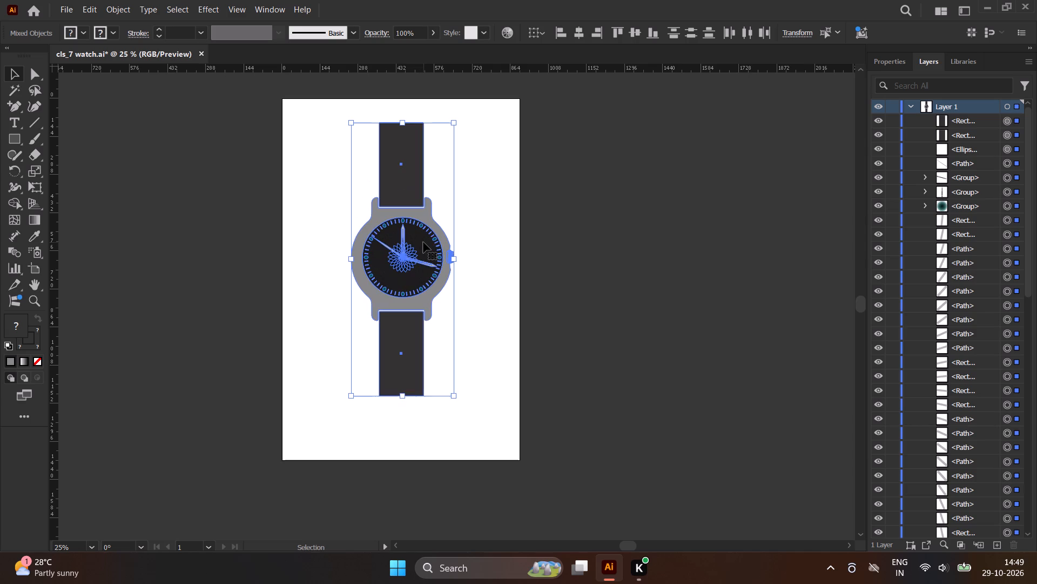
pyautogui.click(511, 198)
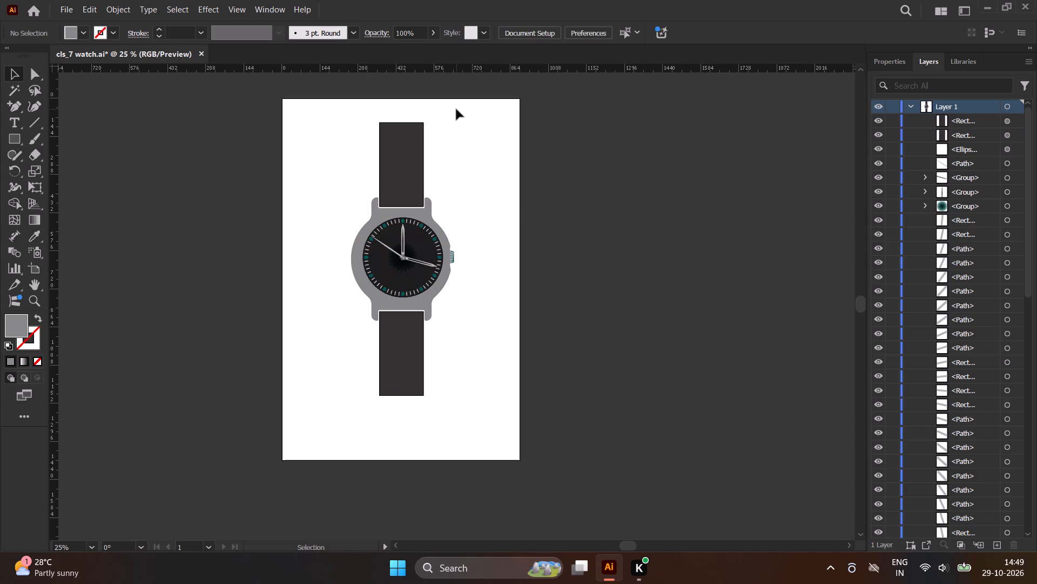
# Examine the resized watch up close and as a whole, checking the dial, hands, case and straps.
pyautogui.scroll(3, 442, 183)
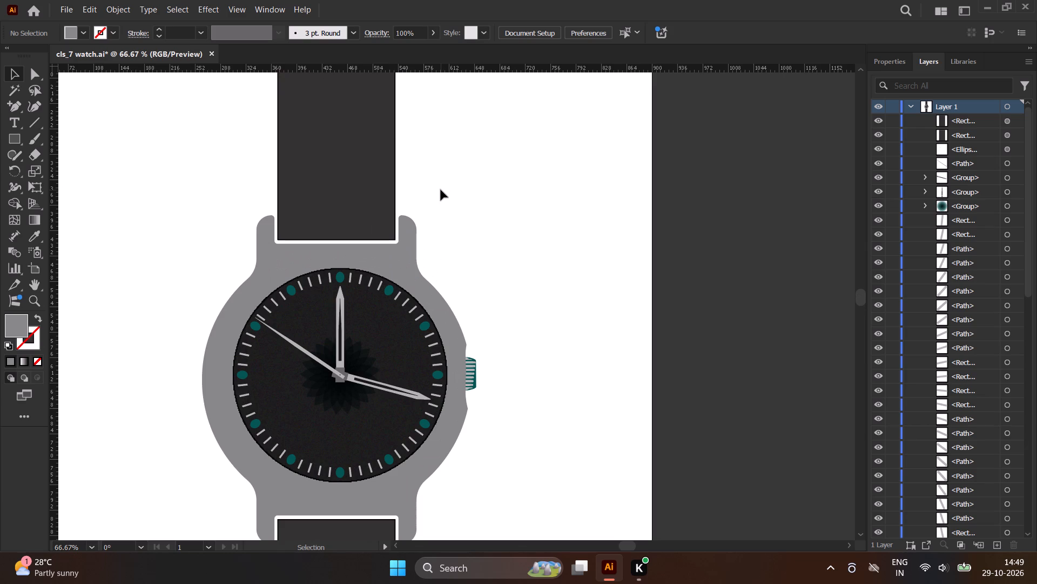
pyautogui.scroll(4, 344, 388)
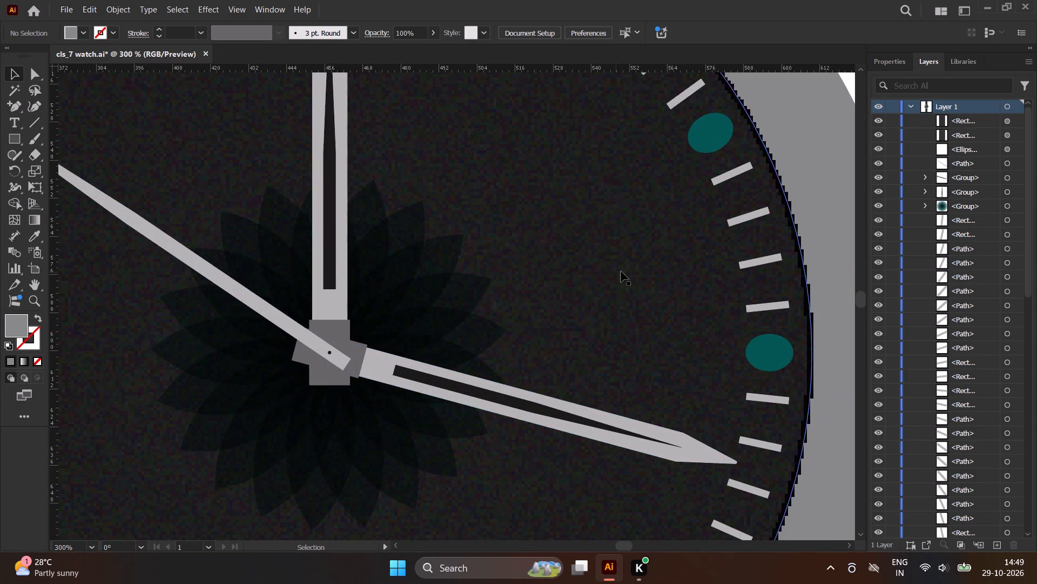
pyautogui.scroll(-3, 563, 277)
pyautogui.scroll(-1, 321, 297)
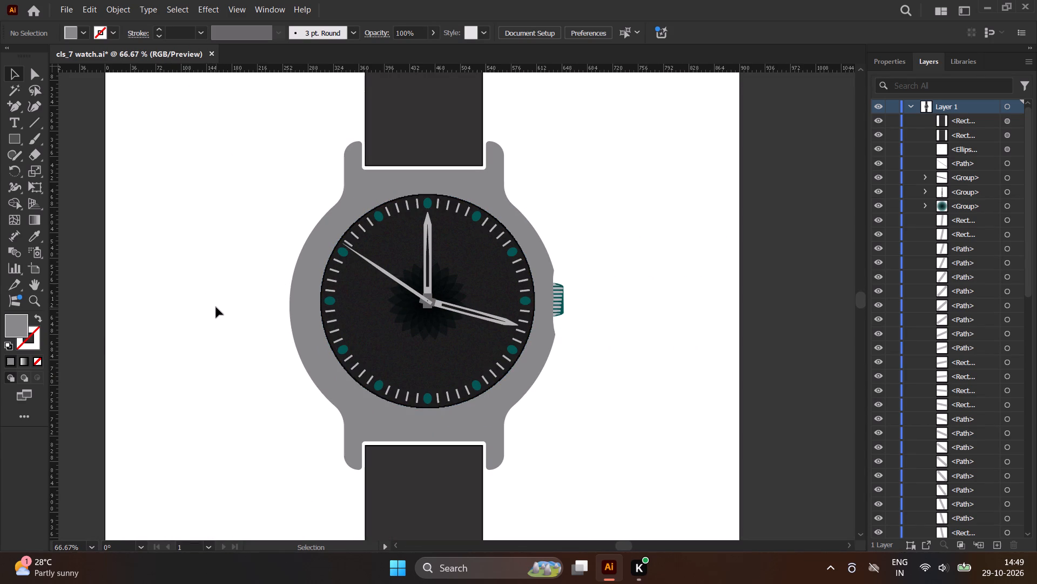
pyautogui.scroll(-1, 216, 307)
pyautogui.scroll(-1, 624, 284)
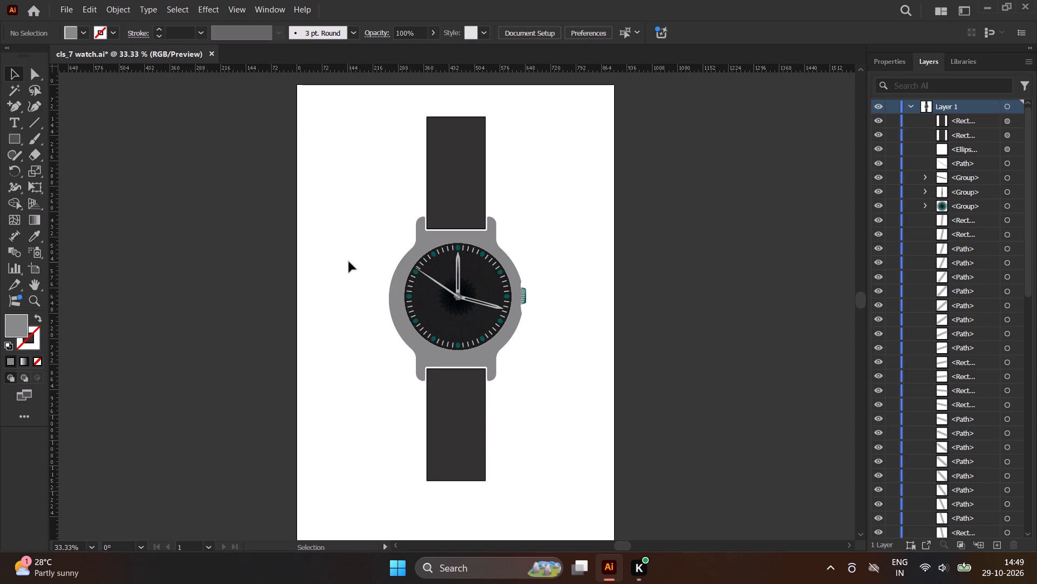
pyautogui.scroll(-1, 349, 262)
pyautogui.scroll(1, 392, 391)
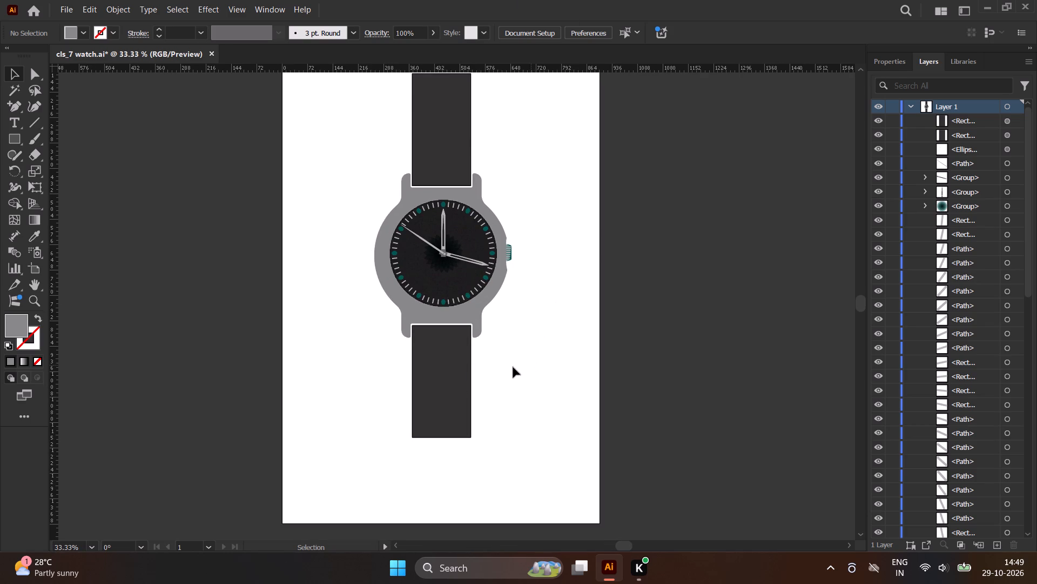
# Lengthen the lower strap rectangle downward to about 521 pt high, ending just above the artboard's bottom edge, and deselect it.
pyautogui.scroll(-1, 473, 369)
pyautogui.click(449, 378)
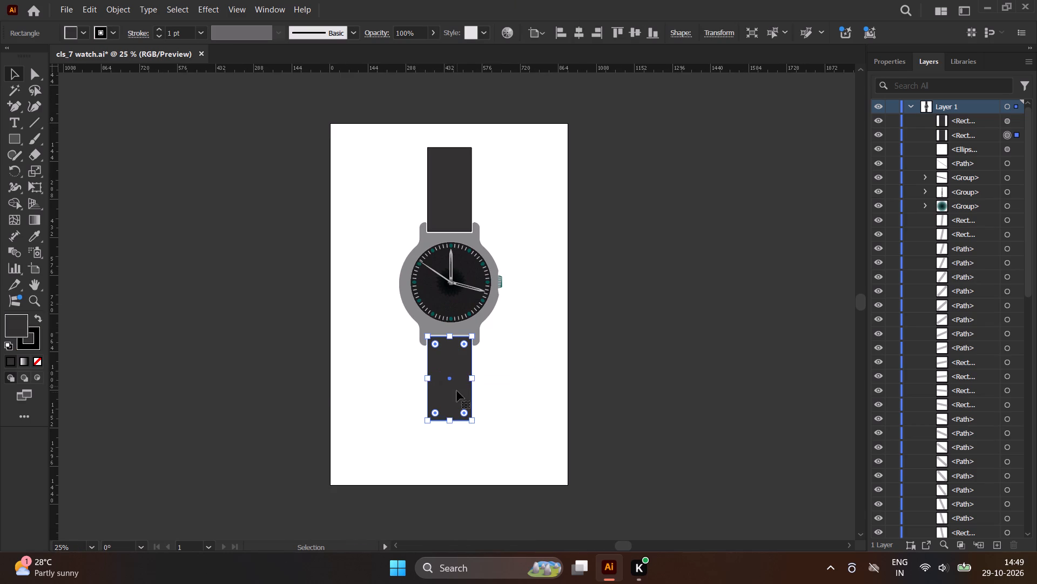
pyautogui.moveTo(450, 420); pyautogui.dragTo(450, 421)
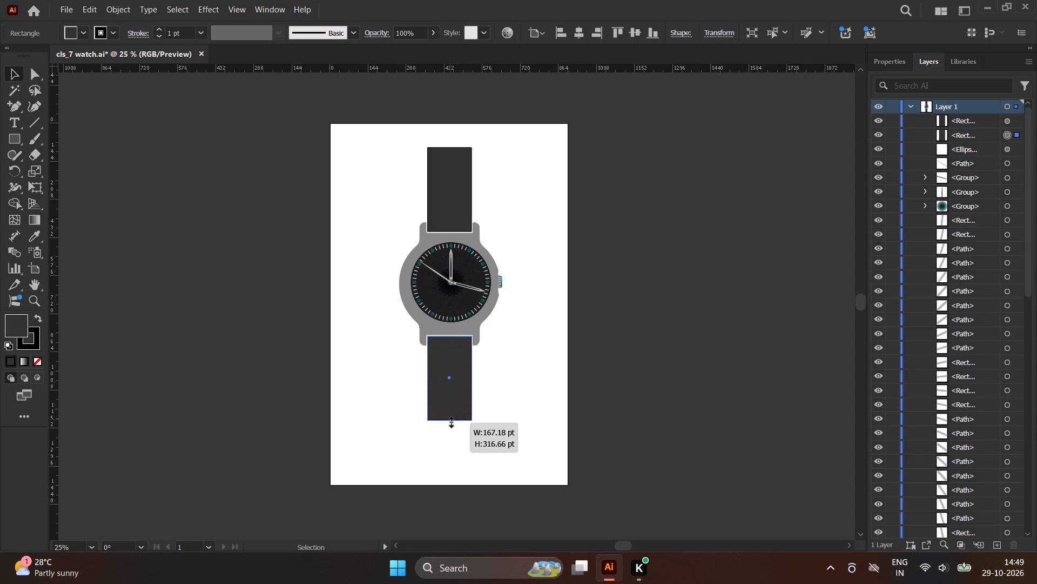
pyautogui.moveTo(450, 421); pyautogui.dragTo(449, 444)
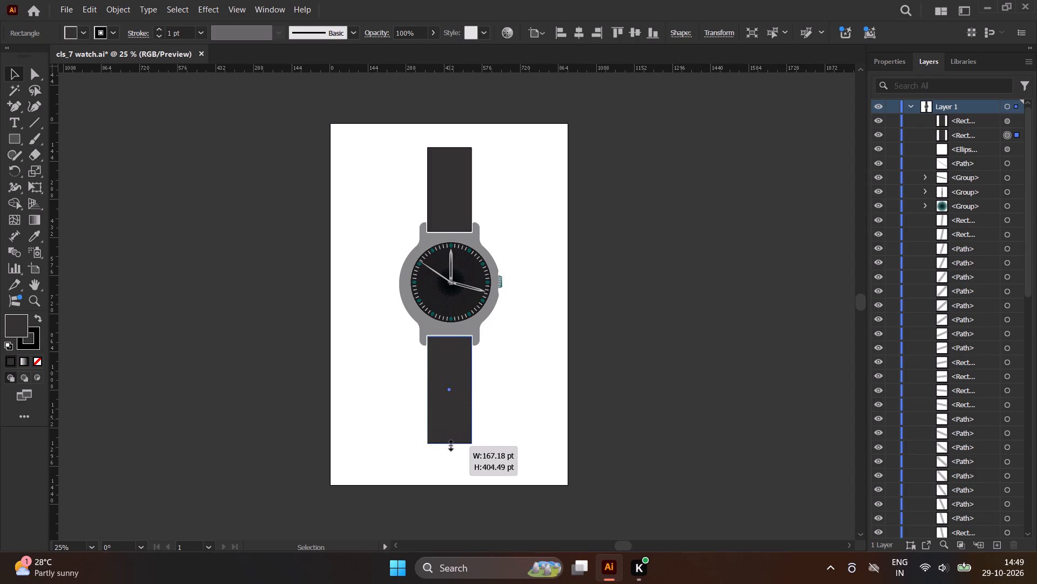
pyautogui.moveTo(449, 444); pyautogui.dragTo(449, 455)
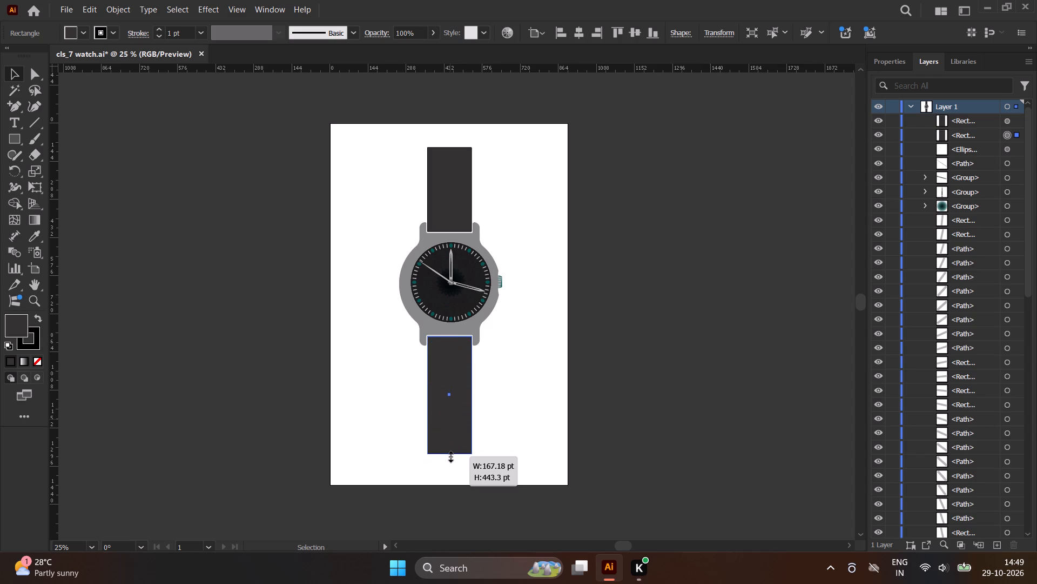
pyautogui.moveTo(449, 455); pyautogui.dragTo(448, 467)
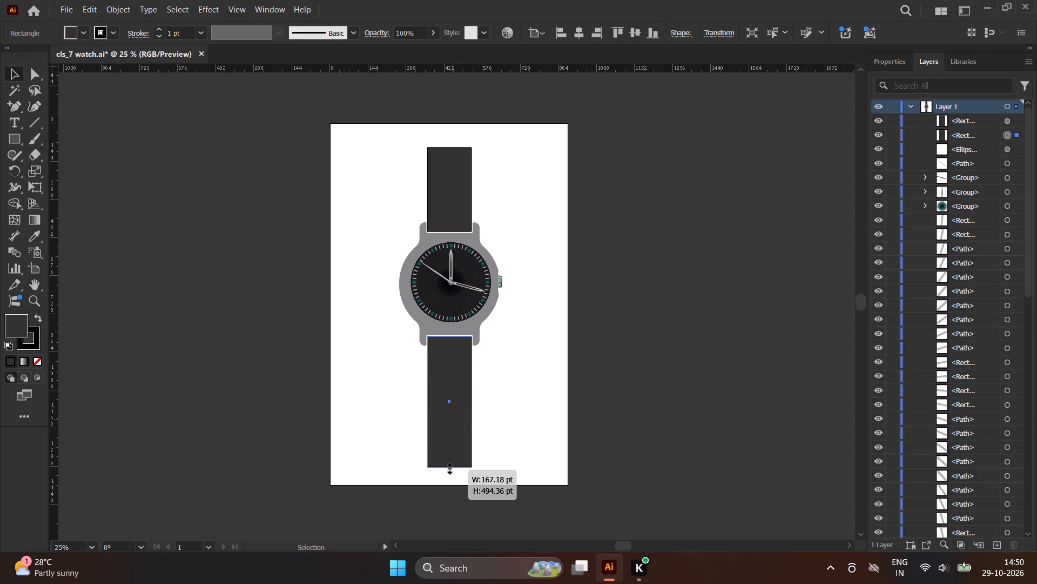
pyautogui.moveTo(448, 467); pyautogui.dragTo(448, 472)
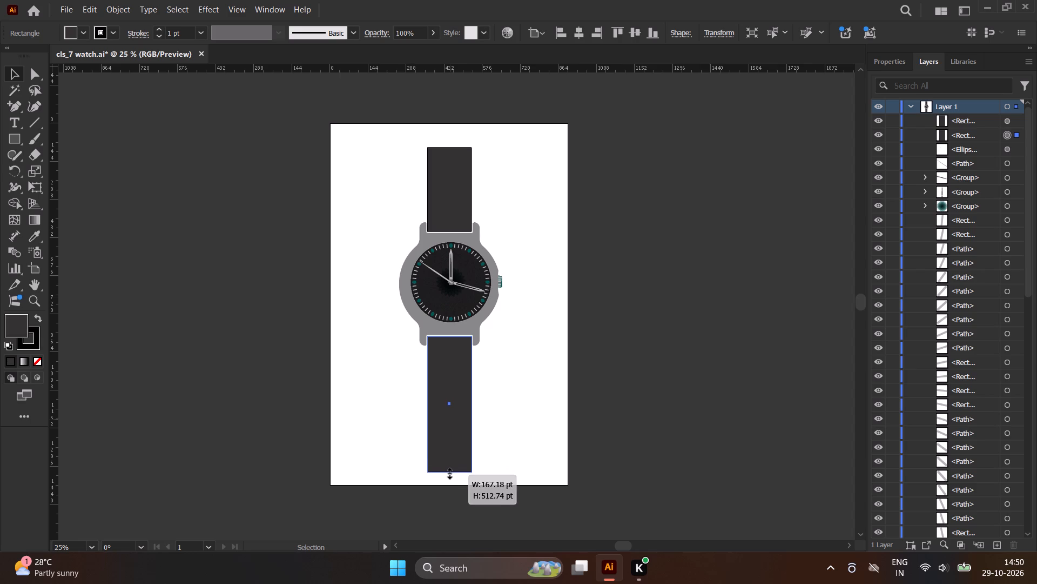
pyautogui.moveTo(448, 472); pyautogui.dragTo(449, 474)
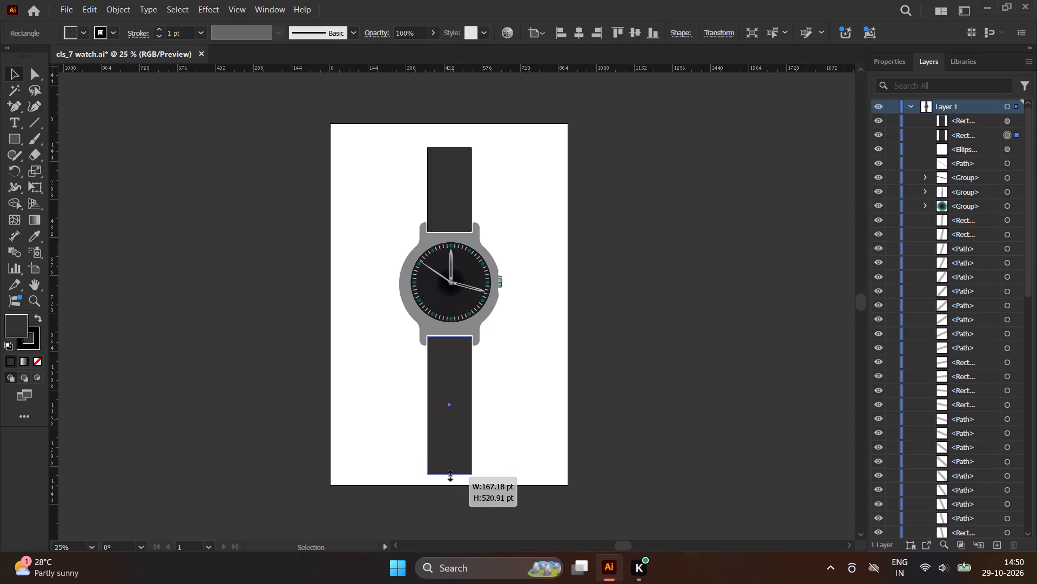
pyautogui.moveTo(449, 474); pyautogui.dragTo(449, 475)
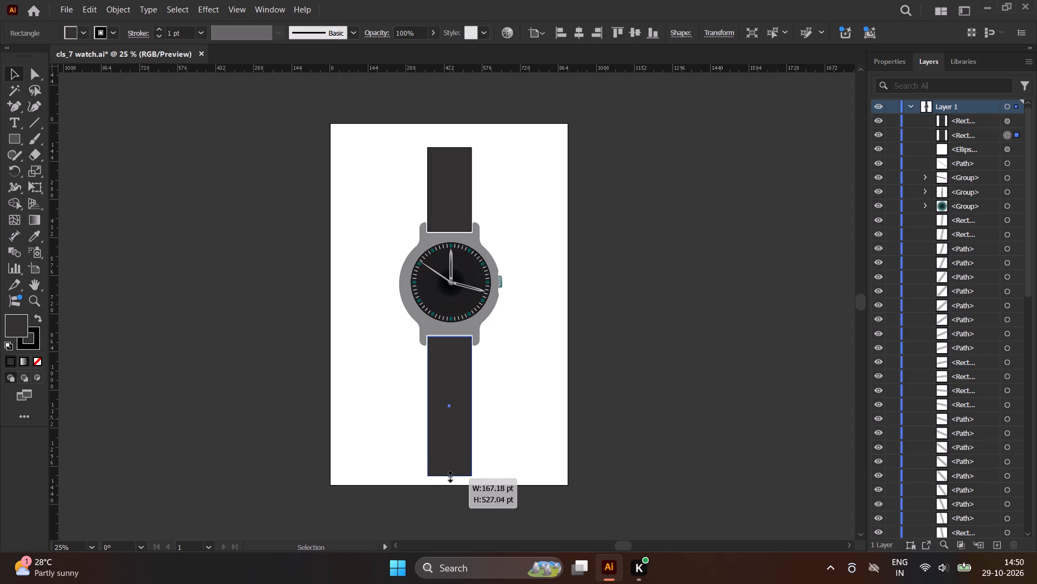
pyautogui.moveTo(449, 475); pyautogui.dragTo(449, 475)
pyautogui.click(553, 393)
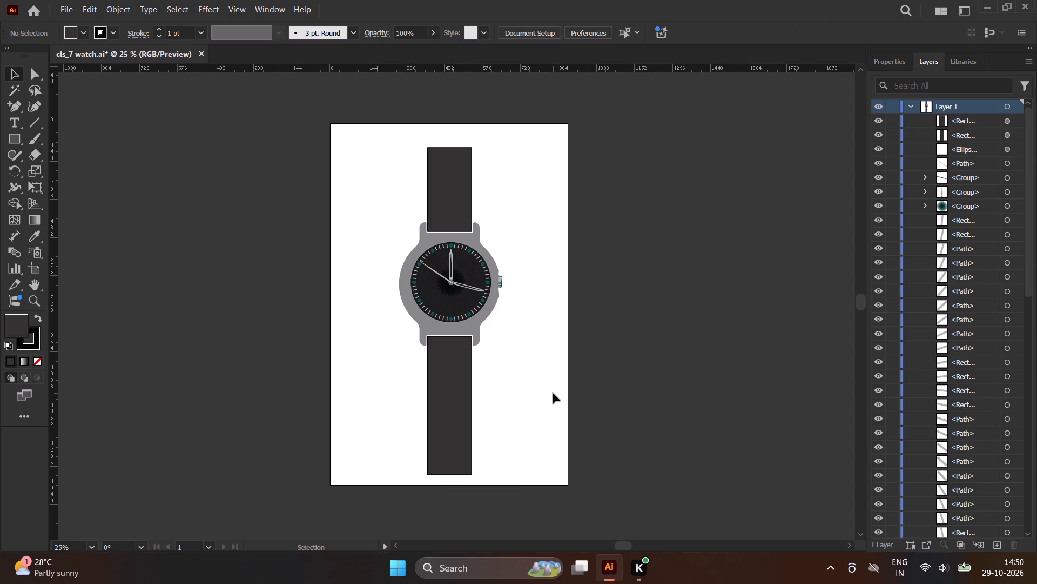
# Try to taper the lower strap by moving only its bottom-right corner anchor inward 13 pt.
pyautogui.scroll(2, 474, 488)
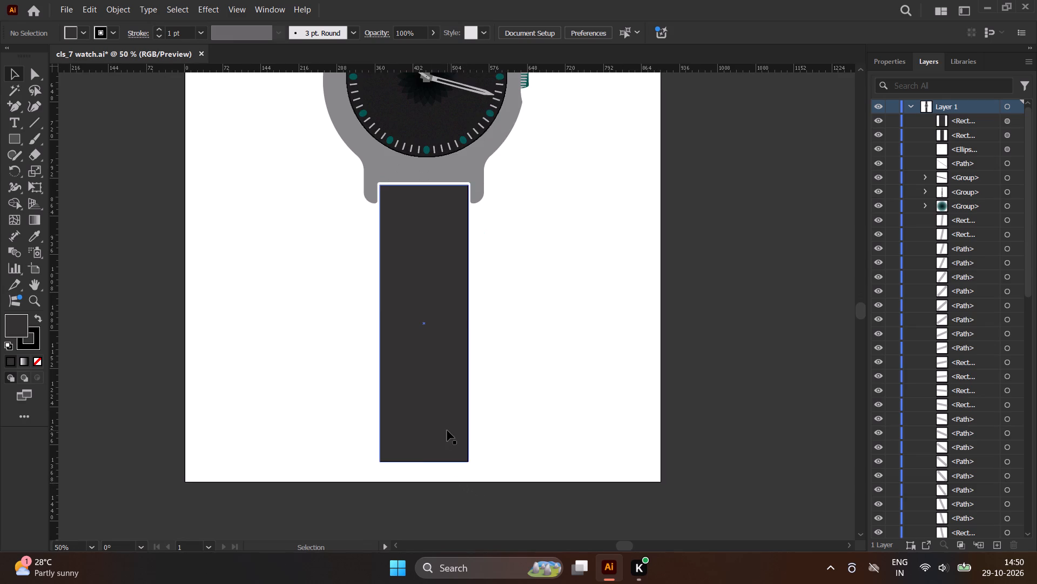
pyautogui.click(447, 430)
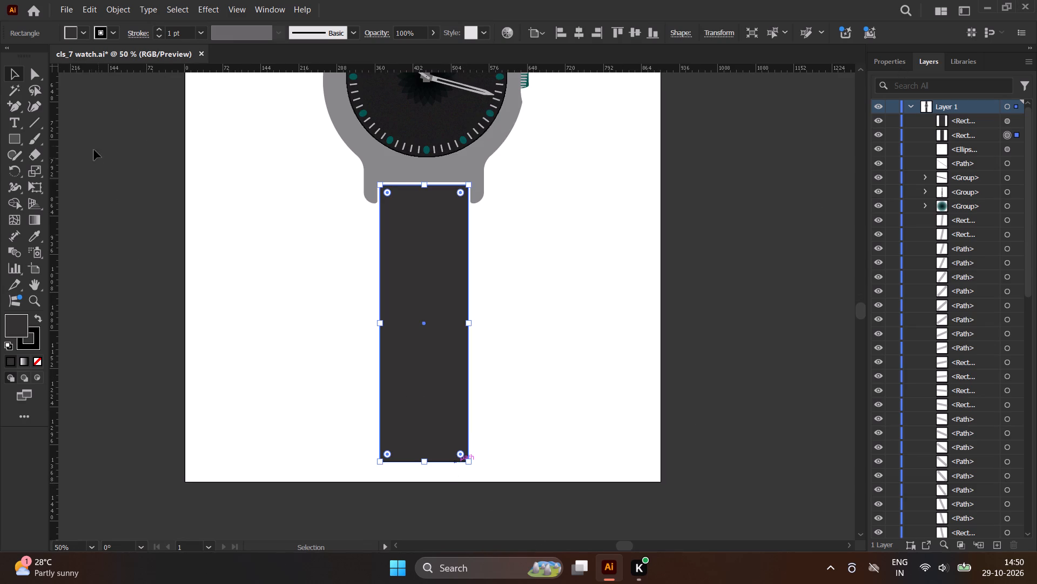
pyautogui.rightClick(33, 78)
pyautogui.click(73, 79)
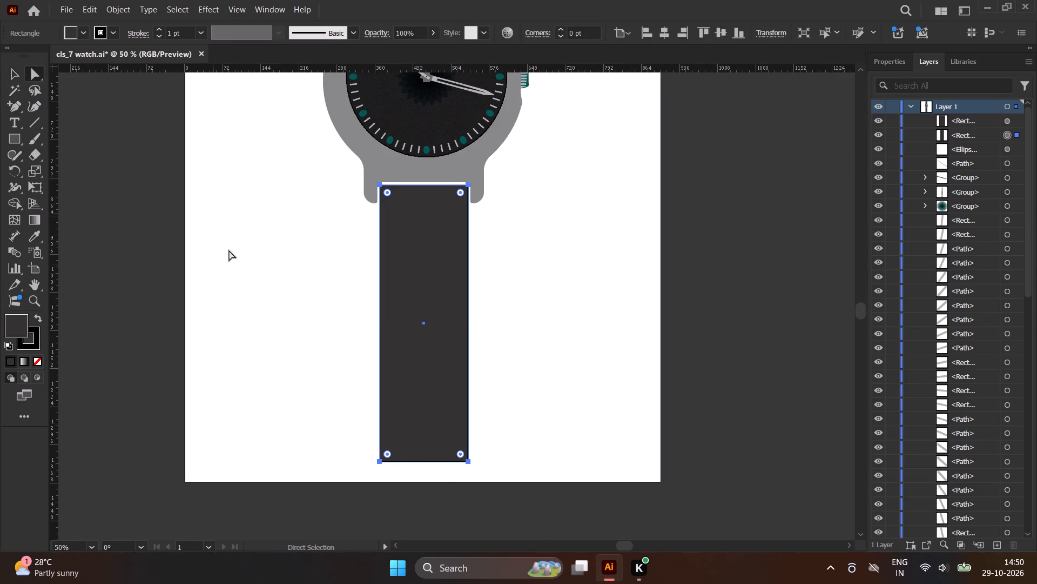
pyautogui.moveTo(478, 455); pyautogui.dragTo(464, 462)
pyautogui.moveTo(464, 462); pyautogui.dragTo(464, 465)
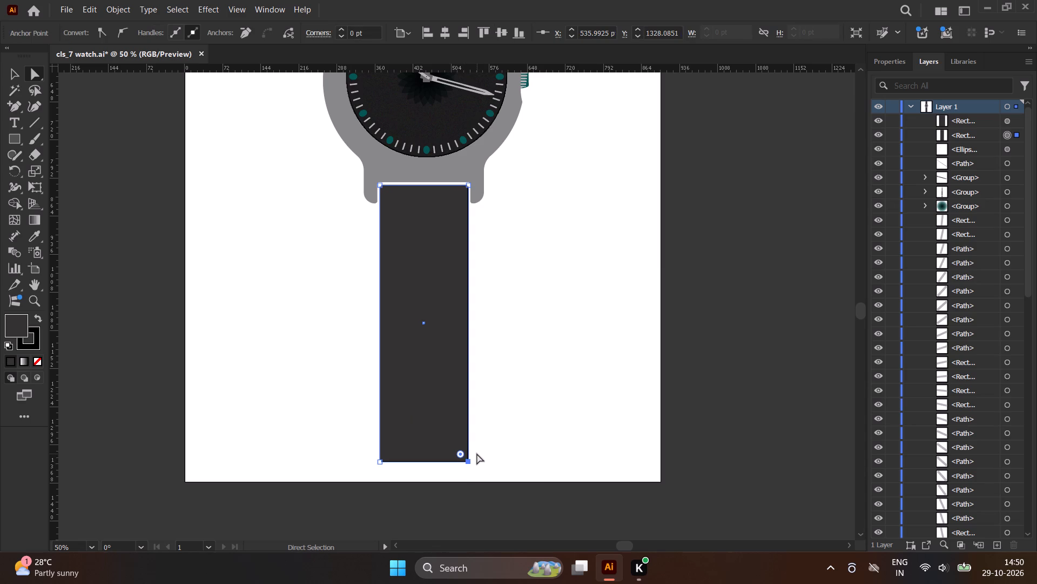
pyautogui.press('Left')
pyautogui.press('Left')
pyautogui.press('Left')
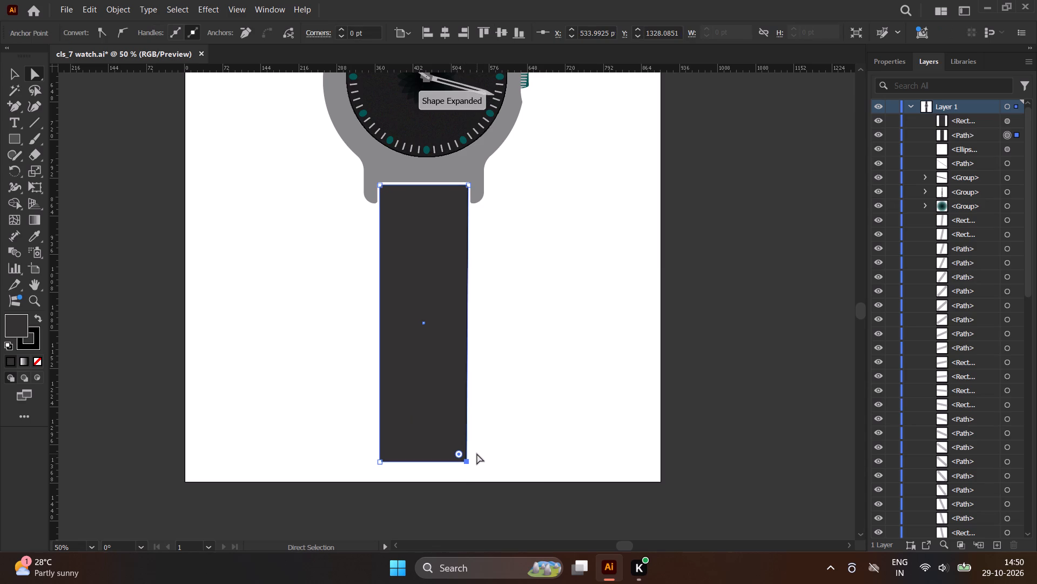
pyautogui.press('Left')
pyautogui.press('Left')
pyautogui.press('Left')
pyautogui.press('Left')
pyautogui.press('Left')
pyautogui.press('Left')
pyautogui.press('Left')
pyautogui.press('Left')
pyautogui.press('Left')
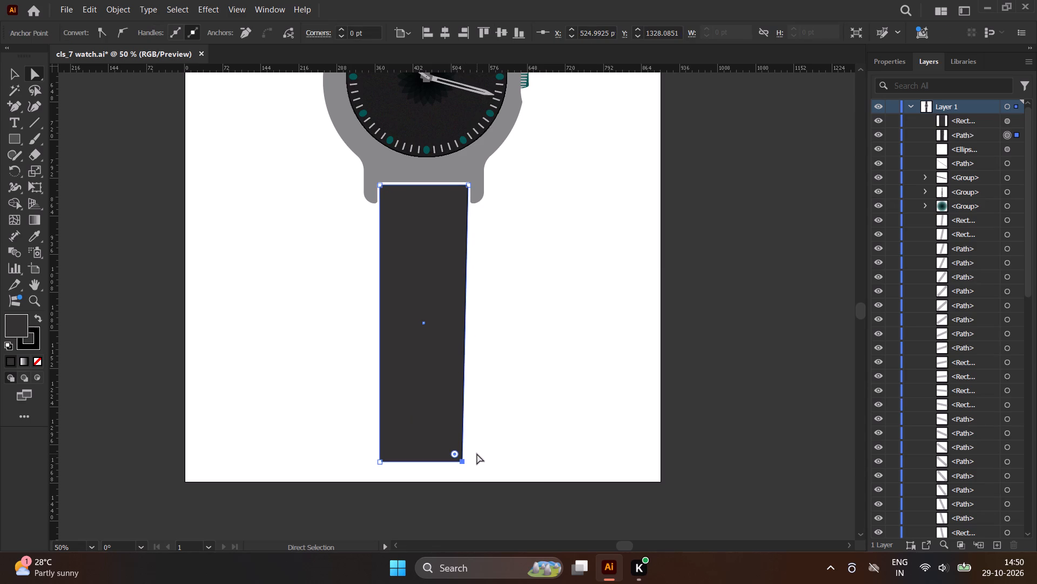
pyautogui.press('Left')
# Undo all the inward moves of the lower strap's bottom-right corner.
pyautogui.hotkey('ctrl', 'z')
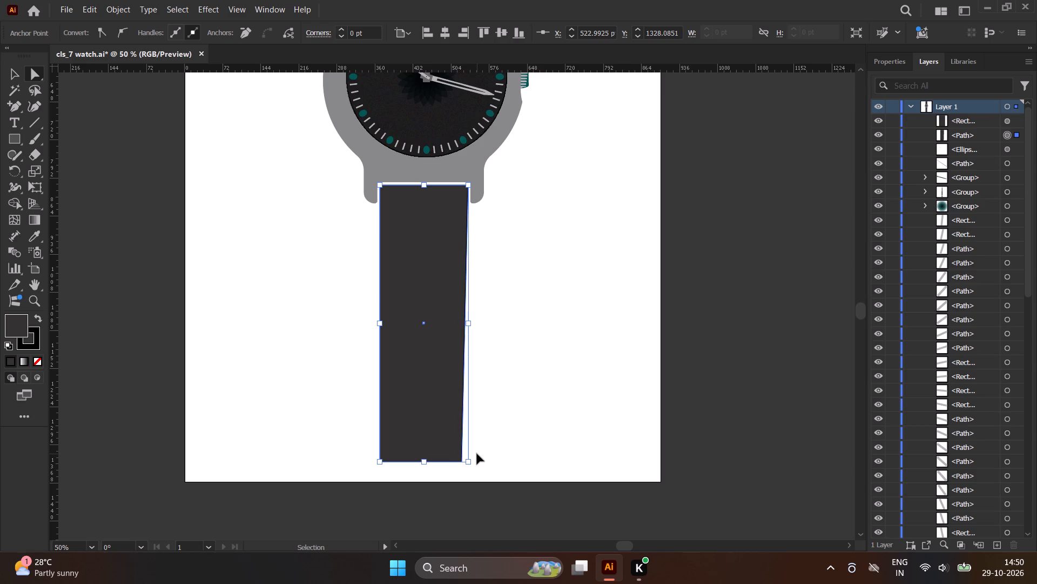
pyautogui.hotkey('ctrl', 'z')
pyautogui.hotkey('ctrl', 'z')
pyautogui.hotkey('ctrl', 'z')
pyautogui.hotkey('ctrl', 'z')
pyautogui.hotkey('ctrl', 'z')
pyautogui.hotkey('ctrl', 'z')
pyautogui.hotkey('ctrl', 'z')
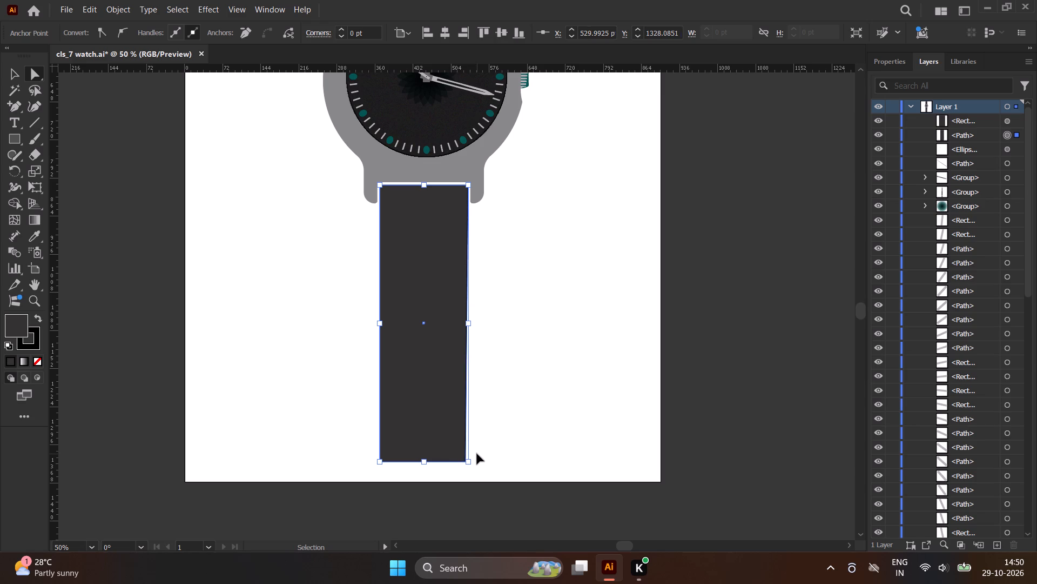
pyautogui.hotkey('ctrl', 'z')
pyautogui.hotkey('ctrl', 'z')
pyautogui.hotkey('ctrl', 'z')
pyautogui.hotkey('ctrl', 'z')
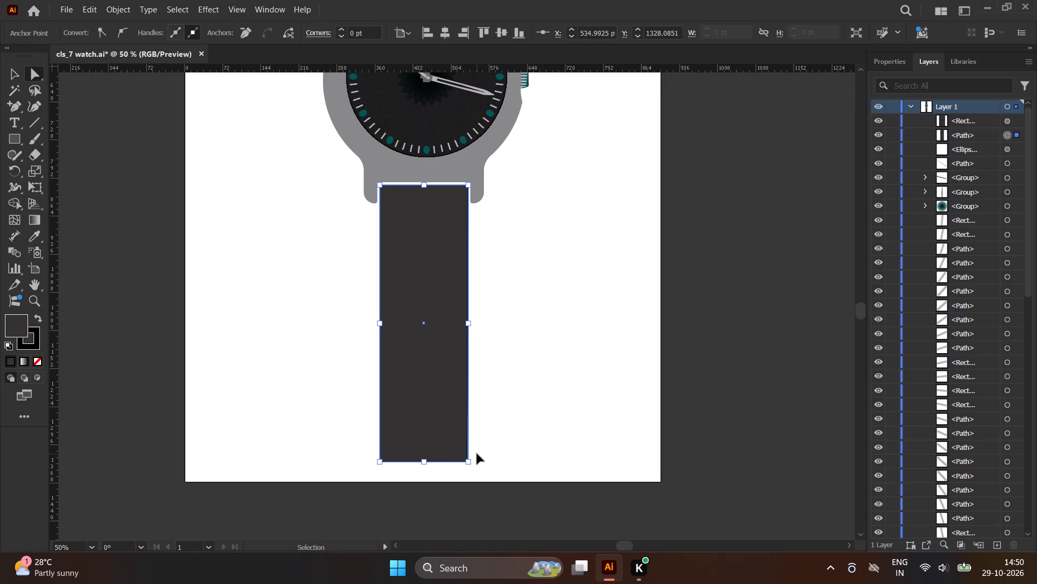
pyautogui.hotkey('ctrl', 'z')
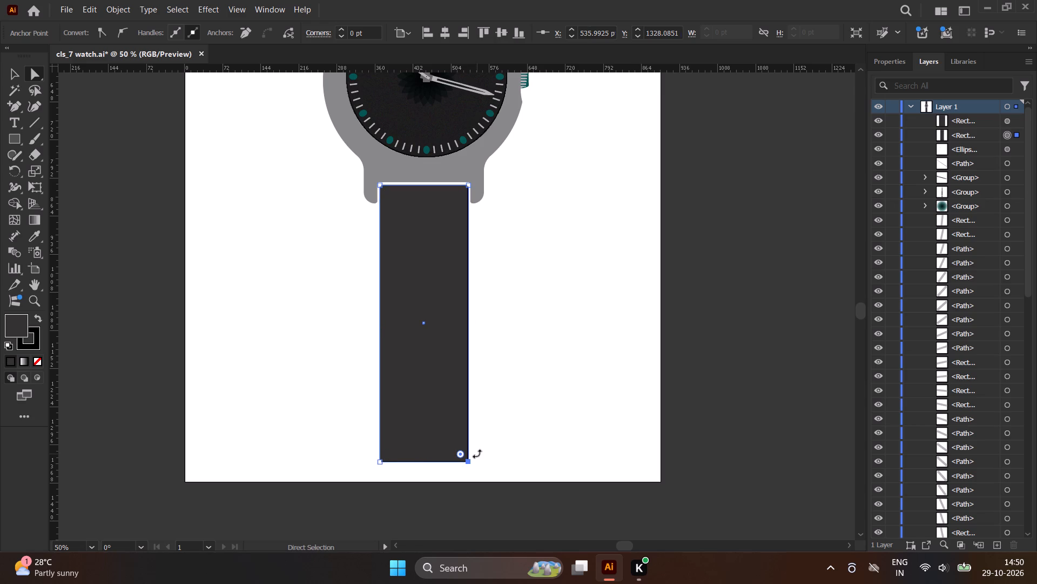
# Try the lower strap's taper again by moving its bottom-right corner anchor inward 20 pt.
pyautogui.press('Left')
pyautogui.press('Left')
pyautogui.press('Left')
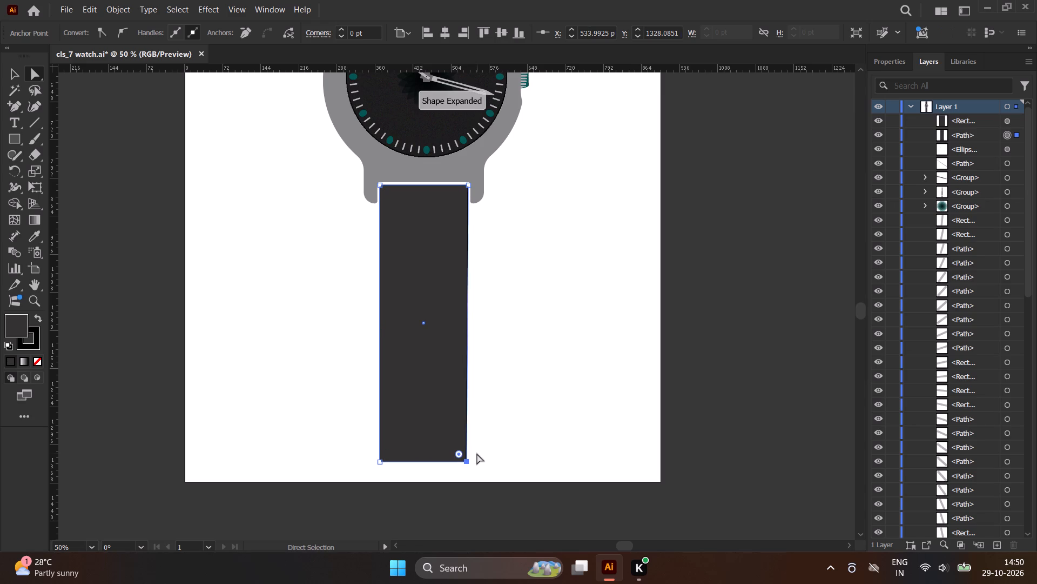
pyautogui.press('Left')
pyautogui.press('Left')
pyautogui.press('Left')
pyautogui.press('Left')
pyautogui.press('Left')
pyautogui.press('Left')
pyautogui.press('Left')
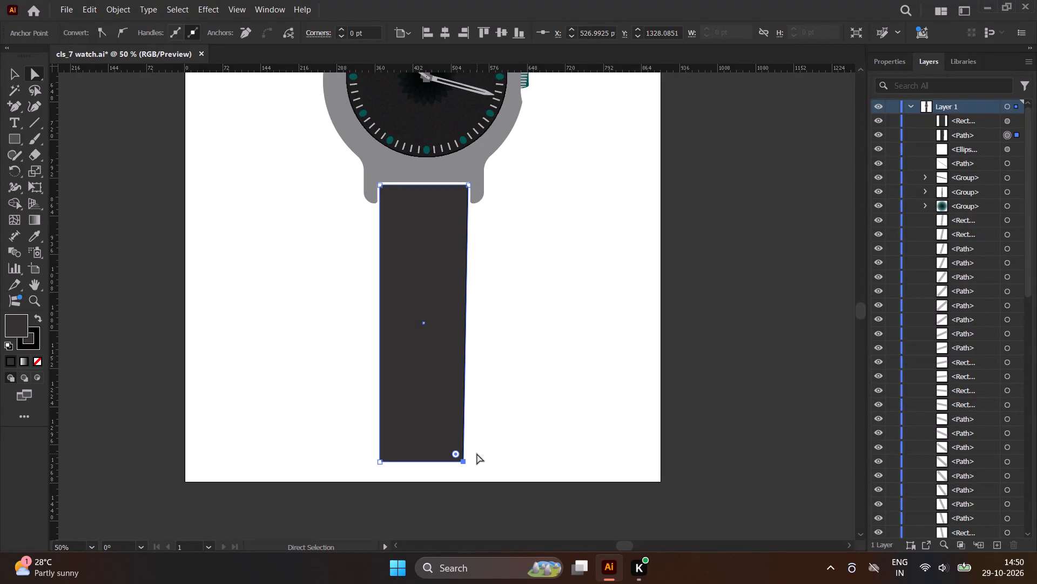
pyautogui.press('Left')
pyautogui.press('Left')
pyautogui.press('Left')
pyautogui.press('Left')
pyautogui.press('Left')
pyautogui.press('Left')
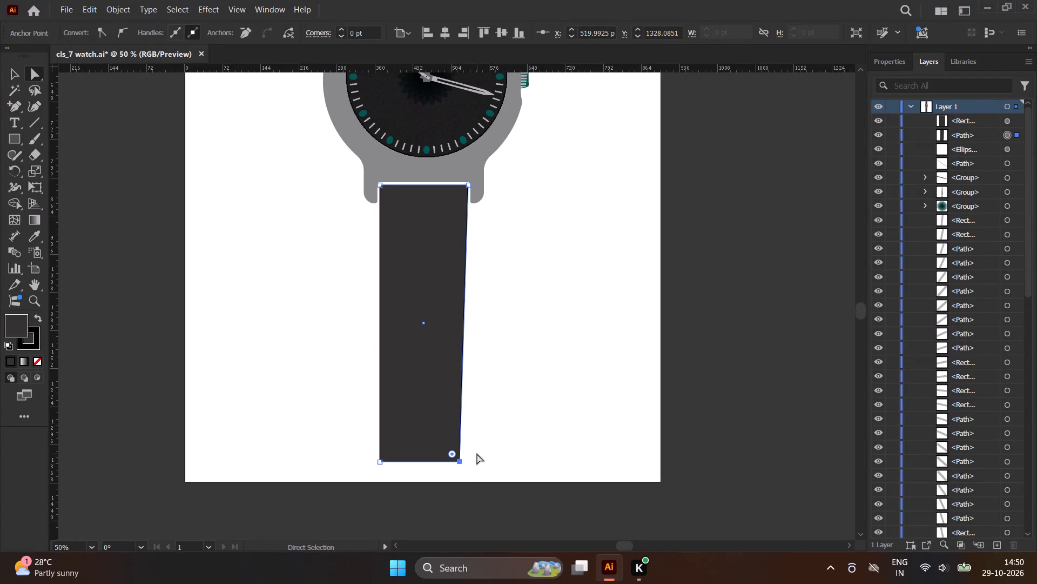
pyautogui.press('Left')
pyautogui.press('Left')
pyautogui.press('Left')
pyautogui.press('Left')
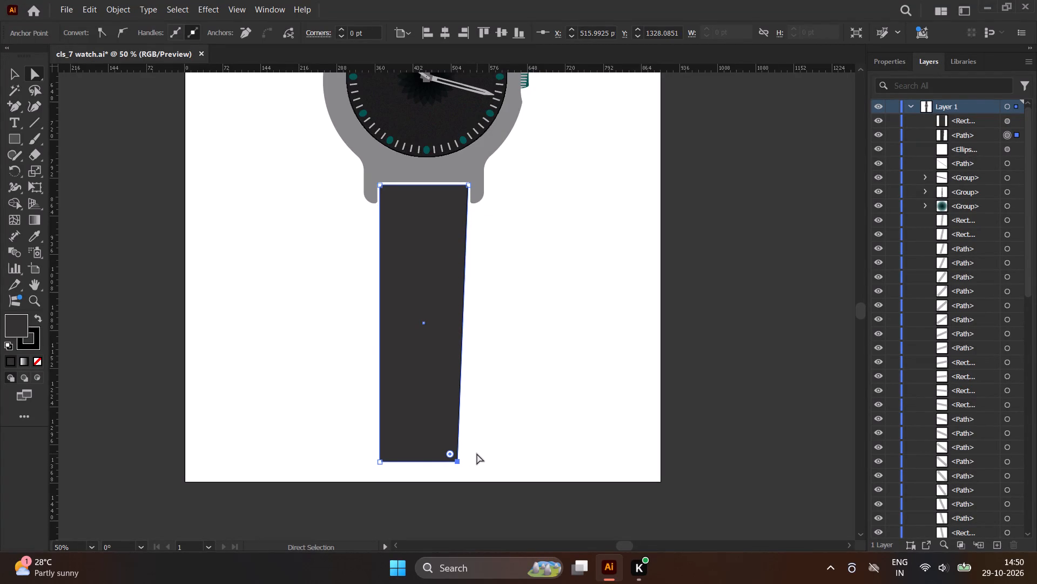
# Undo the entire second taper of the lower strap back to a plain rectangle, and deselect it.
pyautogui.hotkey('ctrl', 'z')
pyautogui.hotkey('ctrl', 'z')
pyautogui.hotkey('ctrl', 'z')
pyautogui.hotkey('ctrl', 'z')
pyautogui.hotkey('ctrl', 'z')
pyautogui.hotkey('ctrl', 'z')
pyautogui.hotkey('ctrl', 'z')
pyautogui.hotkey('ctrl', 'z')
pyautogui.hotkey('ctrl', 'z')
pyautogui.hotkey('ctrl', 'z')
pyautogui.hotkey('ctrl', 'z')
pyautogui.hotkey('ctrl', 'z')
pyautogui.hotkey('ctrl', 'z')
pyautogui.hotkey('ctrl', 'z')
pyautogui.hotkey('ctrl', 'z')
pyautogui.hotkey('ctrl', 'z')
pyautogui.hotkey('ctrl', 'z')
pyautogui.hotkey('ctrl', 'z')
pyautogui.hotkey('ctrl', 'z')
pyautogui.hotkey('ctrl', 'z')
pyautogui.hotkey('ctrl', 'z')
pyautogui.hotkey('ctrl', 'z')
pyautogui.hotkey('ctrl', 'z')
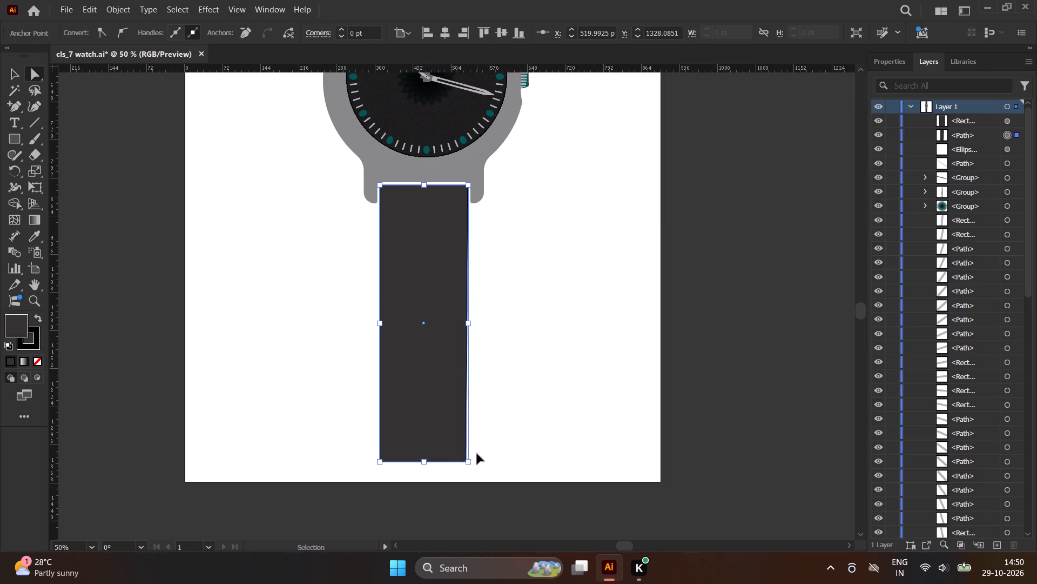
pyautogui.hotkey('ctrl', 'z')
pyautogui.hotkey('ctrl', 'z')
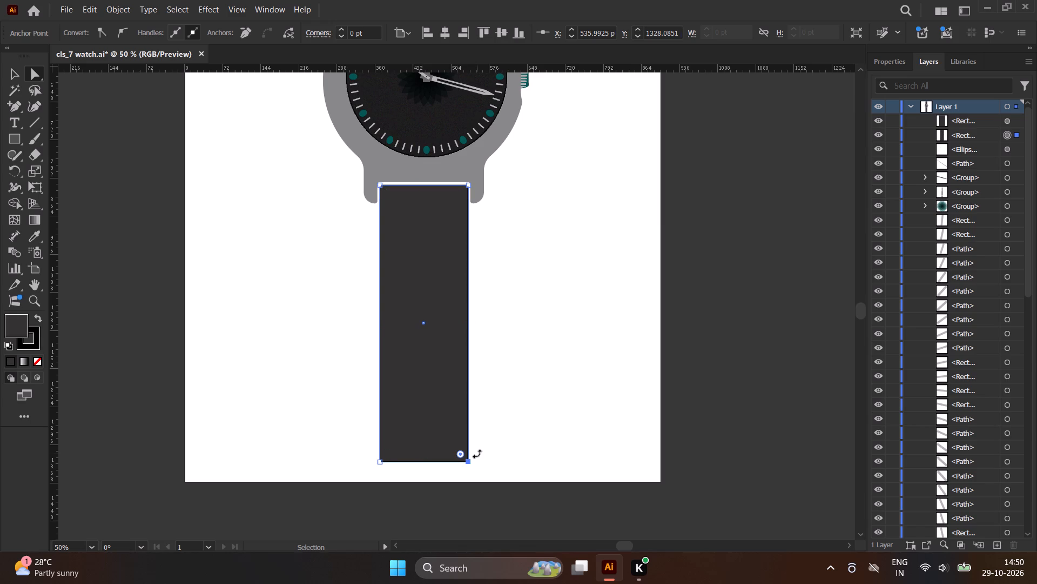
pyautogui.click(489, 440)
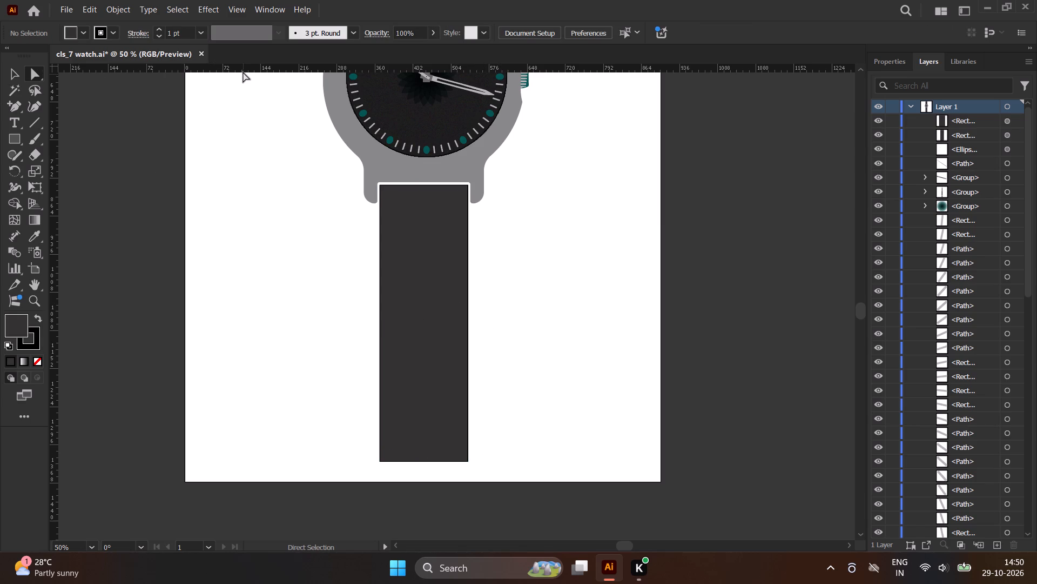
# Place a horizontal ruler guide across the lower part of the lower strap, at about Y 1233 pt.
pyautogui.moveTo(243, 72); pyautogui.dragTo(249, 343)
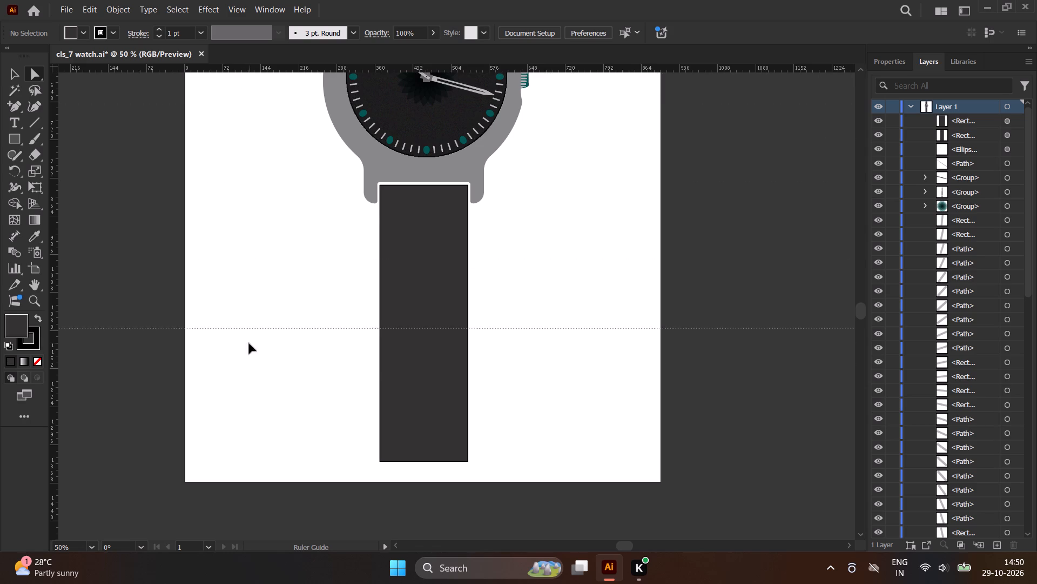
pyautogui.moveTo(249, 343); pyautogui.dragTo(249, 403)
pyautogui.moveTo(249, 403); pyautogui.dragTo(248, 409)
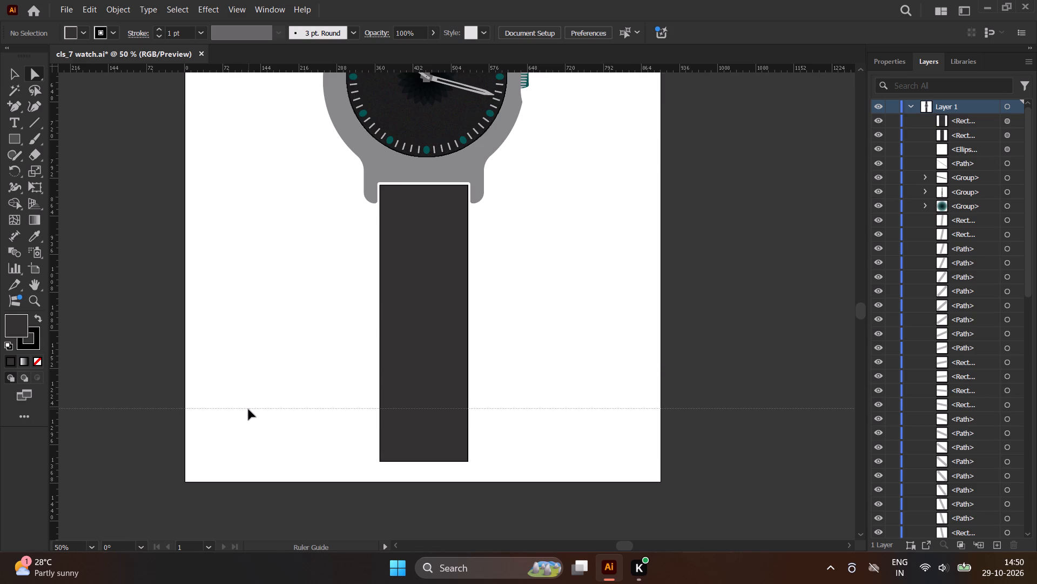
pyautogui.moveTo(248, 409); pyautogui.dragTo(248, 412)
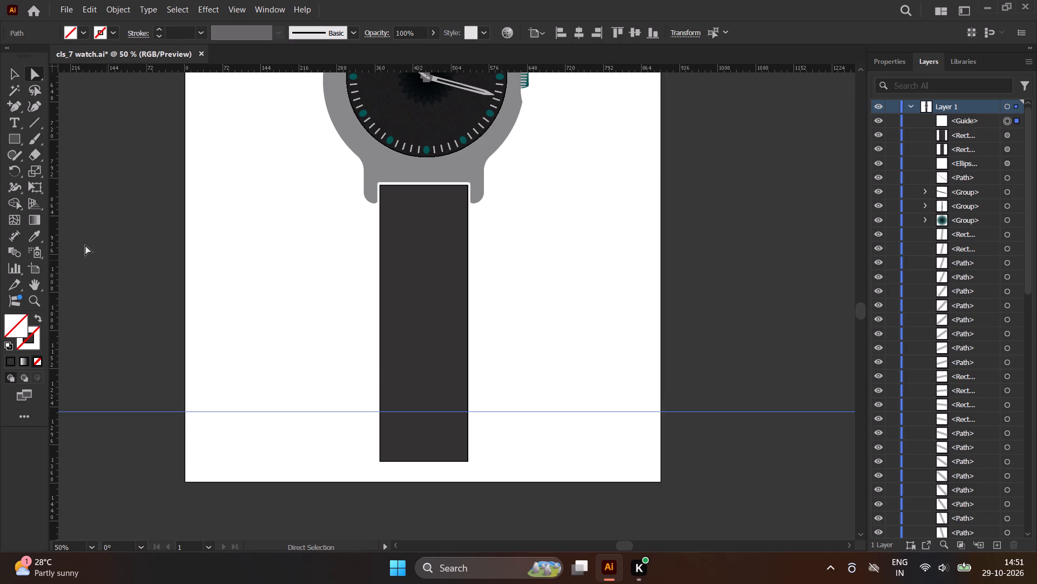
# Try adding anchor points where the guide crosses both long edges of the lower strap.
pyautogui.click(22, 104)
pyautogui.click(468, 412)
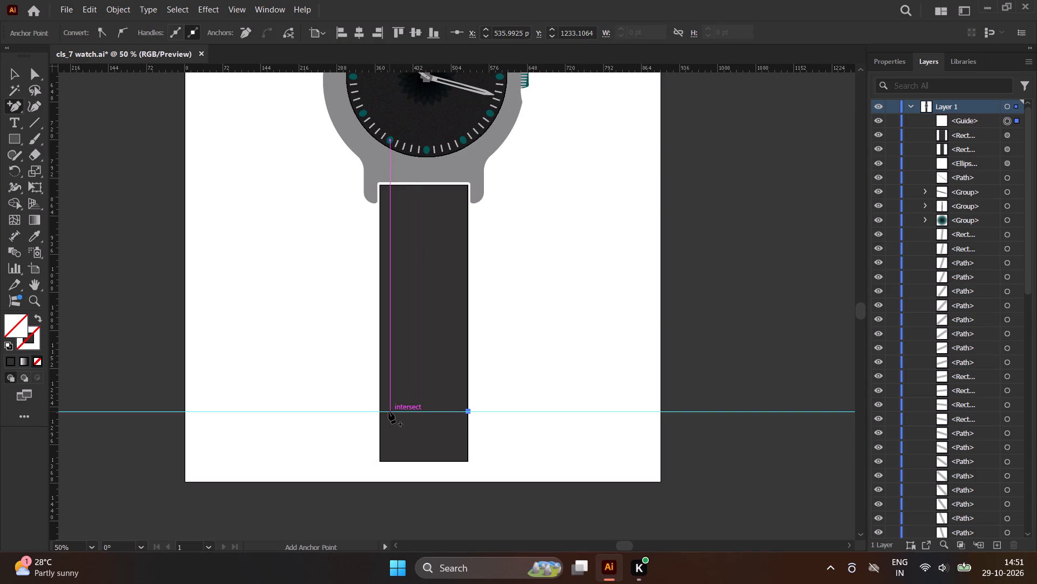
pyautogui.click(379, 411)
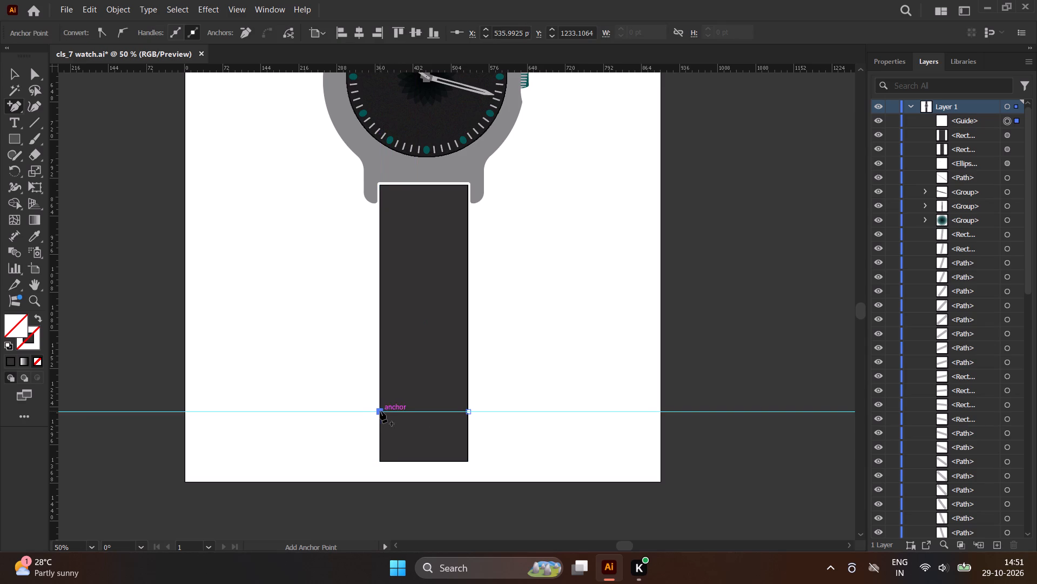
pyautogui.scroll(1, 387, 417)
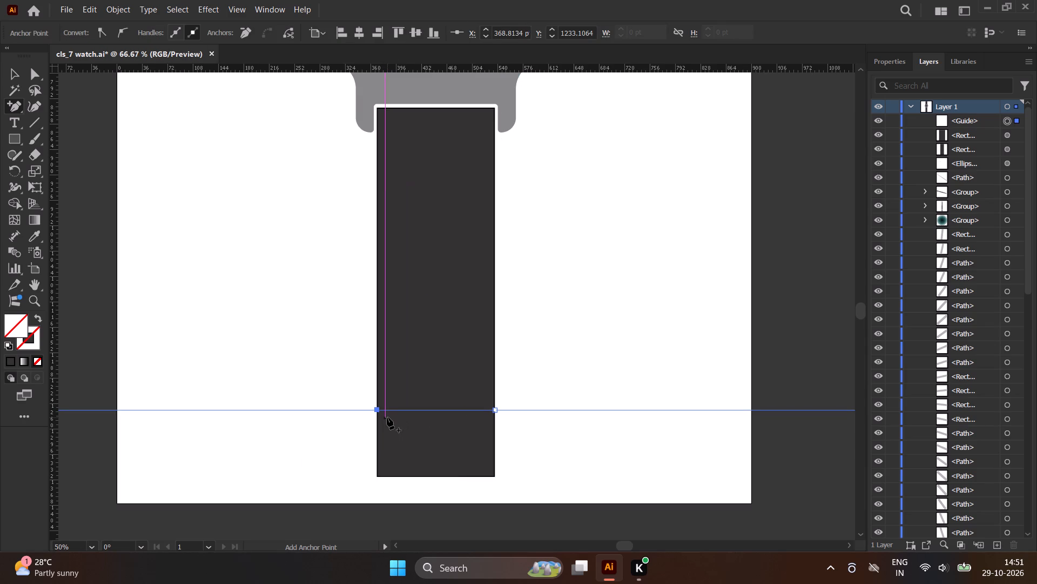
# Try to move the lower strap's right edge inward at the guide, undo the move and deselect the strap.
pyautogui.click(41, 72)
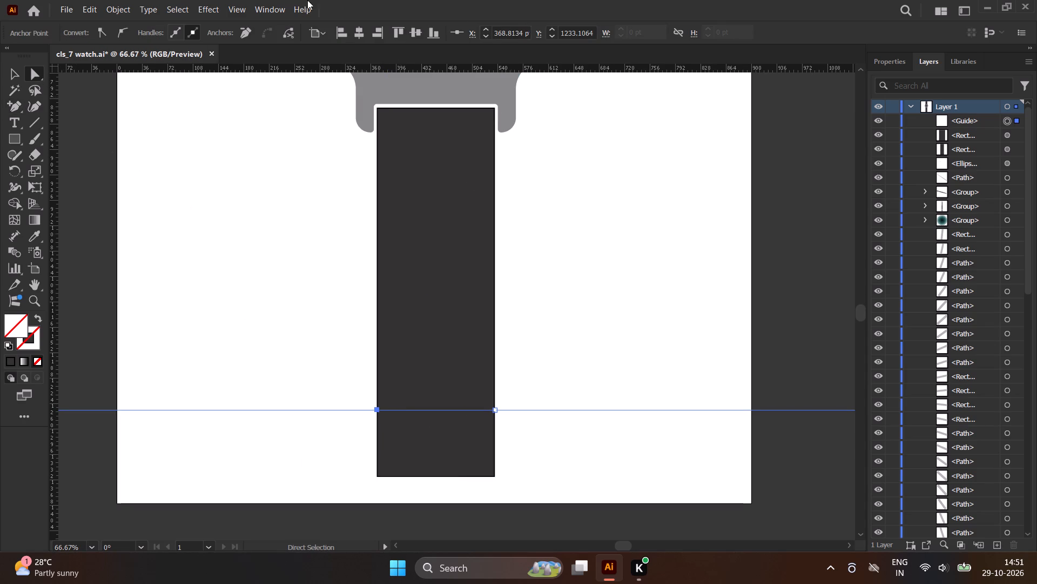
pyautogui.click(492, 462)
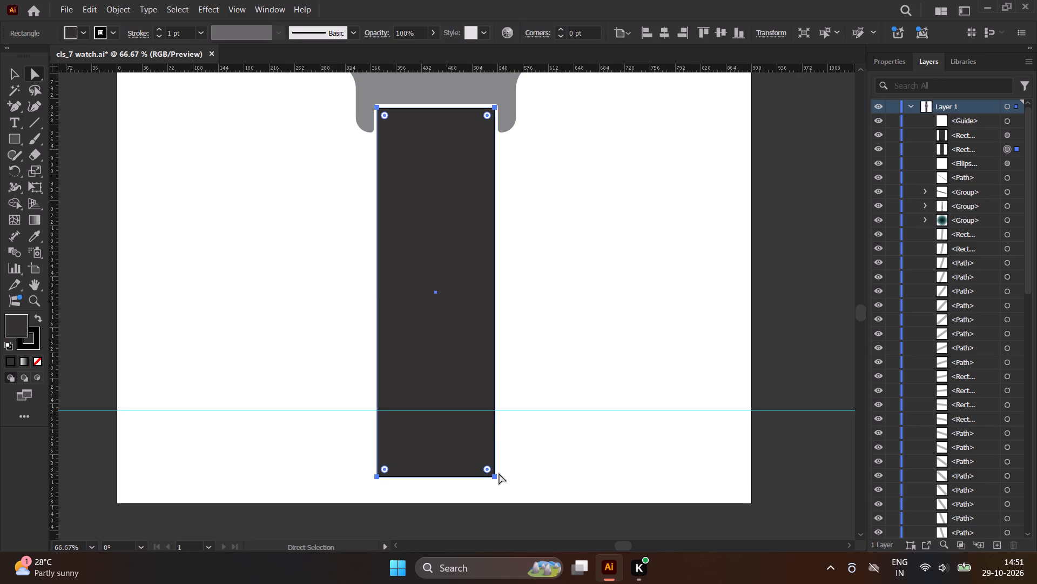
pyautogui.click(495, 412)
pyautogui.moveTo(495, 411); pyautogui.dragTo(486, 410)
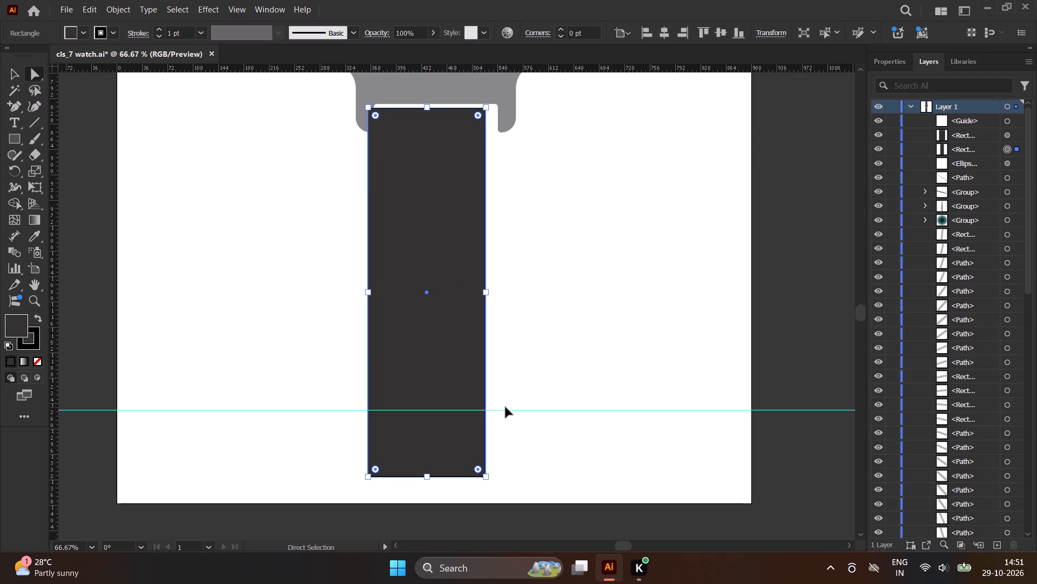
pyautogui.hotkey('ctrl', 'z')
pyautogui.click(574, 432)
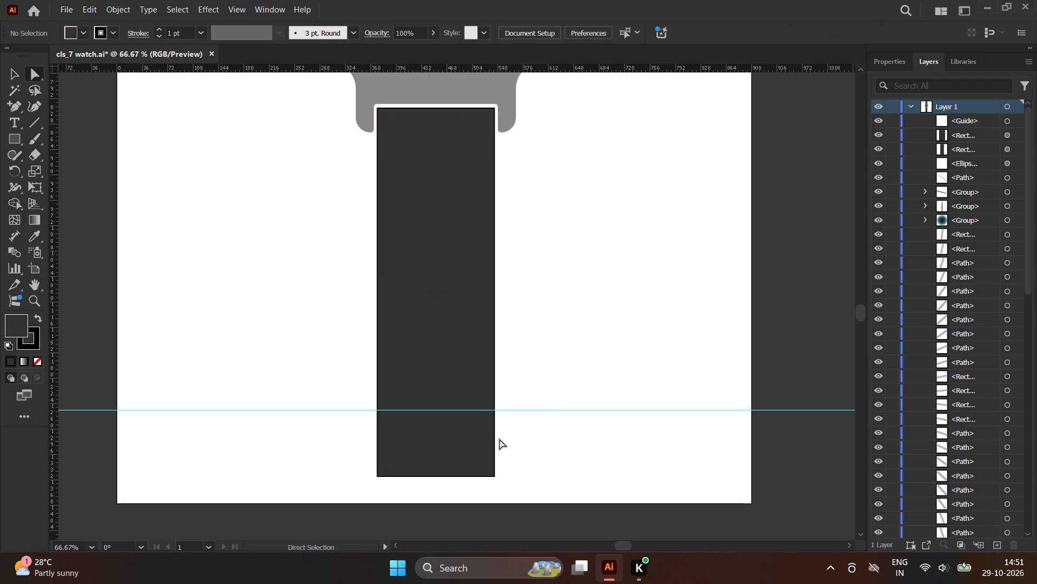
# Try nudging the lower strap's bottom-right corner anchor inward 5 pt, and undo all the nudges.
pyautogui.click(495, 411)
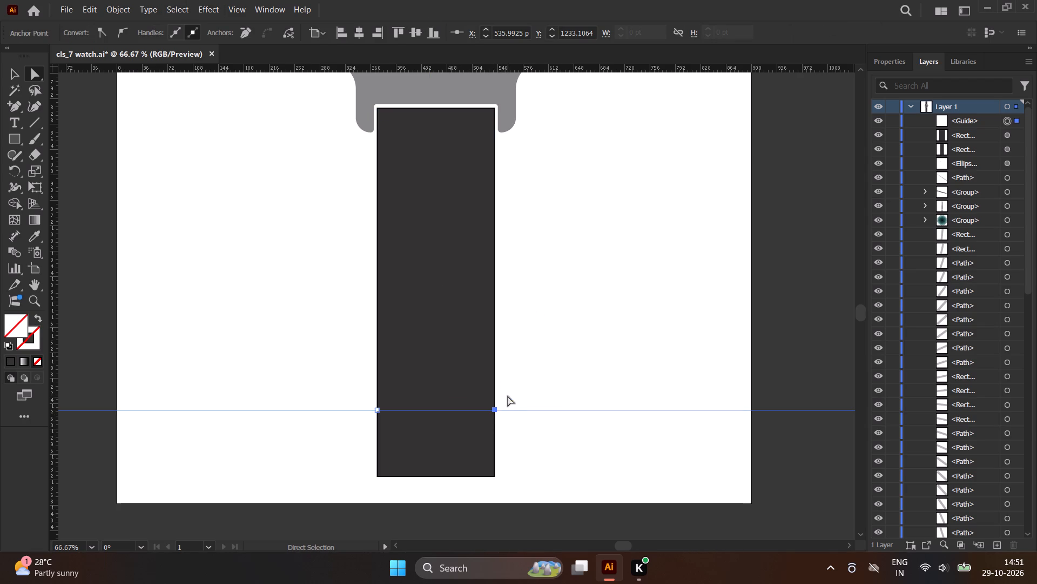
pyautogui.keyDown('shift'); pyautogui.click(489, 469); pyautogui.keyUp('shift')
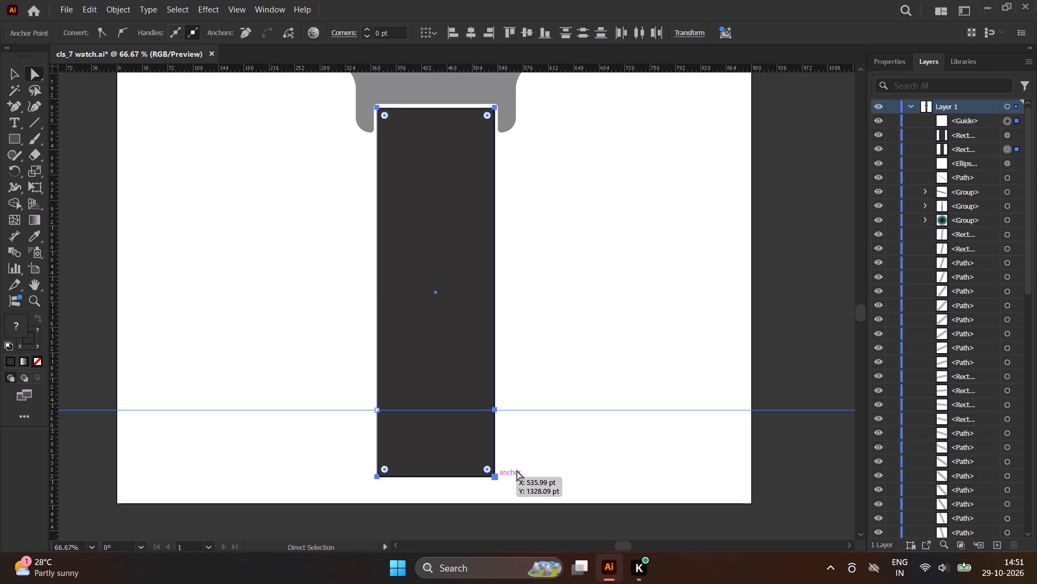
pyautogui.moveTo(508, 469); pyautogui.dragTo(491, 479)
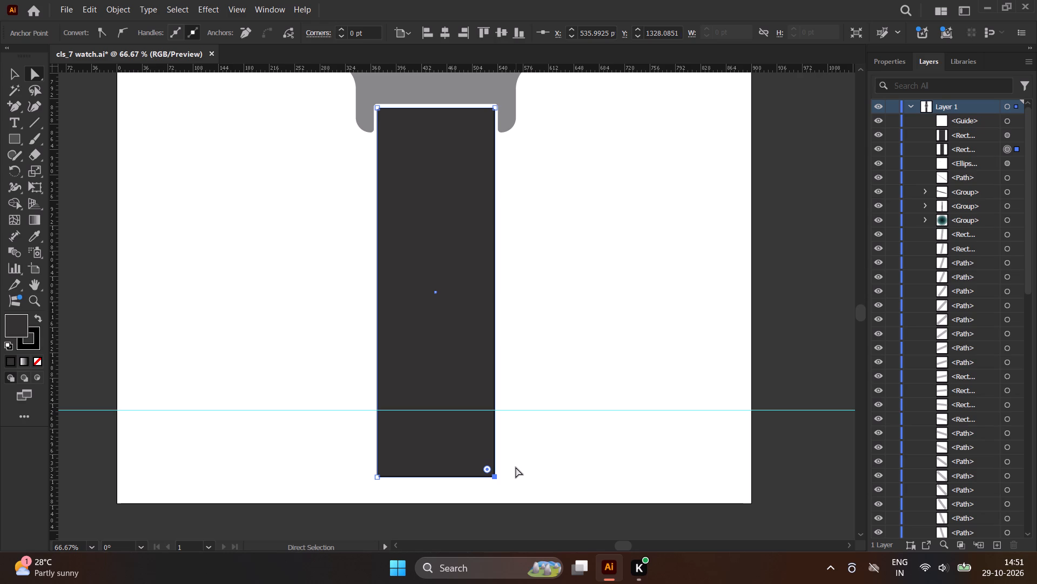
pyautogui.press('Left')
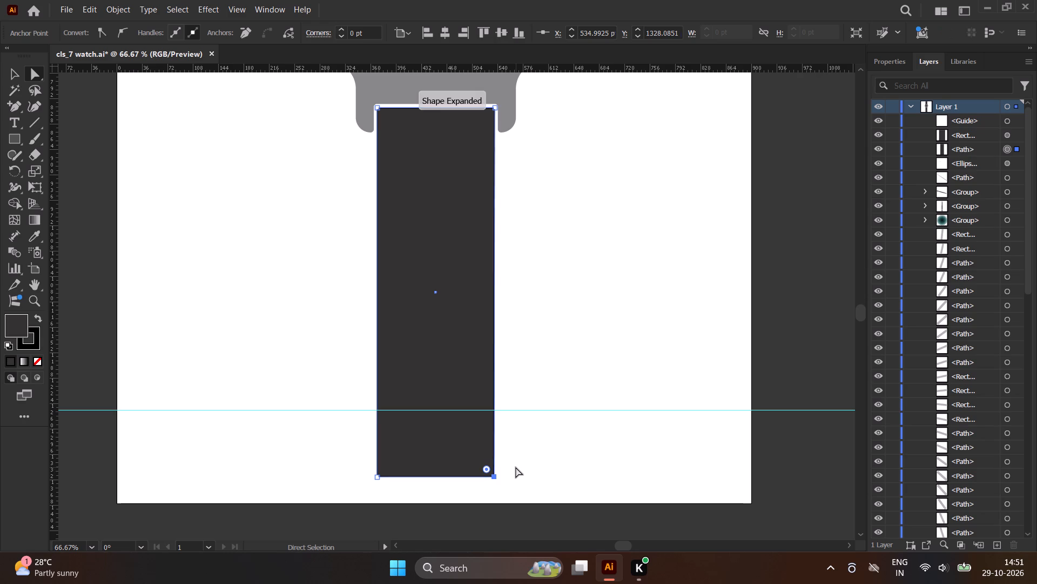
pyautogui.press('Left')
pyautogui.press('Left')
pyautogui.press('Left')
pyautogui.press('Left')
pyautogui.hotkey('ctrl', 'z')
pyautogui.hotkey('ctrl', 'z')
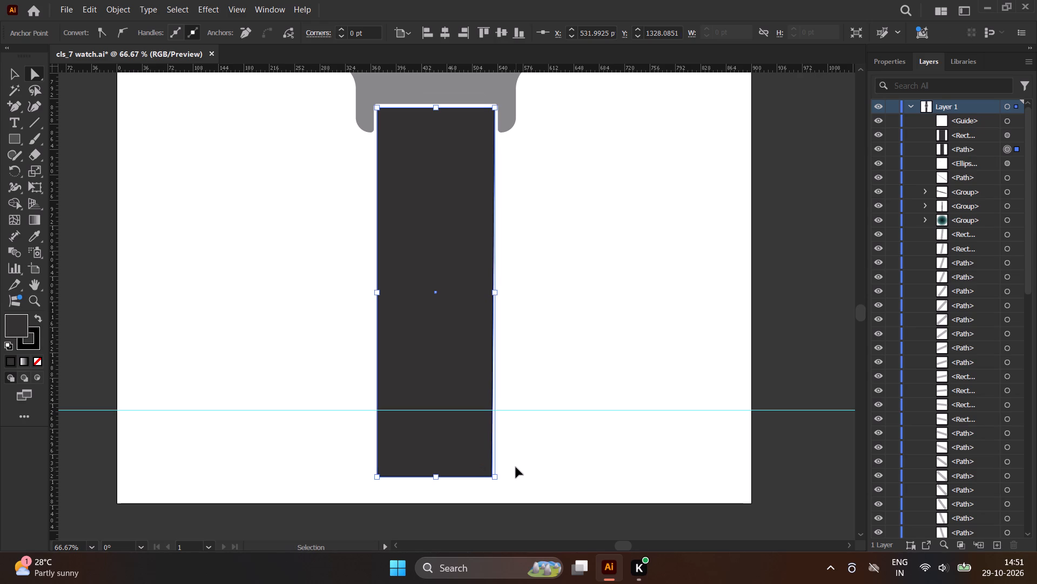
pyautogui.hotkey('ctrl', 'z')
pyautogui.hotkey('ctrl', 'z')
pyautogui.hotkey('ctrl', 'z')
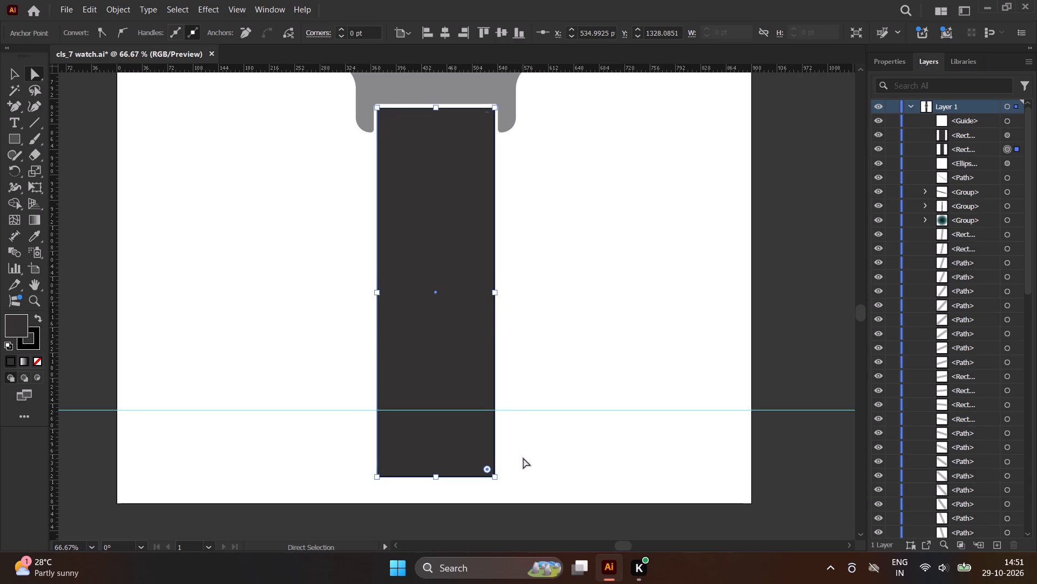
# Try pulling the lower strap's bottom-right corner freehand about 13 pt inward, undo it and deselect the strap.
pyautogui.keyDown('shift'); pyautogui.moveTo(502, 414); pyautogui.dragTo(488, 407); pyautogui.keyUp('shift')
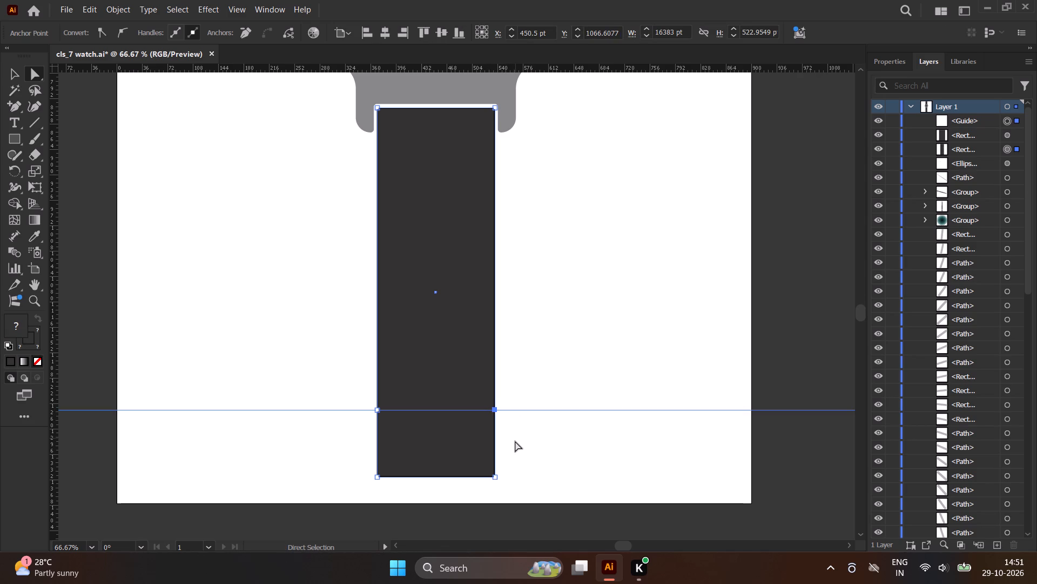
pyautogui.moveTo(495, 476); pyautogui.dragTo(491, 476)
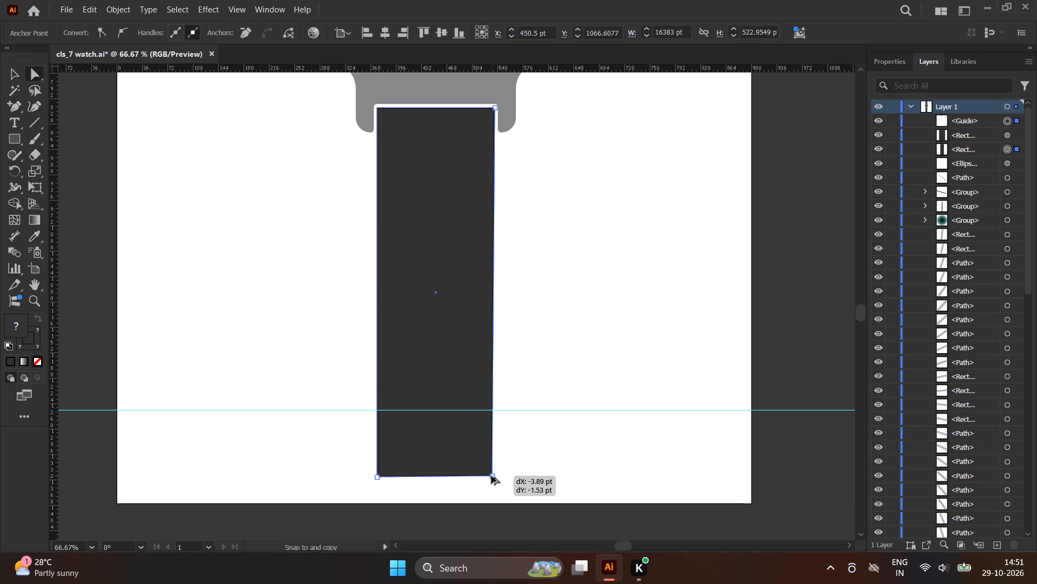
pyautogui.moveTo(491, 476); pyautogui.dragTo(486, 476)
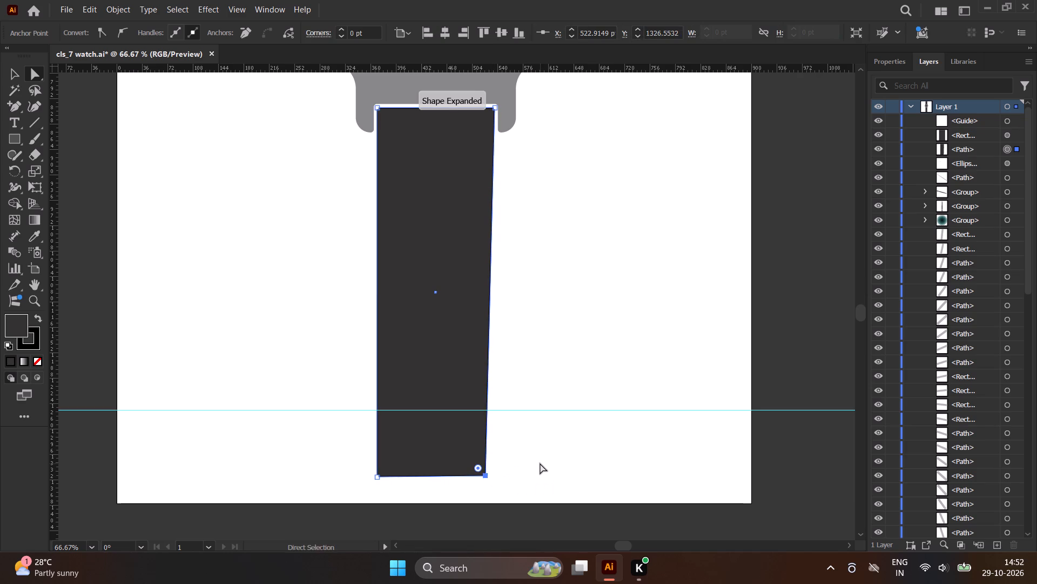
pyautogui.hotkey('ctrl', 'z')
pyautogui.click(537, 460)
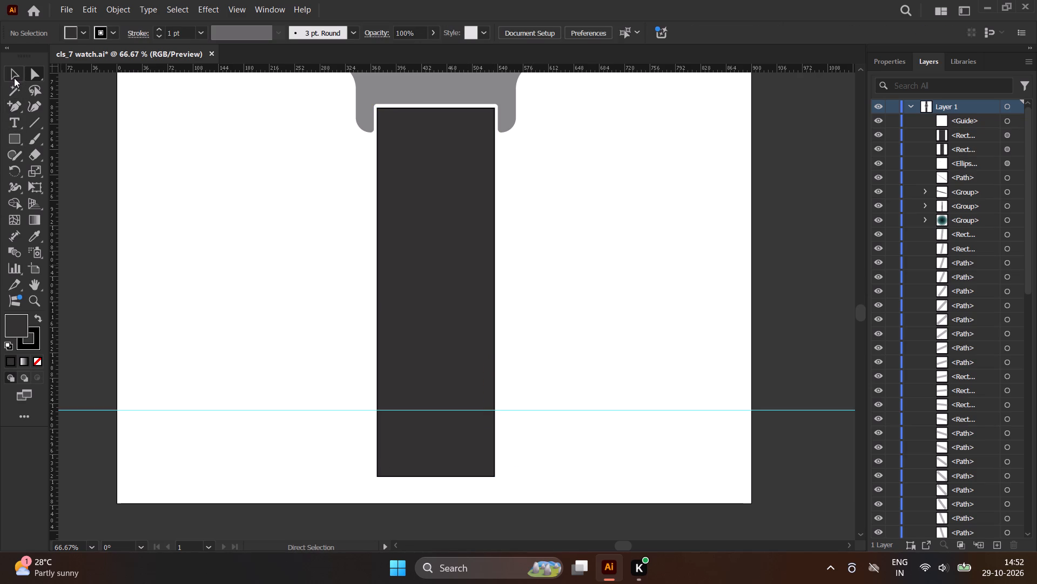
# Select the lower strap and add an anchor point on each long edge where the guide crosses it, using the Add Anchor Point tool.
pyautogui.click(12, 102)
pyautogui.click(12, 68)
pyautogui.click(430, 201)
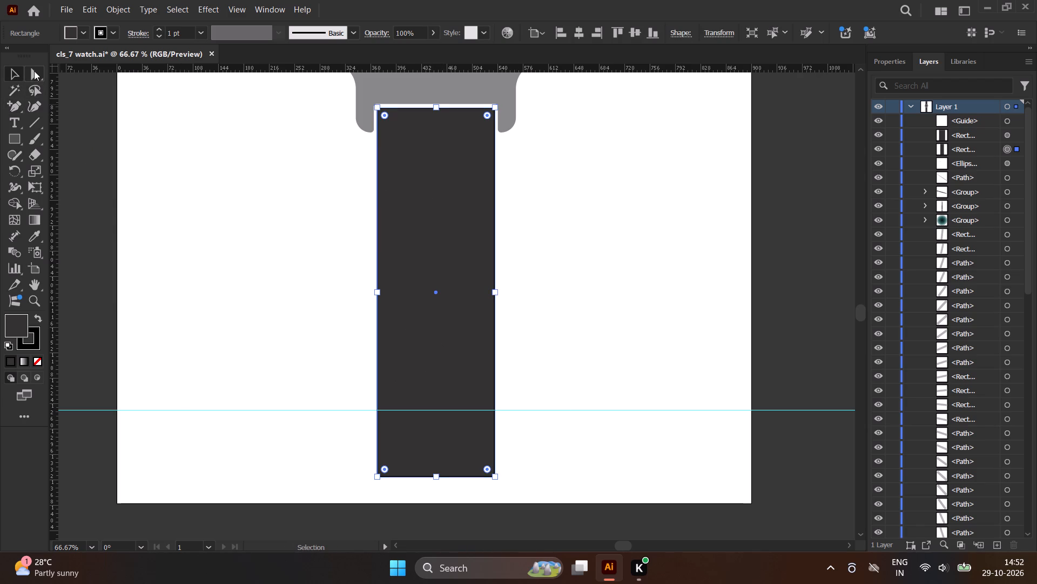
pyautogui.rightClick(34, 70)
pyautogui.rightClick(14, 104)
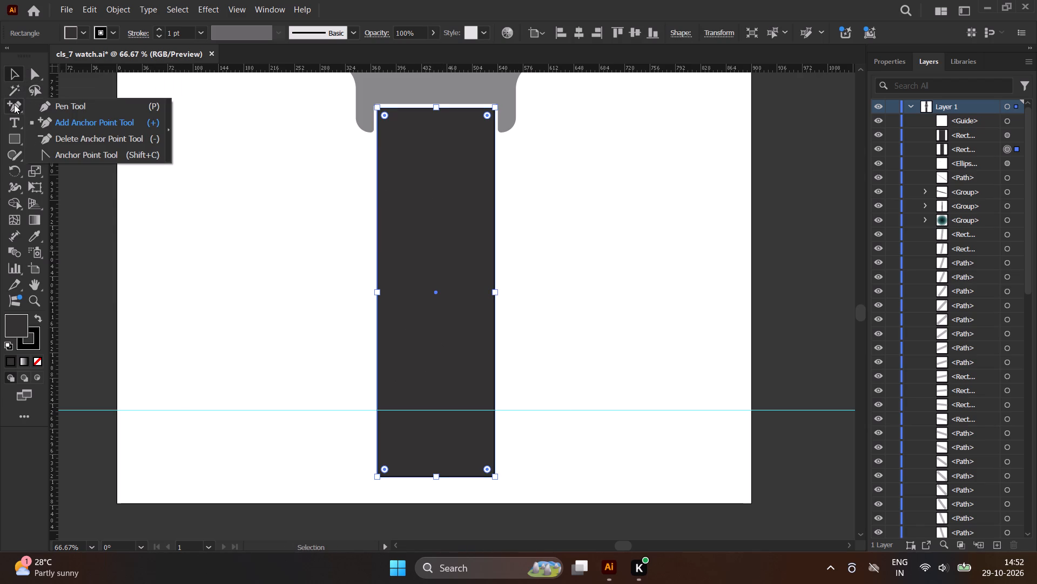
pyautogui.click(77, 124)
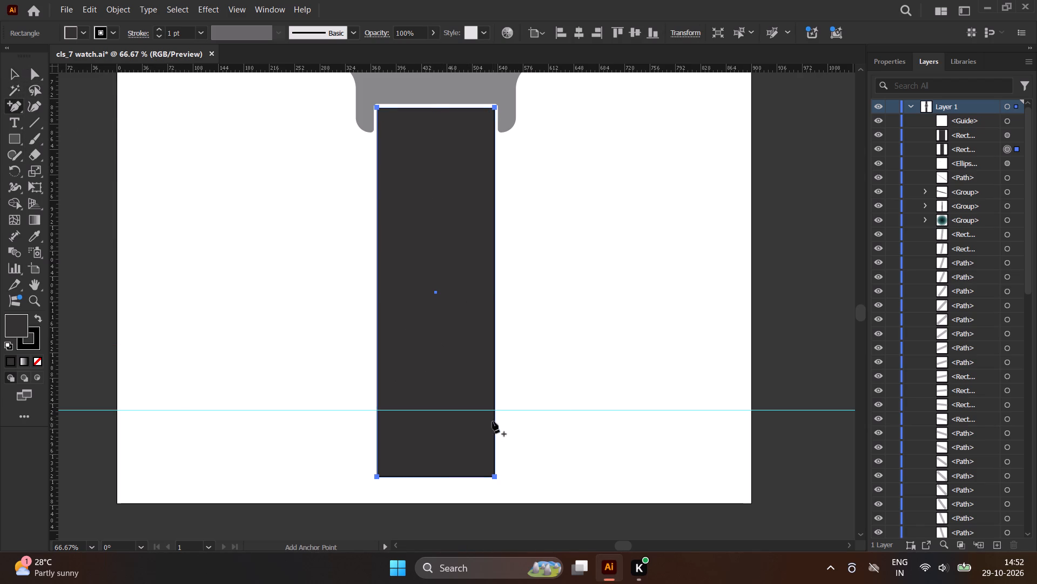
pyautogui.scroll(2, 496, 414)
pyautogui.click(493, 404)
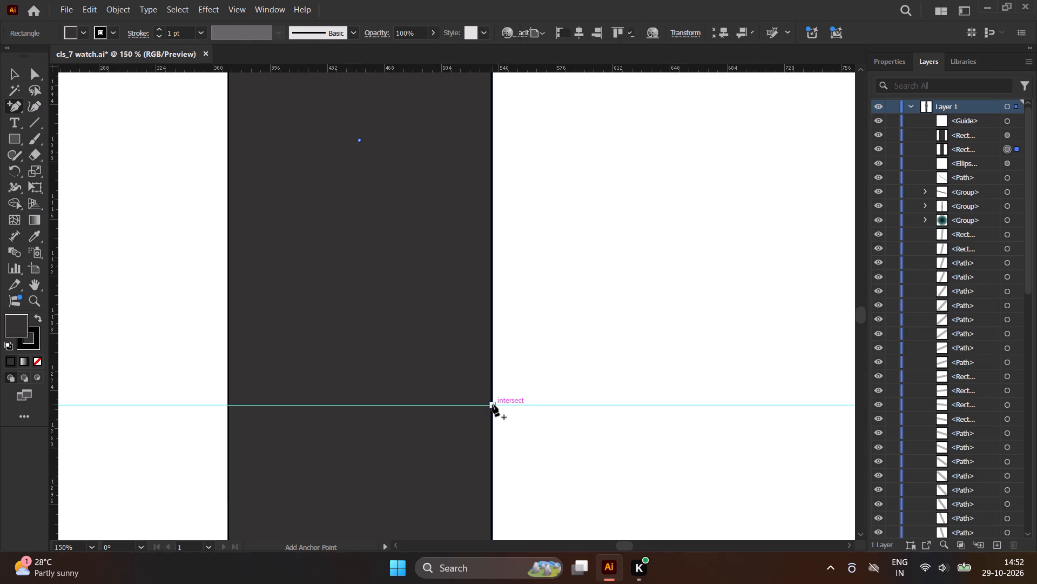
pyautogui.scroll(-2, 493, 404)
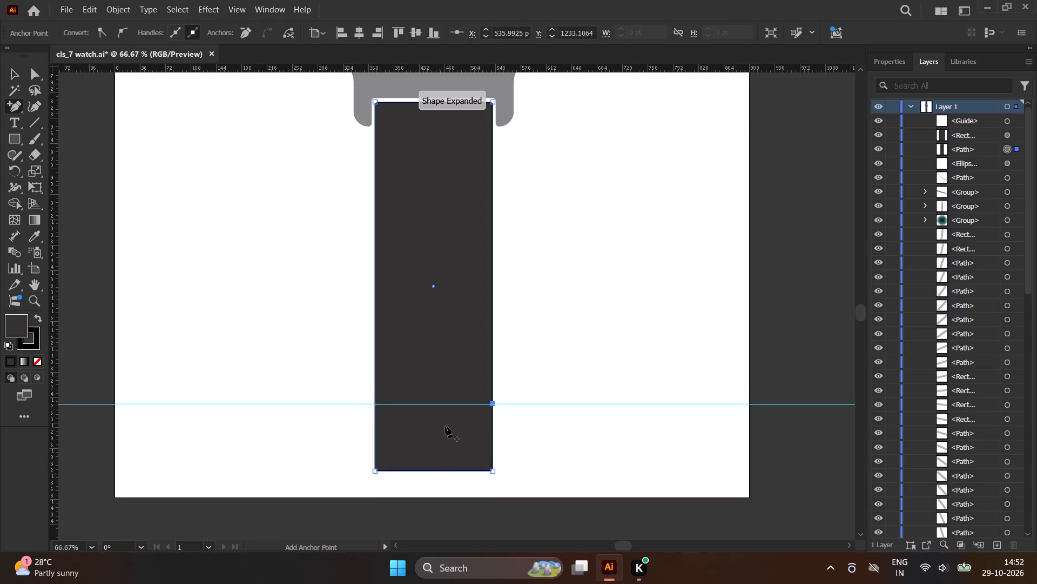
pyautogui.click(375, 405)
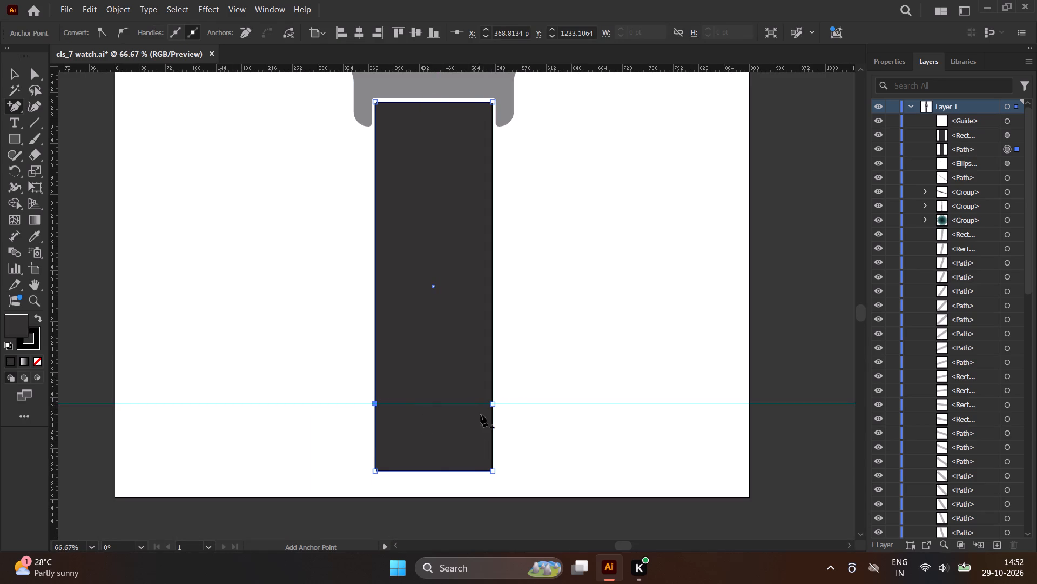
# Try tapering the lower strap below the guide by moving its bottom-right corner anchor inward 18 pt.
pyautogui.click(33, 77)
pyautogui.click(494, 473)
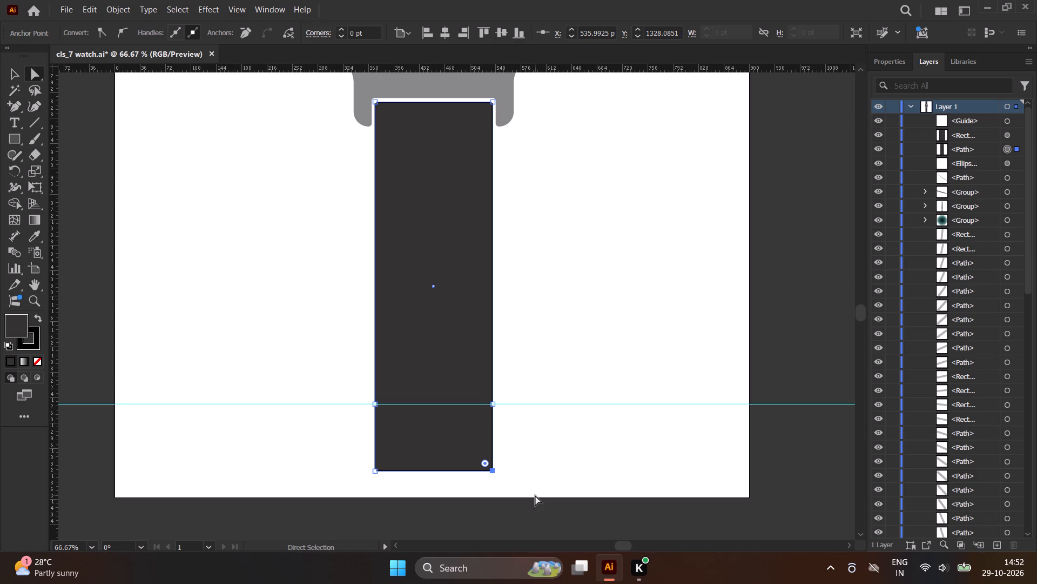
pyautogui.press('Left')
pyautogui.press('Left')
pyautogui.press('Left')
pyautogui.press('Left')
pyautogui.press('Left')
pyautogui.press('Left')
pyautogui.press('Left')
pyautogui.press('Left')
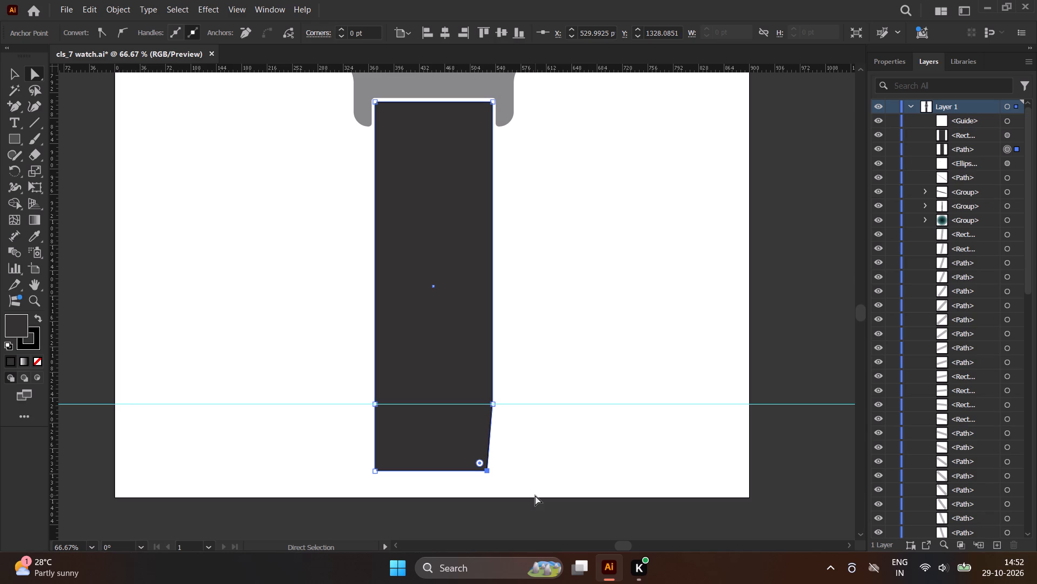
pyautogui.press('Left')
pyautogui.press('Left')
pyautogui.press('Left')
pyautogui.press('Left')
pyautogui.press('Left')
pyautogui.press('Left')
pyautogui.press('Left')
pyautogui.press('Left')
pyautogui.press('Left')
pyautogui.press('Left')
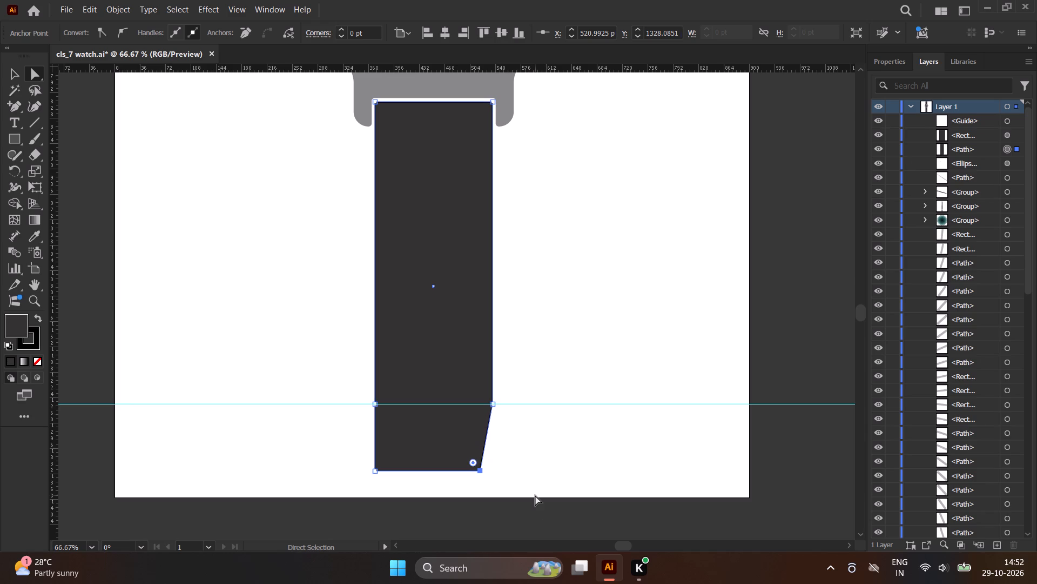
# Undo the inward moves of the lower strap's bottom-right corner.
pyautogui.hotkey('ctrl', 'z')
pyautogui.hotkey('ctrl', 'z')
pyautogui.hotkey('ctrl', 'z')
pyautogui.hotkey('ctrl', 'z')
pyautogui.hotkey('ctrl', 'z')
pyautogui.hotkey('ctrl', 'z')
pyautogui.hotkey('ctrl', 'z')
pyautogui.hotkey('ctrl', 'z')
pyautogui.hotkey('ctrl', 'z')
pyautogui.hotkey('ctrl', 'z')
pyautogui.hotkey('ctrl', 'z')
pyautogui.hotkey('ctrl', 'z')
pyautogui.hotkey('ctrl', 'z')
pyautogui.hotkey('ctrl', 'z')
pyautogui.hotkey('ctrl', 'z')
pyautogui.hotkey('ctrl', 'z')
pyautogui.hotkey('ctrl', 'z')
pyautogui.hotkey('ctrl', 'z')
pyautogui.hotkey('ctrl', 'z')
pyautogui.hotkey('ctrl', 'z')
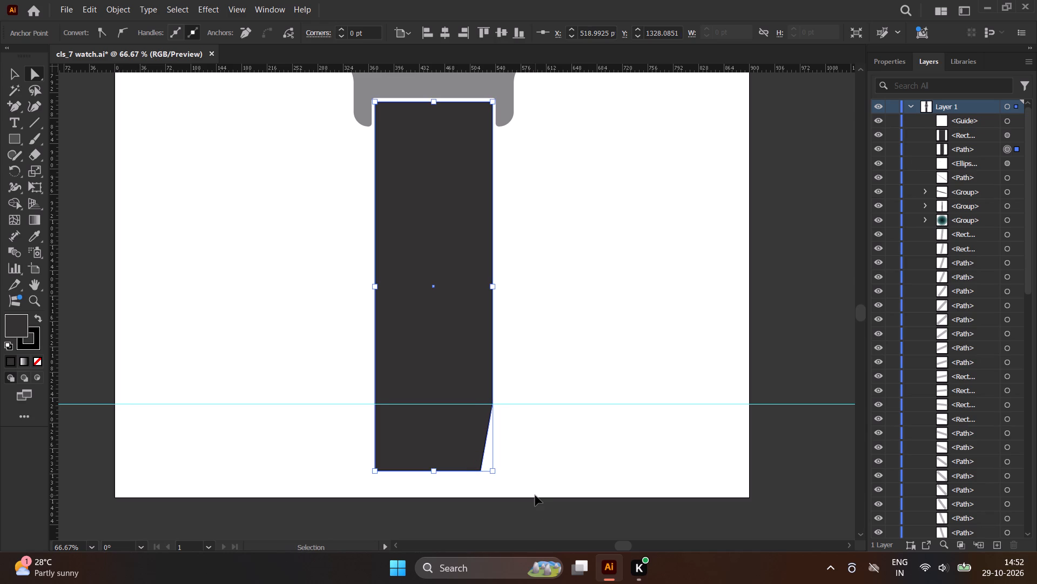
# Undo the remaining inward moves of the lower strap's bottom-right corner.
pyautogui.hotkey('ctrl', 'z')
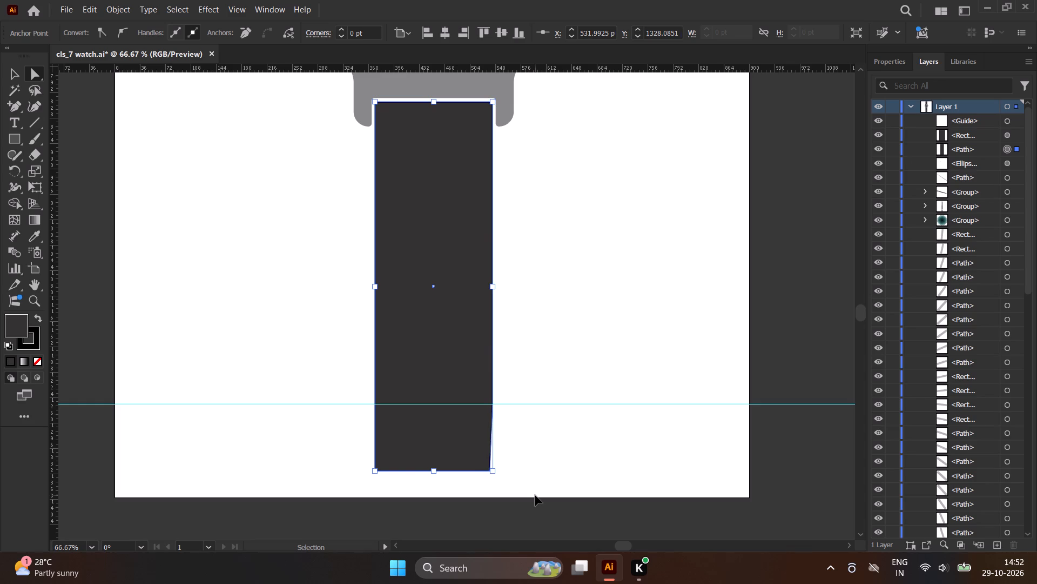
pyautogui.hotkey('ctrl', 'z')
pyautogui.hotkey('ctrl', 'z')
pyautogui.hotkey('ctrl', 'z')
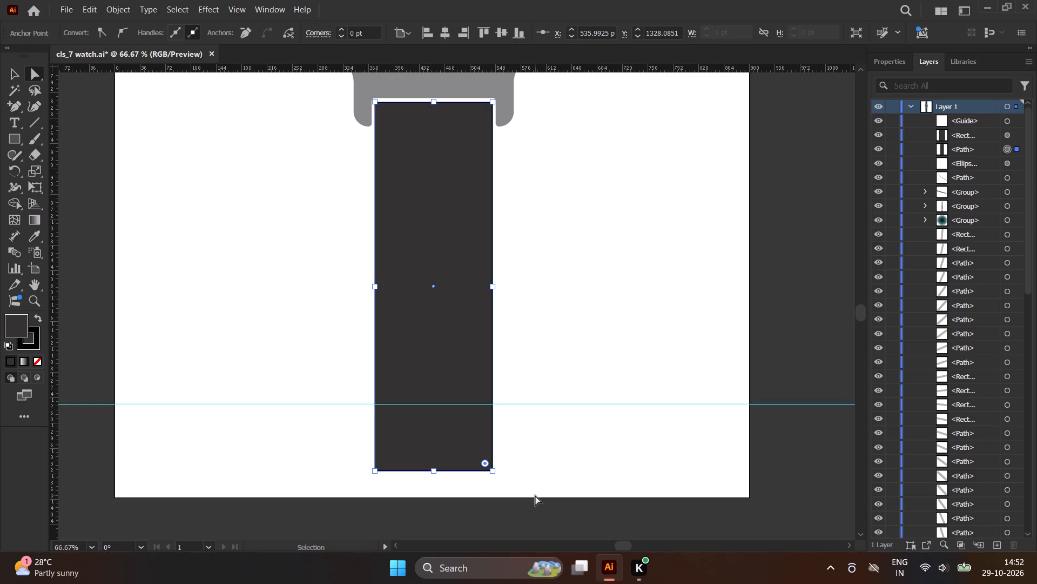
# Taper the lower strap below the guide by moving its bottom-right corner anchor horizontally inward 20 pt.
pyautogui.press('Left')
pyautogui.press('Left')
pyautogui.press('Left')
pyautogui.press('Left')
pyautogui.press('Left')
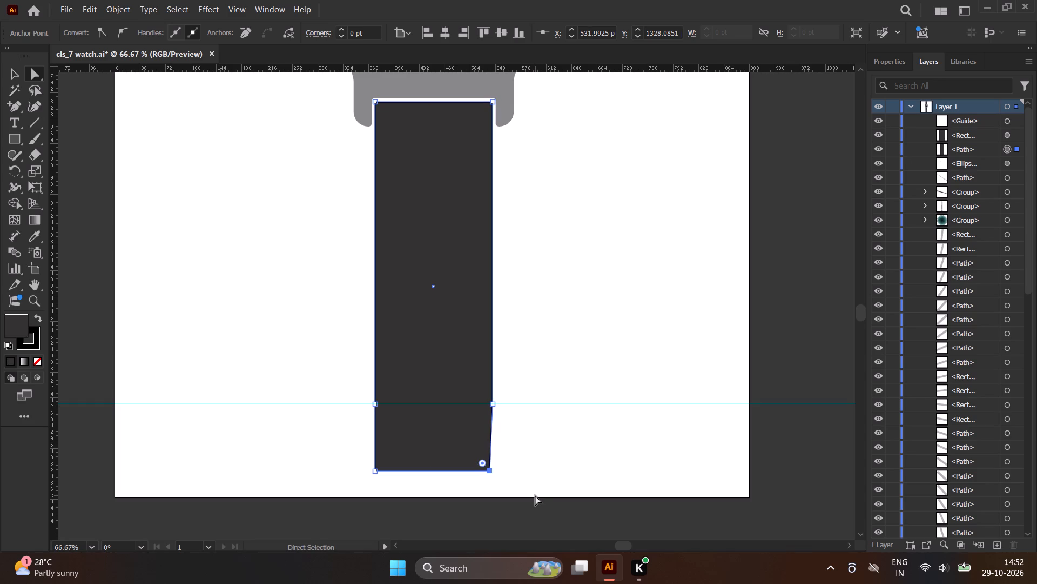
pyautogui.press('Left')
pyautogui.press('Left')
pyautogui.press('Left')
pyautogui.press('Left')
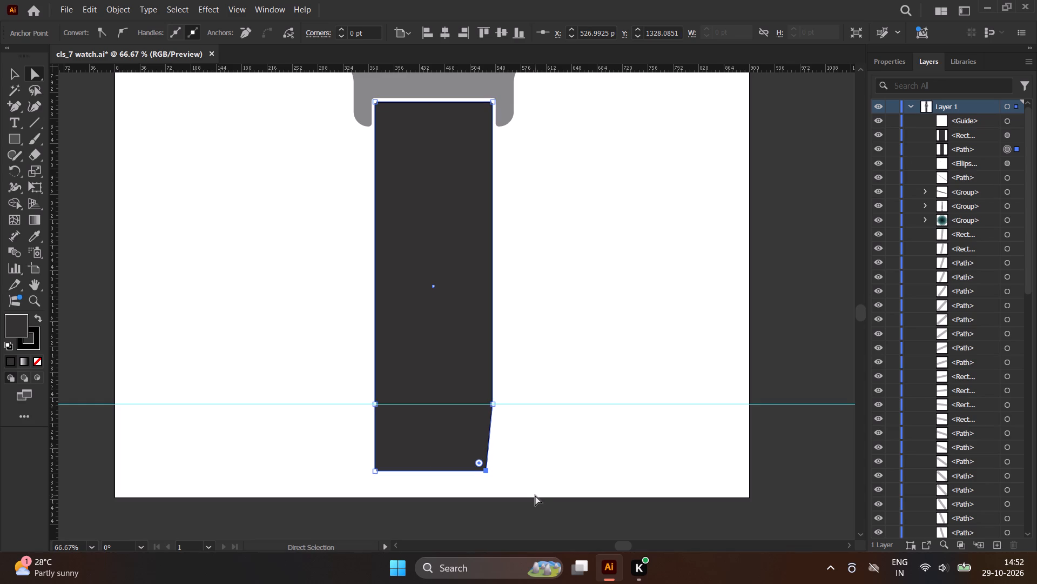
pyautogui.press('Left')
pyautogui.press('Left')
pyautogui.press('Left')
pyautogui.press('Left')
pyautogui.press('Left')
pyautogui.press('Left')
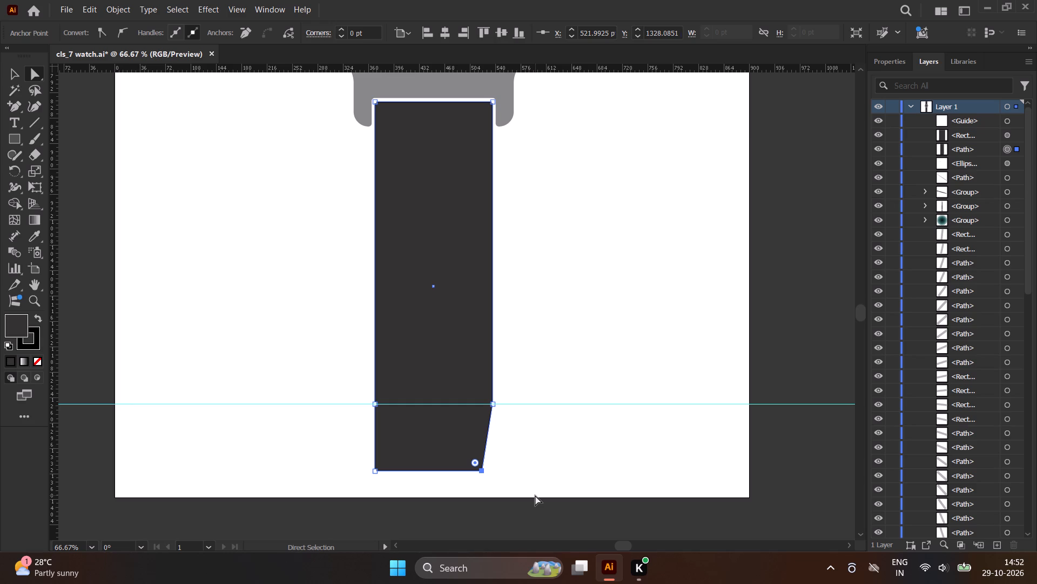
pyautogui.press('Left')
pyautogui.press('Left')
pyautogui.press('Left')
pyautogui.press('Left')
pyautogui.press('Left')
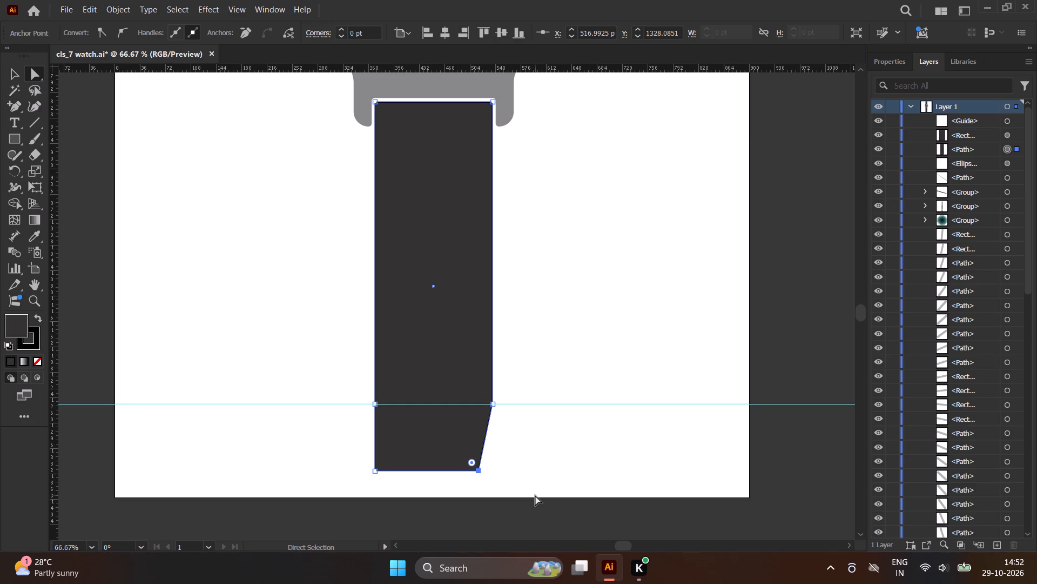
# Move the lower strap's bottom-left corner anchor horizontally inward 27 pt.
pyautogui.click(373, 472)
pyautogui.press('Right')
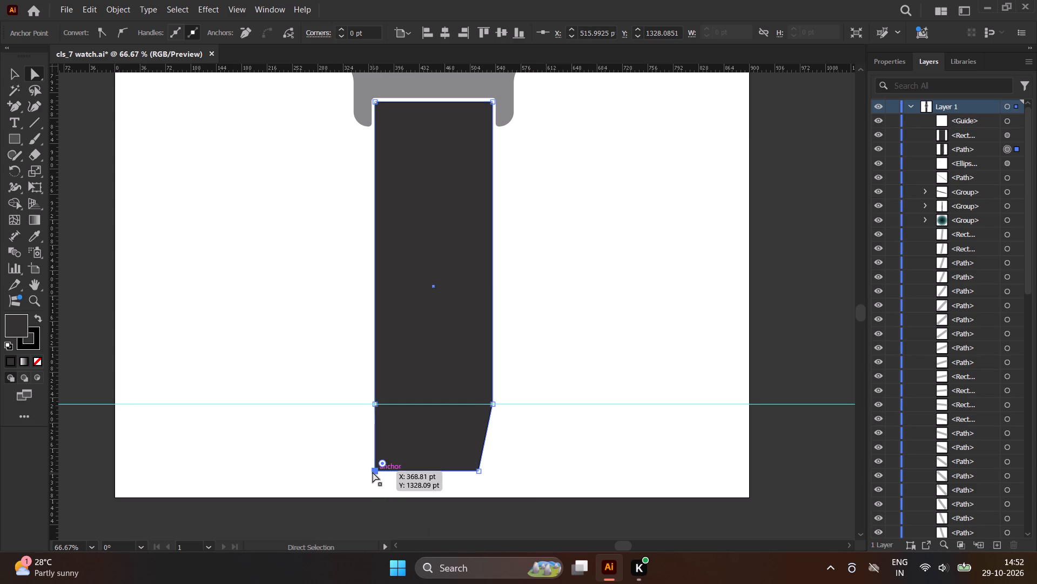
pyautogui.press('Right')
pyautogui.press('Right')
pyautogui.press('Right')
pyautogui.press('Right')
pyautogui.press('Right')
pyautogui.press('Right')
pyautogui.press('Right')
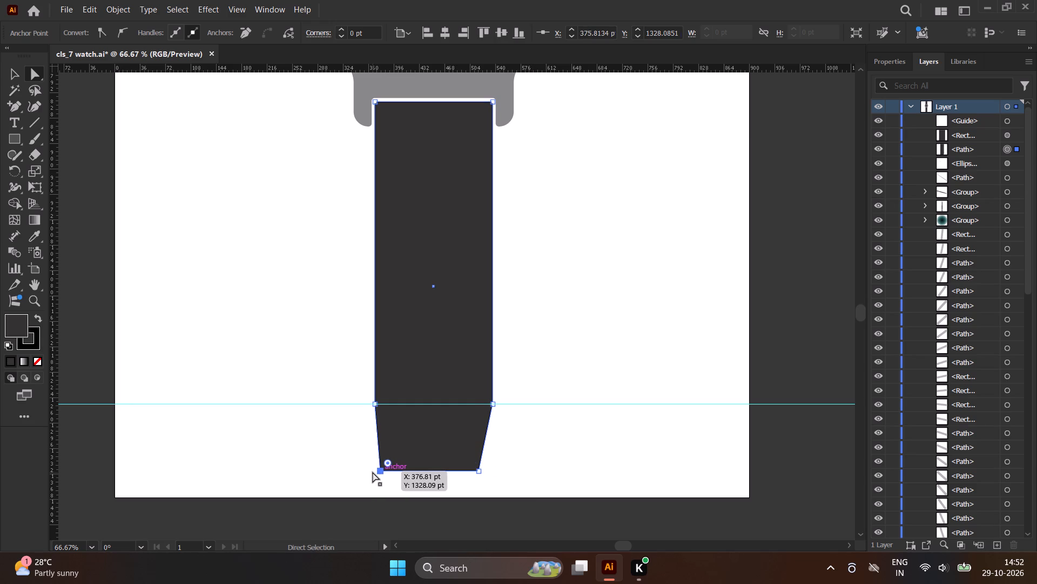
pyautogui.press('Right')
pyautogui.press('Right')
pyautogui.press('Right')
pyautogui.press('Right')
pyautogui.press('Right')
pyautogui.press('Right')
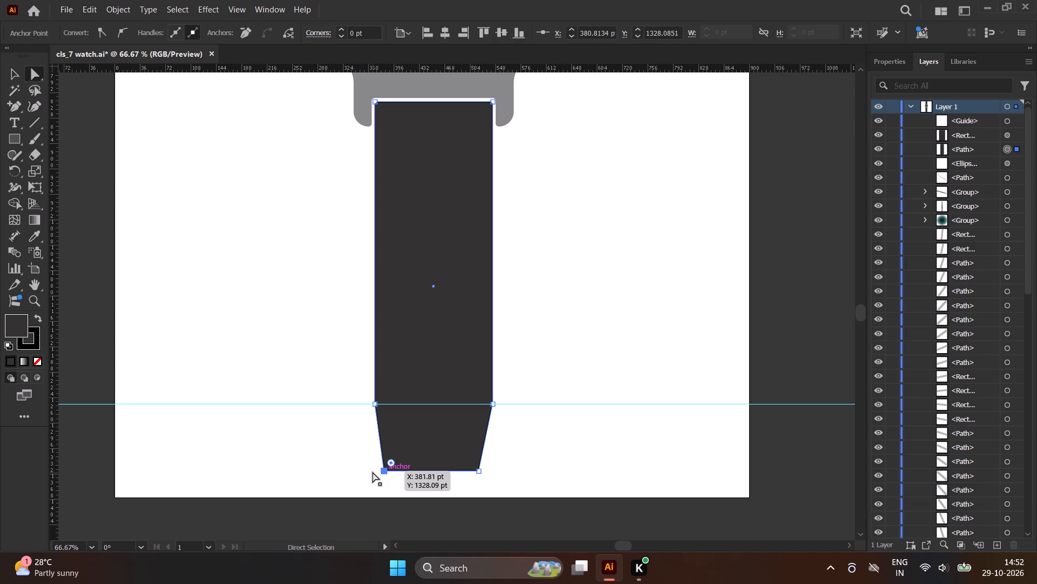
pyautogui.press('Right')
pyautogui.press('Right')
pyautogui.press('Right')
pyautogui.press('Right')
pyautogui.press('Right')
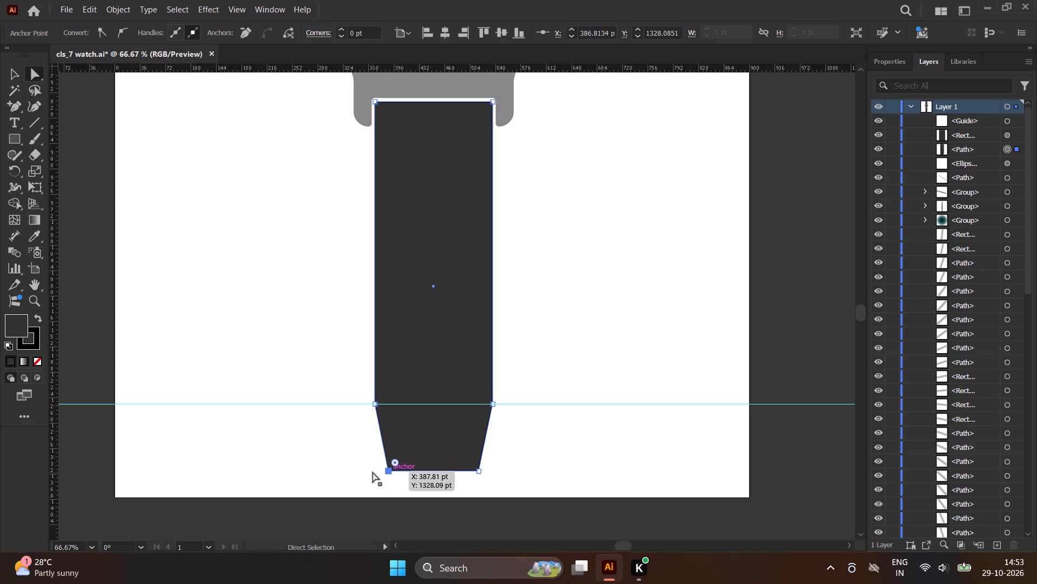
pyautogui.press('Right')
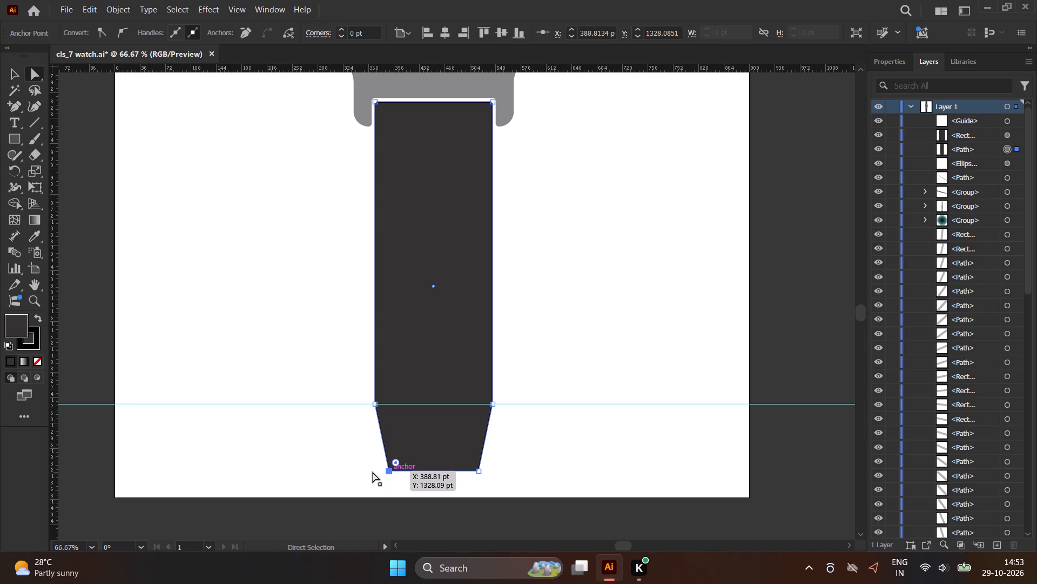
pyautogui.press('Right')
pyautogui.press('Right')
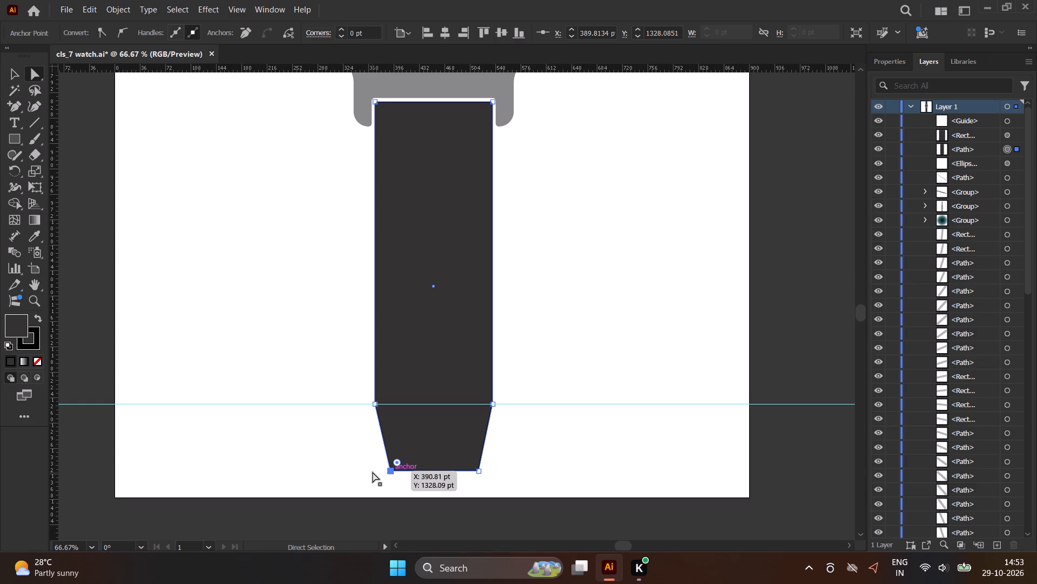
pyautogui.press('Right')
pyautogui.press('Right')
pyautogui.press('Right')
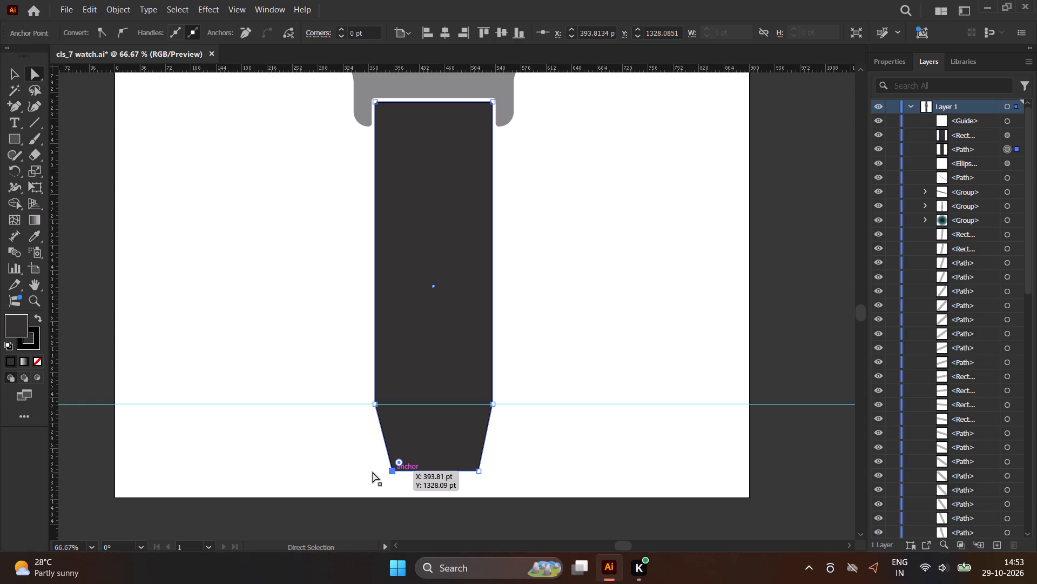
pyautogui.press('Right')
pyautogui.press('Right')
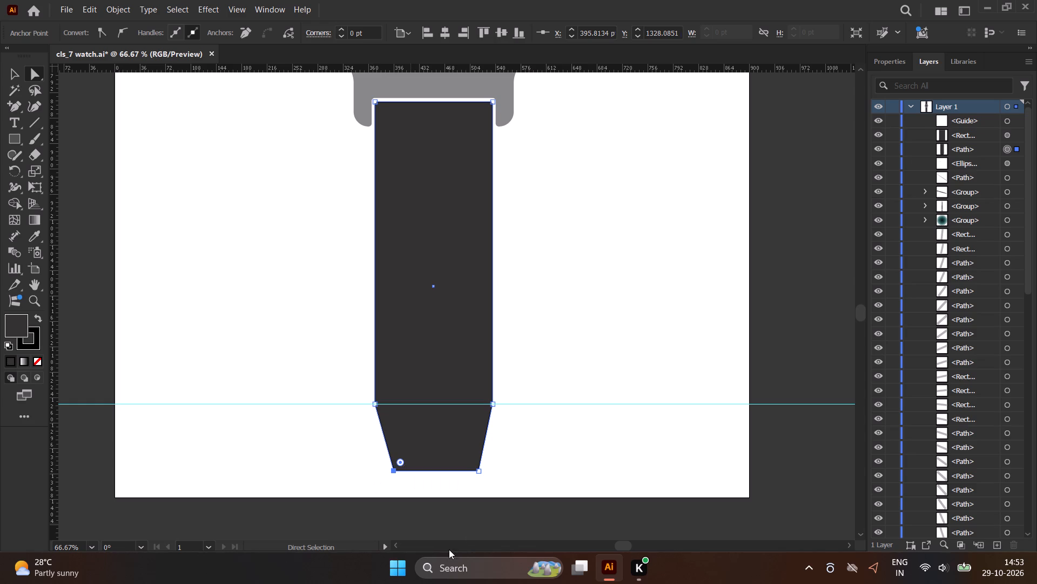
# Move the lower strap's bottom-right corner anchor inward another 7 pt to balance the taper, and deselect the strap.
pyautogui.click(477, 470)
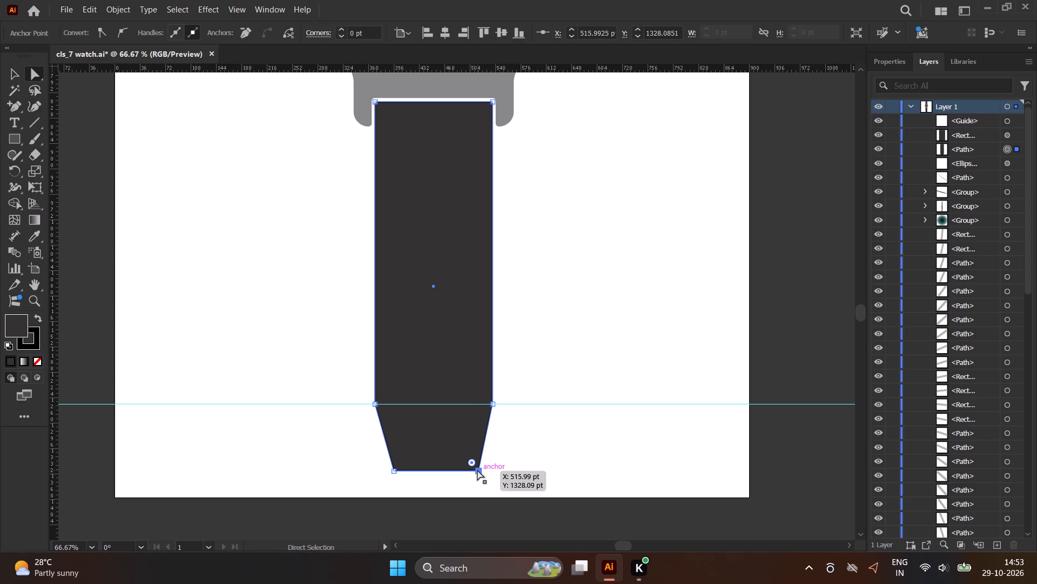
pyautogui.press('Left')
pyautogui.press('Left')
pyautogui.press('Left')
pyautogui.press('Left')
pyautogui.press('Left')
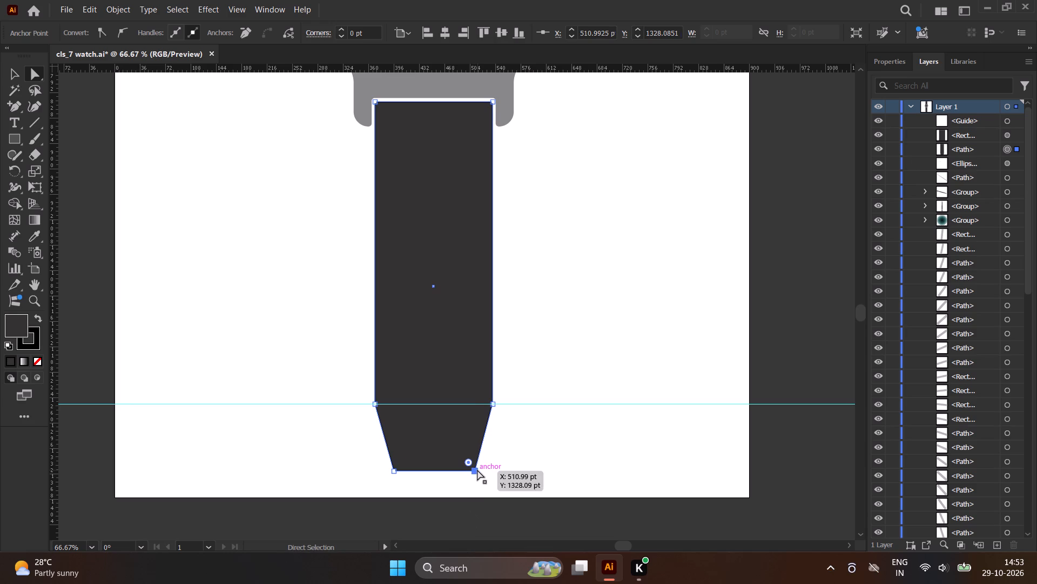
pyautogui.press('Left')
pyautogui.press('Left')
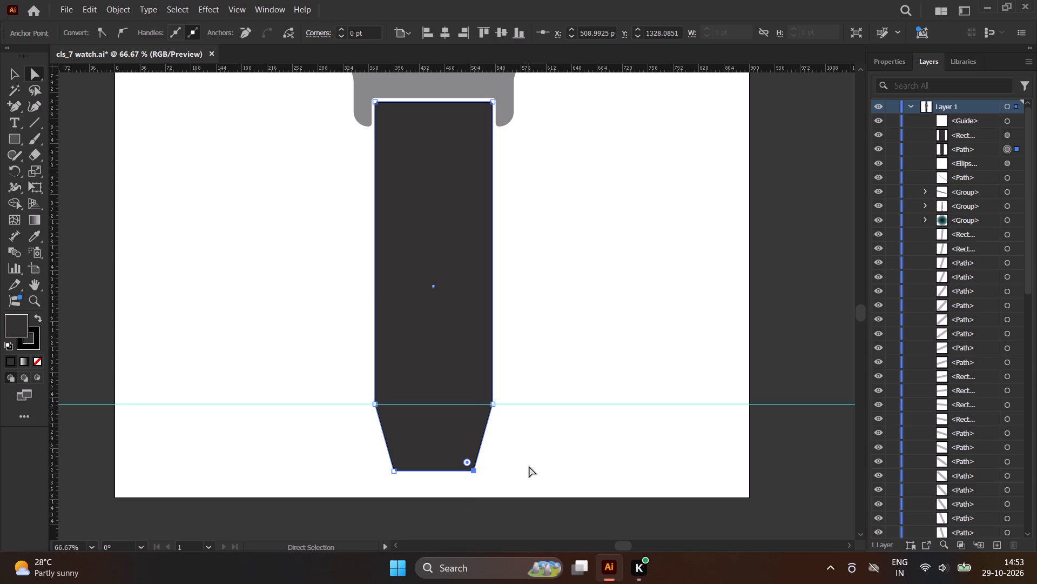
pyautogui.click(529, 467)
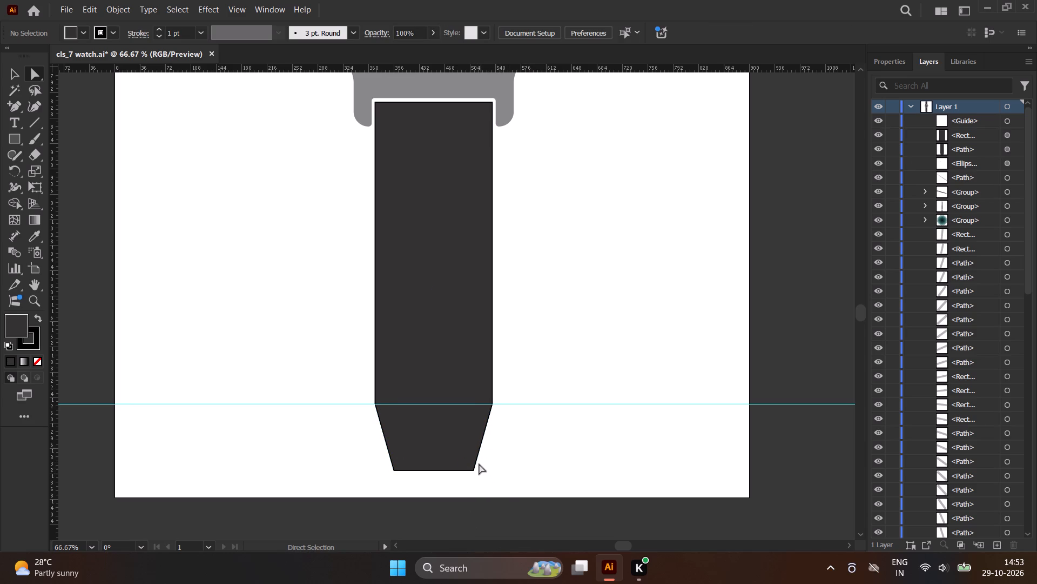
# Round both bottom corners of the lower strap together to a radius of about 75 pt, and deselect it.
pyautogui.click(467, 453)
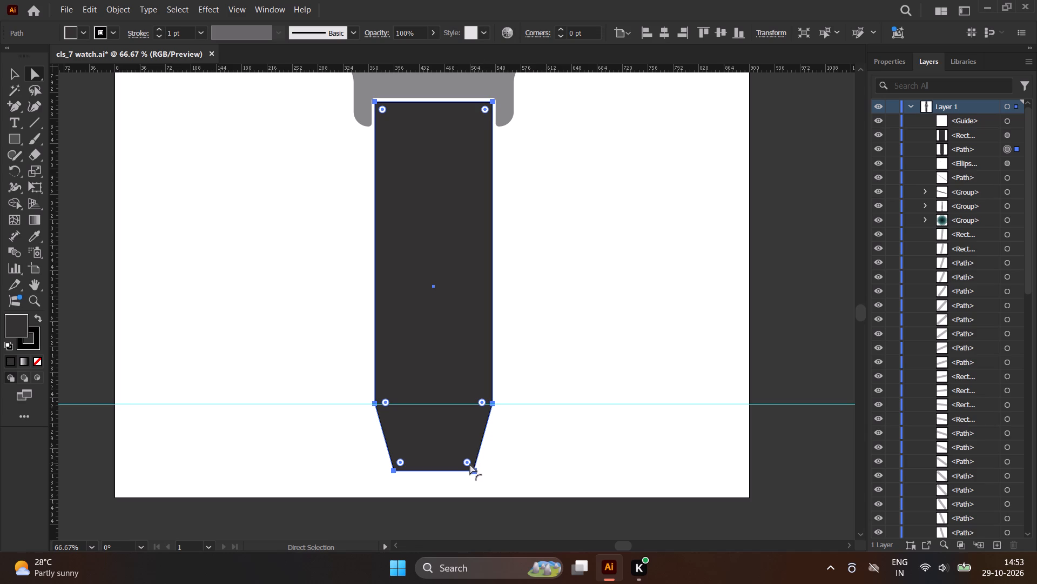
pyautogui.moveTo(490, 462); pyautogui.dragTo(468, 472)
pyautogui.moveTo(468, 472); pyautogui.dragTo(467, 472)
pyautogui.keyDown('shift'); pyautogui.moveTo(408, 481); pyautogui.dragTo(385, 468); pyautogui.keyUp('shift')
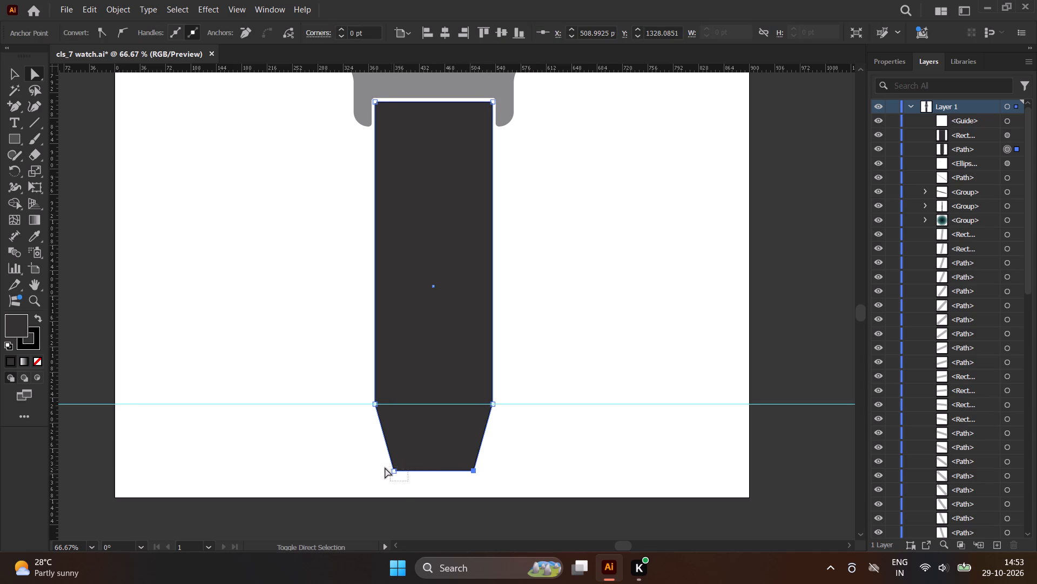
pyautogui.keyDown('shift'); pyautogui.moveTo(385, 468); pyautogui.dragTo(383, 466); pyautogui.keyUp('shift')
pyautogui.moveTo(400, 462); pyautogui.dragTo(451, 417)
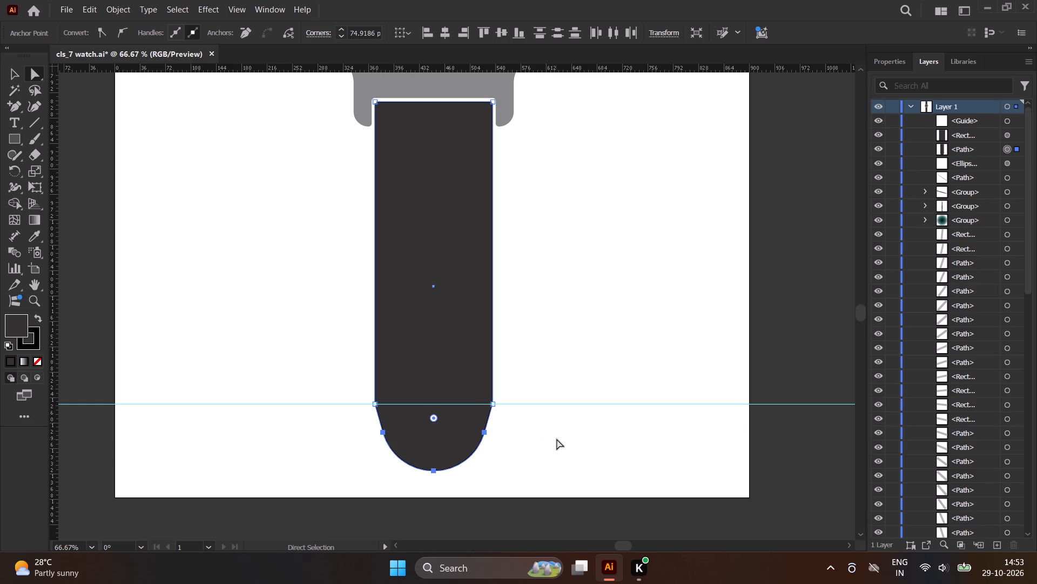
pyautogui.click(568, 440)
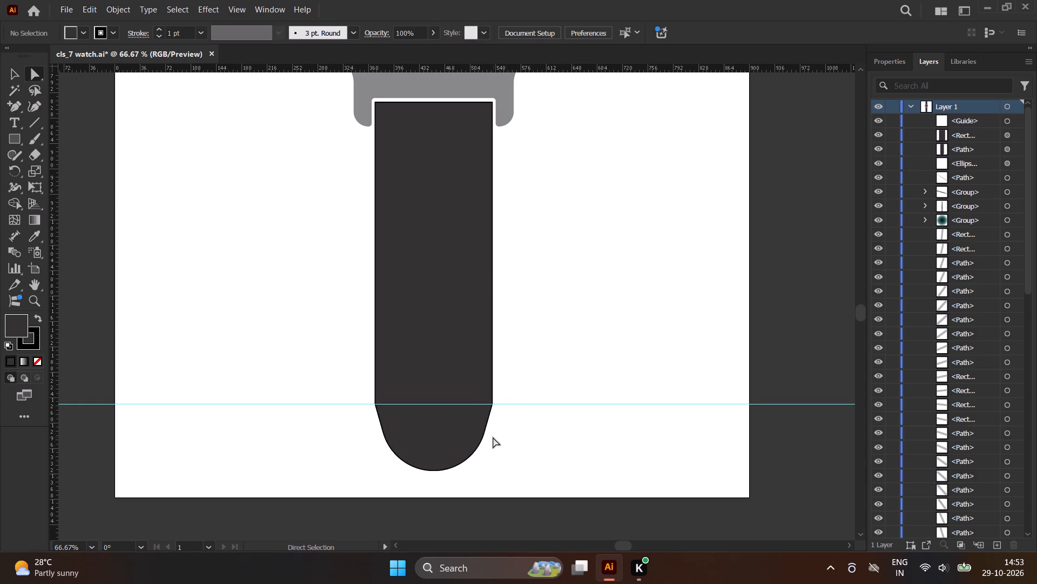
# Delete the horizontal guide's segments on both sides of the lower strap and across it.
pyautogui.click(535, 403)
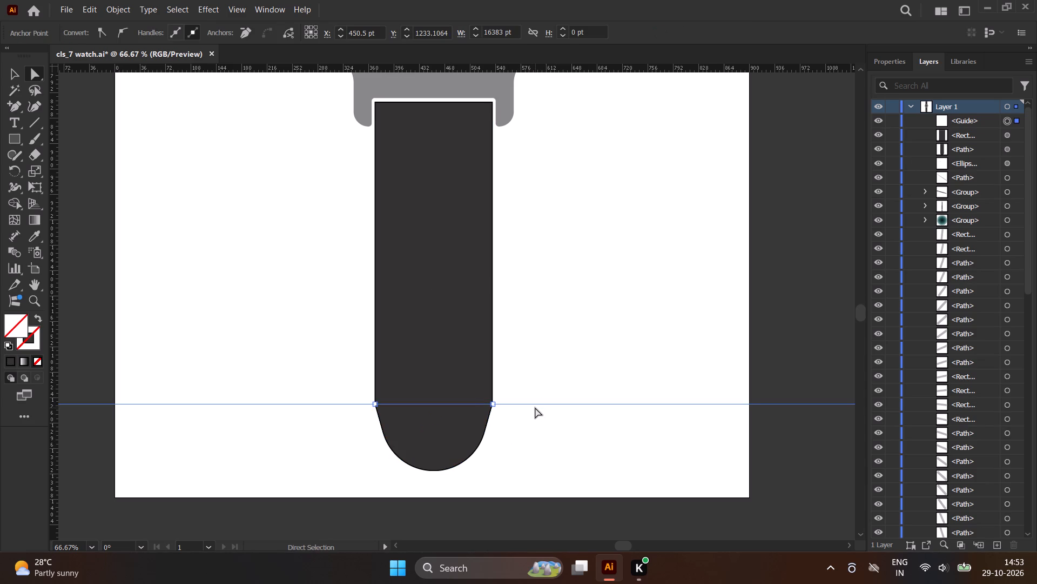
pyautogui.press('Delete')
pyautogui.click(535, 408)
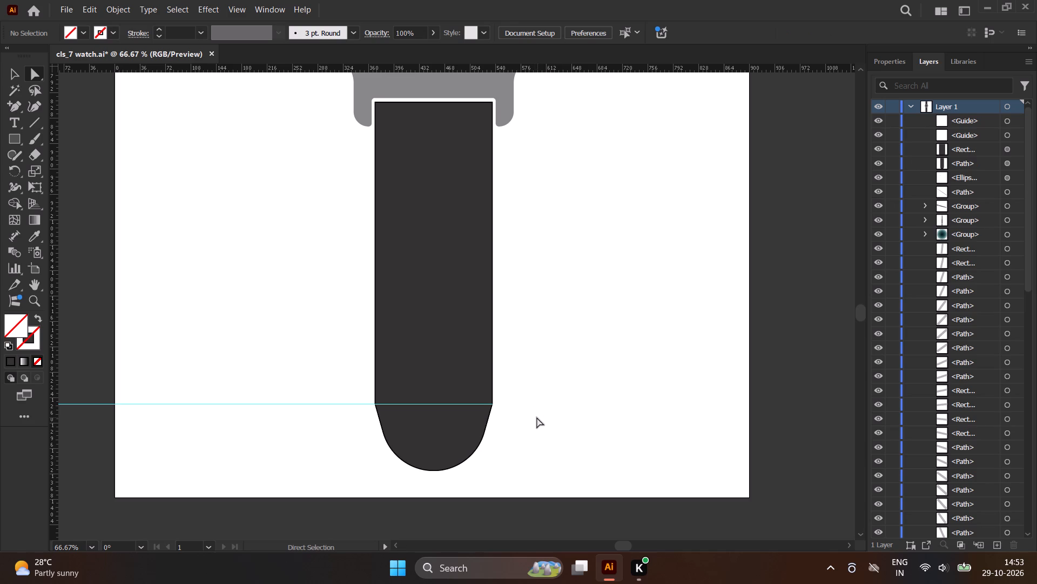
pyautogui.click(352, 404)
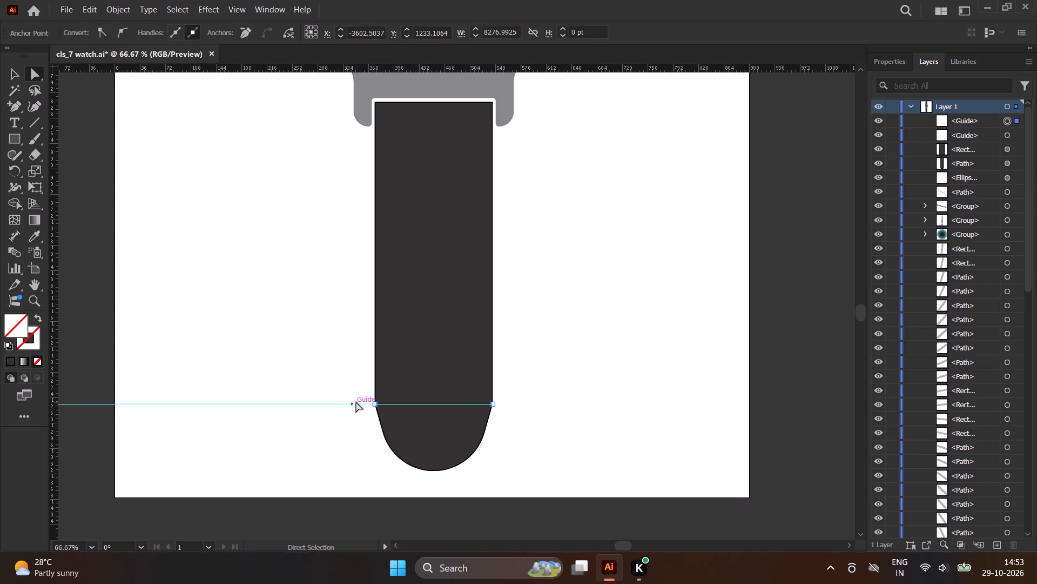
pyautogui.press('Delete')
pyautogui.click(623, 396)
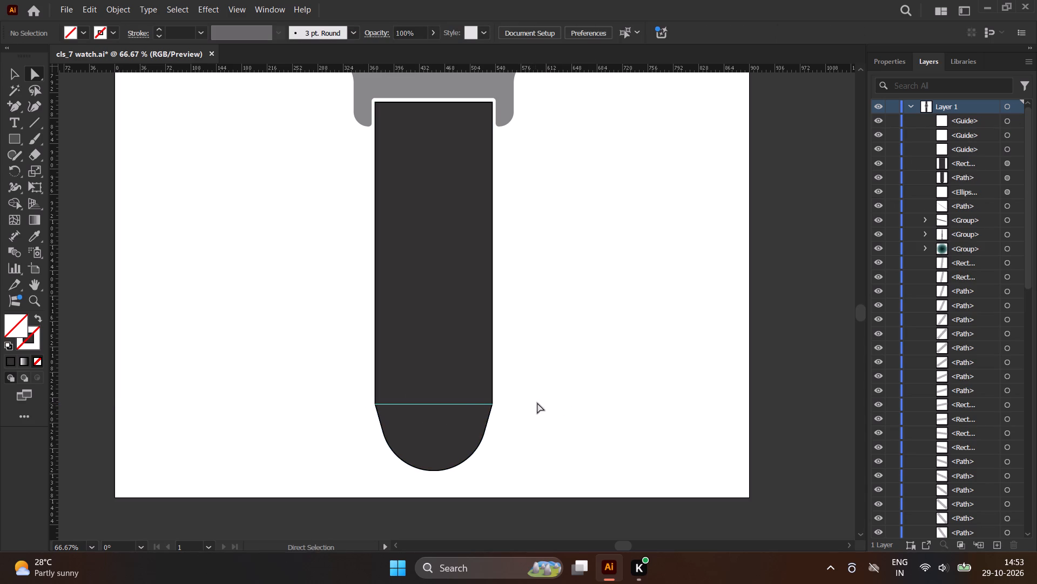
pyautogui.click(467, 404)
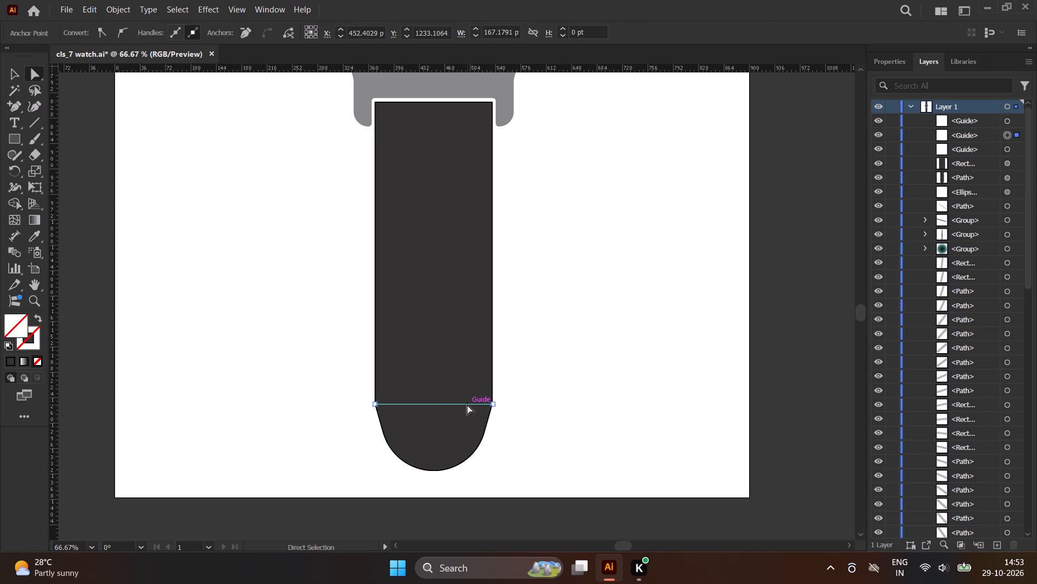
pyautogui.press('Delete')
pyautogui.click(521, 397)
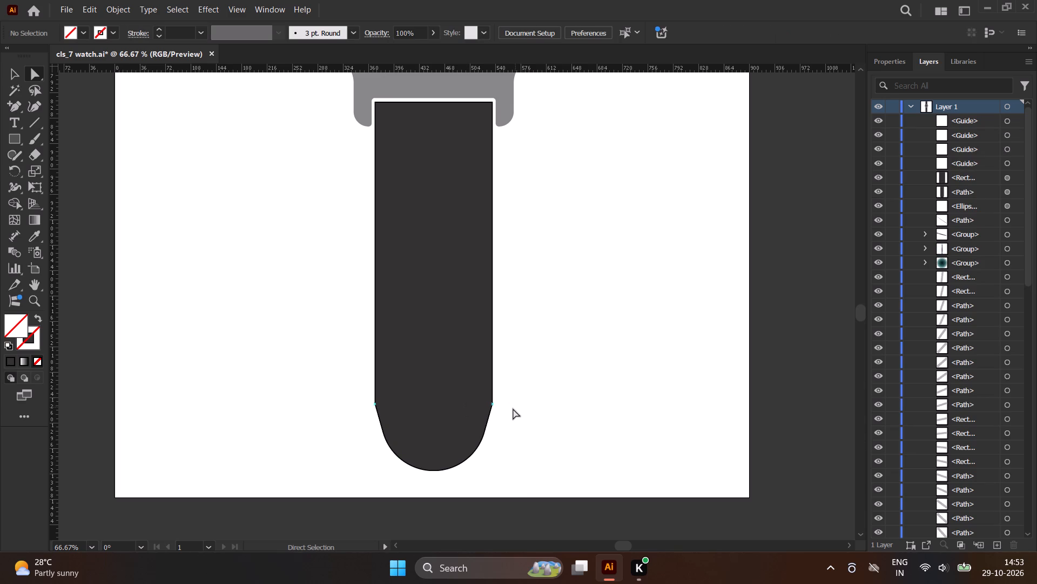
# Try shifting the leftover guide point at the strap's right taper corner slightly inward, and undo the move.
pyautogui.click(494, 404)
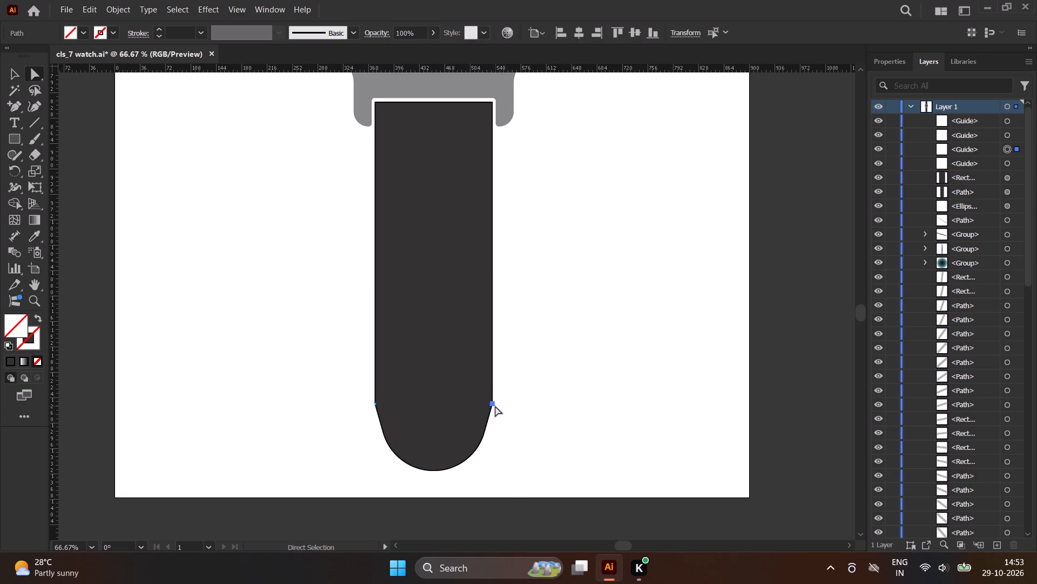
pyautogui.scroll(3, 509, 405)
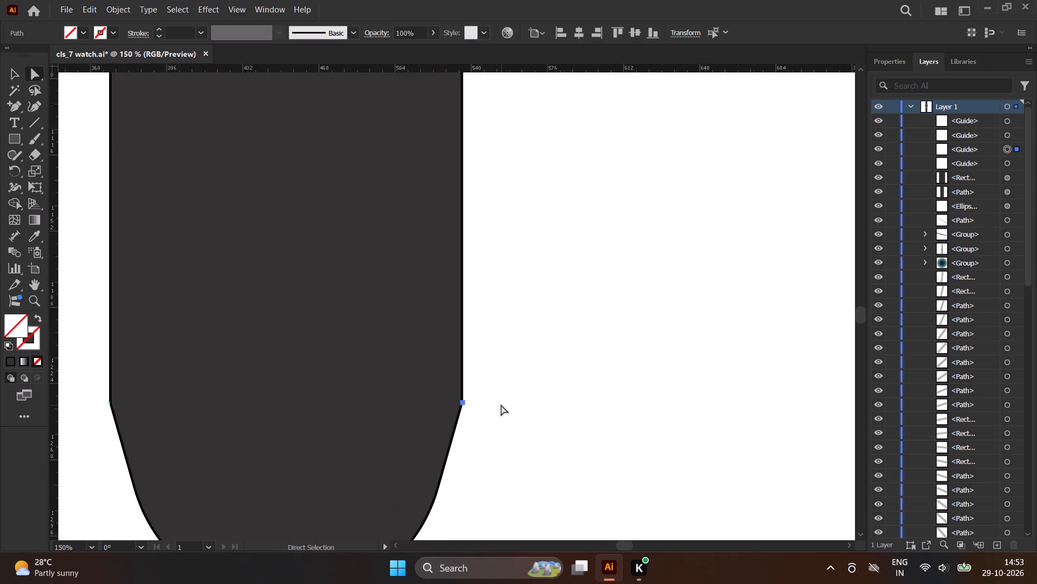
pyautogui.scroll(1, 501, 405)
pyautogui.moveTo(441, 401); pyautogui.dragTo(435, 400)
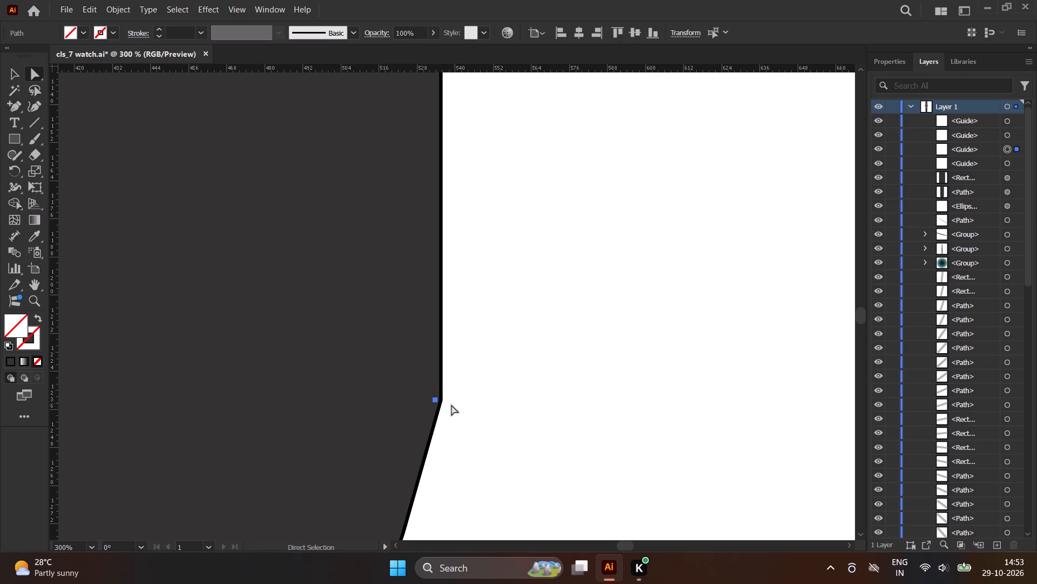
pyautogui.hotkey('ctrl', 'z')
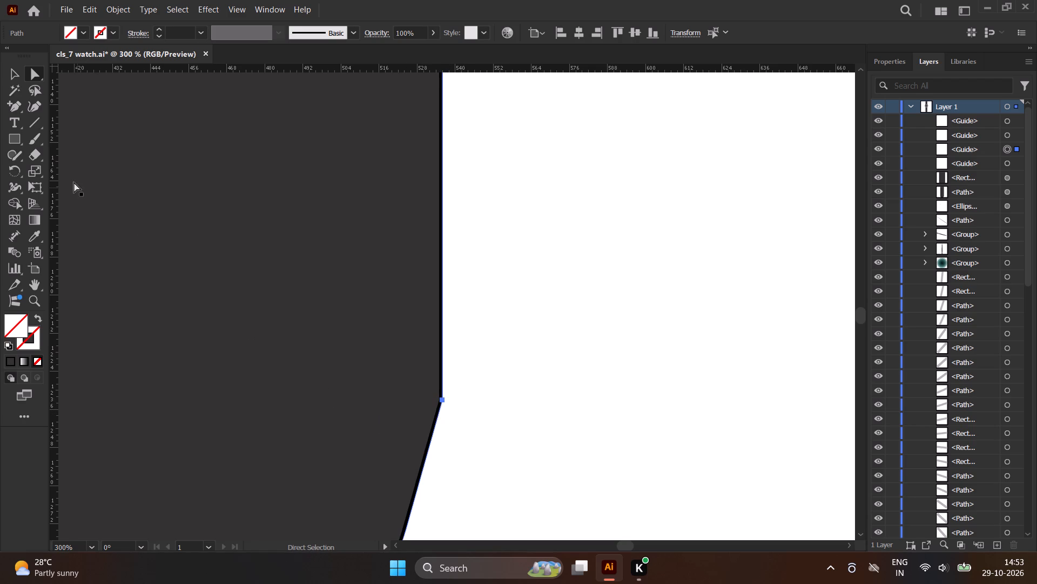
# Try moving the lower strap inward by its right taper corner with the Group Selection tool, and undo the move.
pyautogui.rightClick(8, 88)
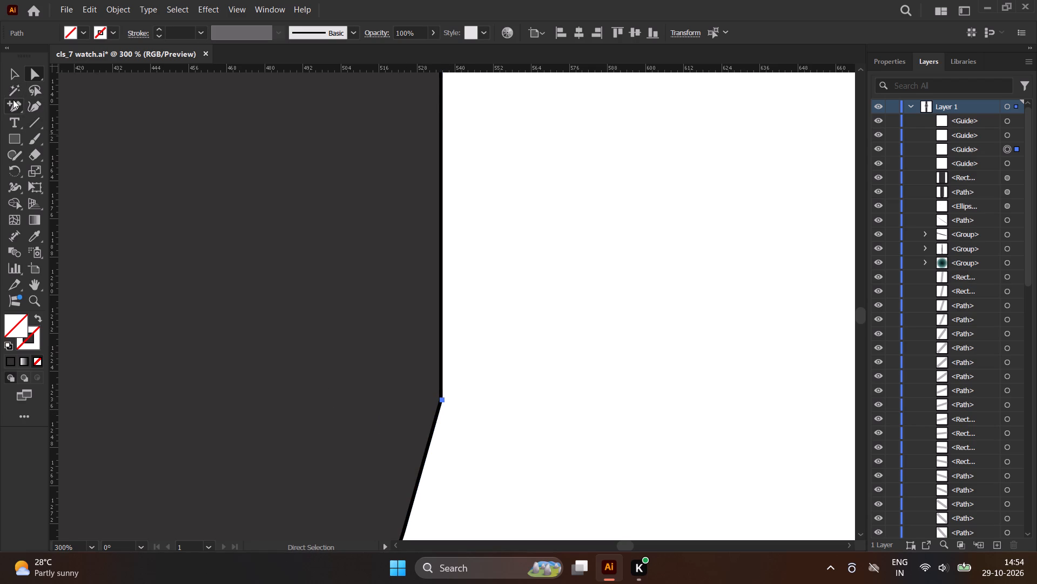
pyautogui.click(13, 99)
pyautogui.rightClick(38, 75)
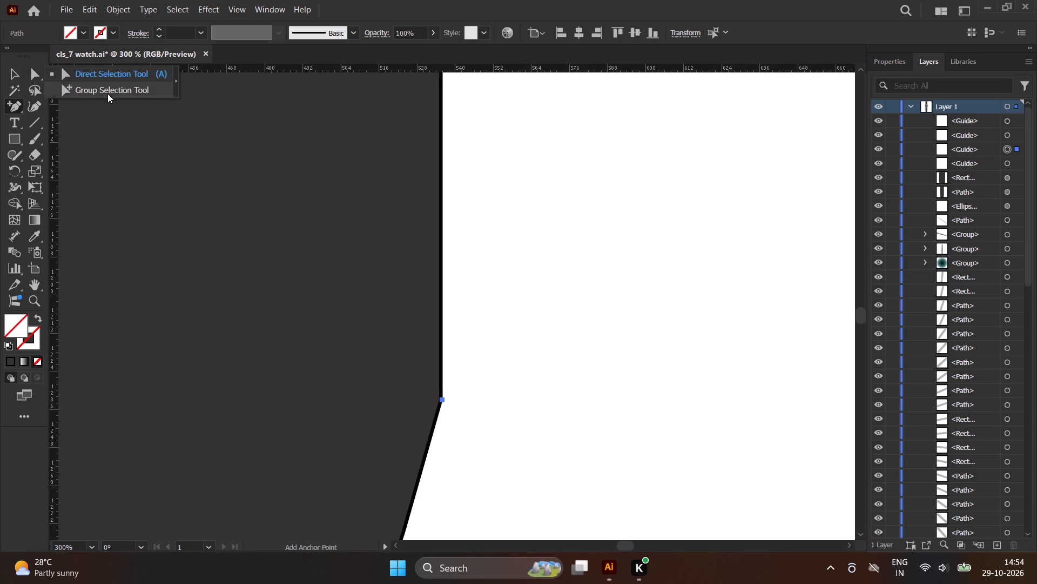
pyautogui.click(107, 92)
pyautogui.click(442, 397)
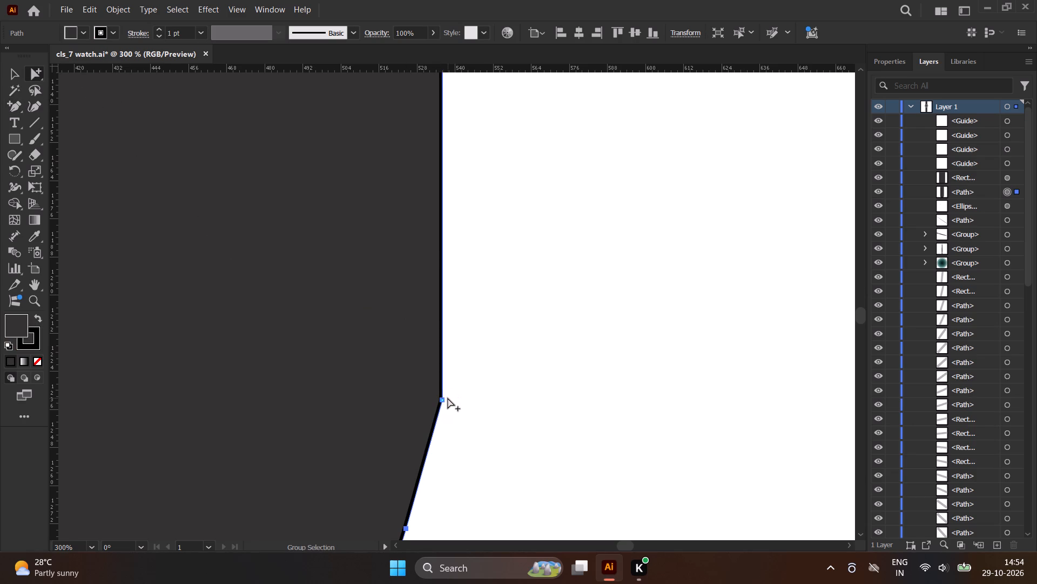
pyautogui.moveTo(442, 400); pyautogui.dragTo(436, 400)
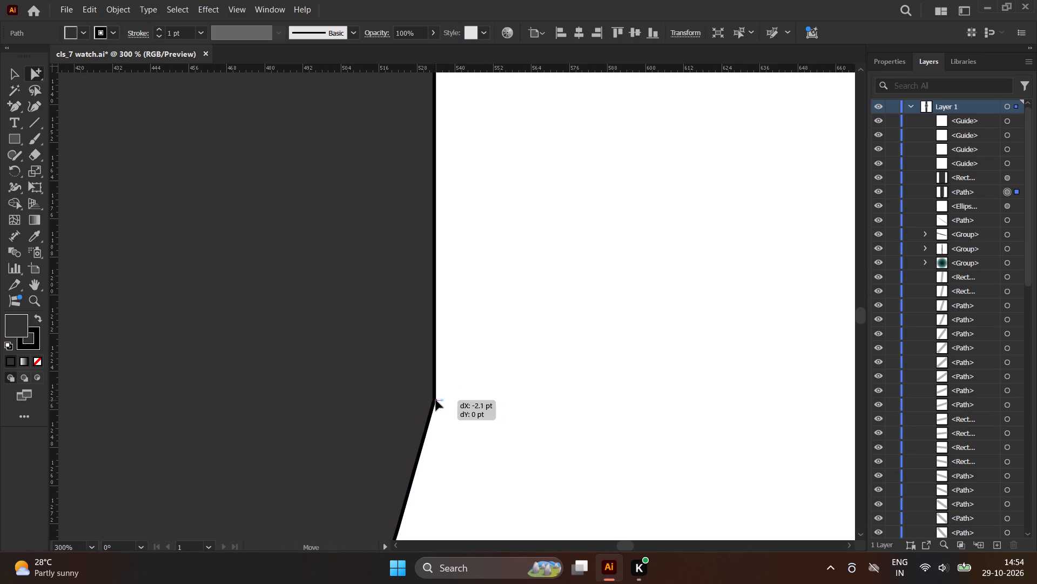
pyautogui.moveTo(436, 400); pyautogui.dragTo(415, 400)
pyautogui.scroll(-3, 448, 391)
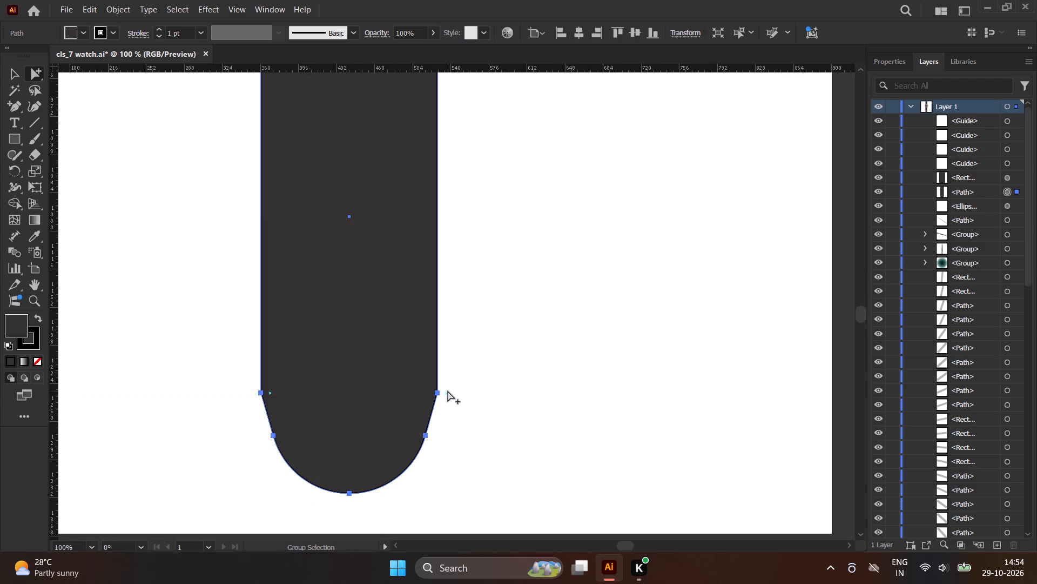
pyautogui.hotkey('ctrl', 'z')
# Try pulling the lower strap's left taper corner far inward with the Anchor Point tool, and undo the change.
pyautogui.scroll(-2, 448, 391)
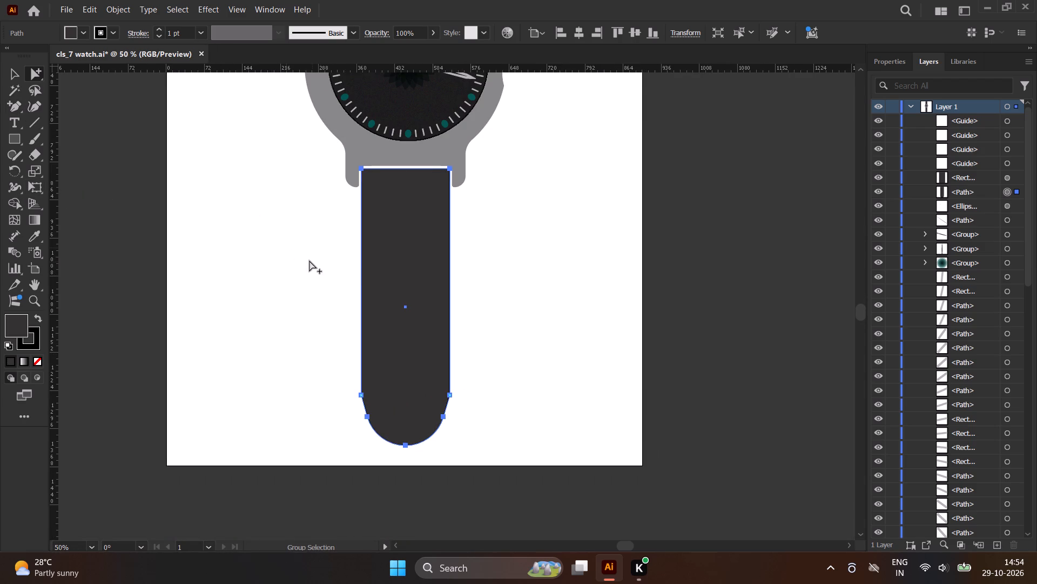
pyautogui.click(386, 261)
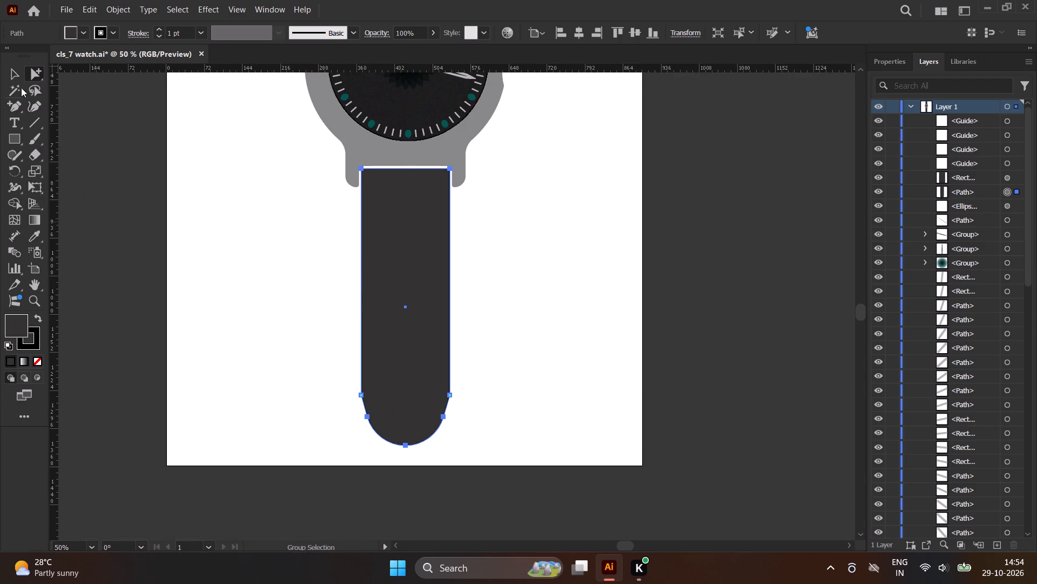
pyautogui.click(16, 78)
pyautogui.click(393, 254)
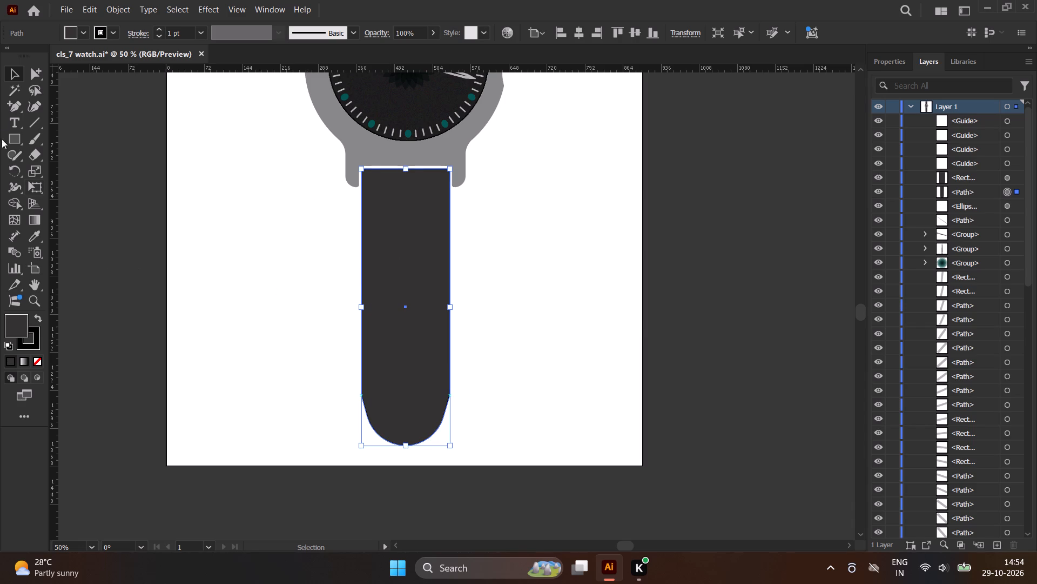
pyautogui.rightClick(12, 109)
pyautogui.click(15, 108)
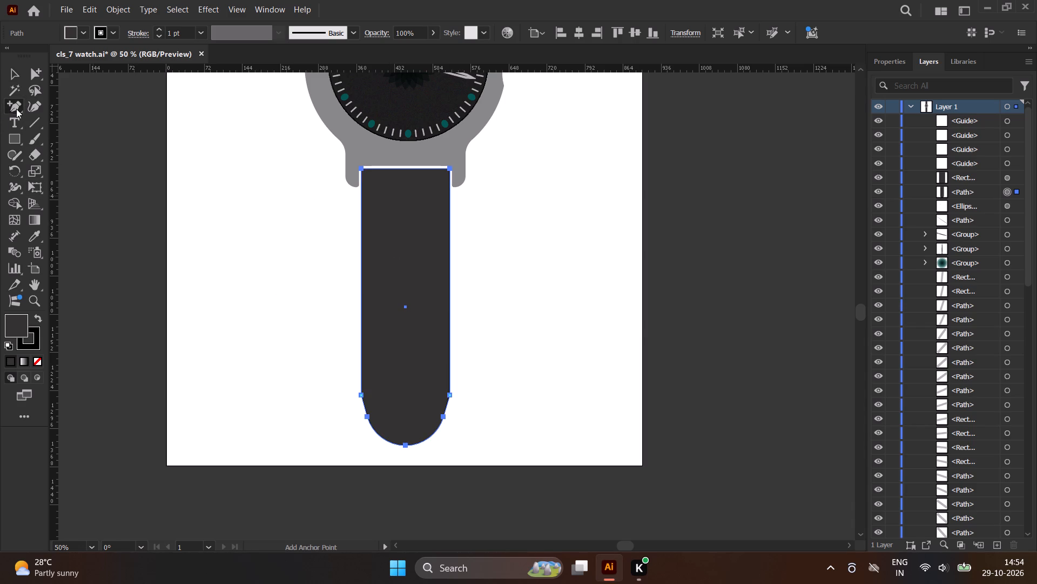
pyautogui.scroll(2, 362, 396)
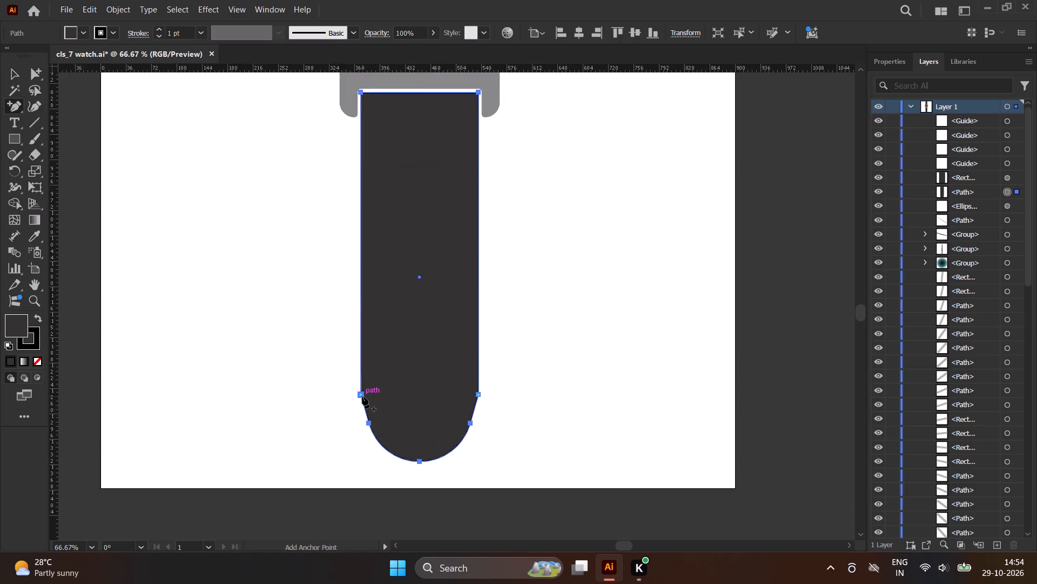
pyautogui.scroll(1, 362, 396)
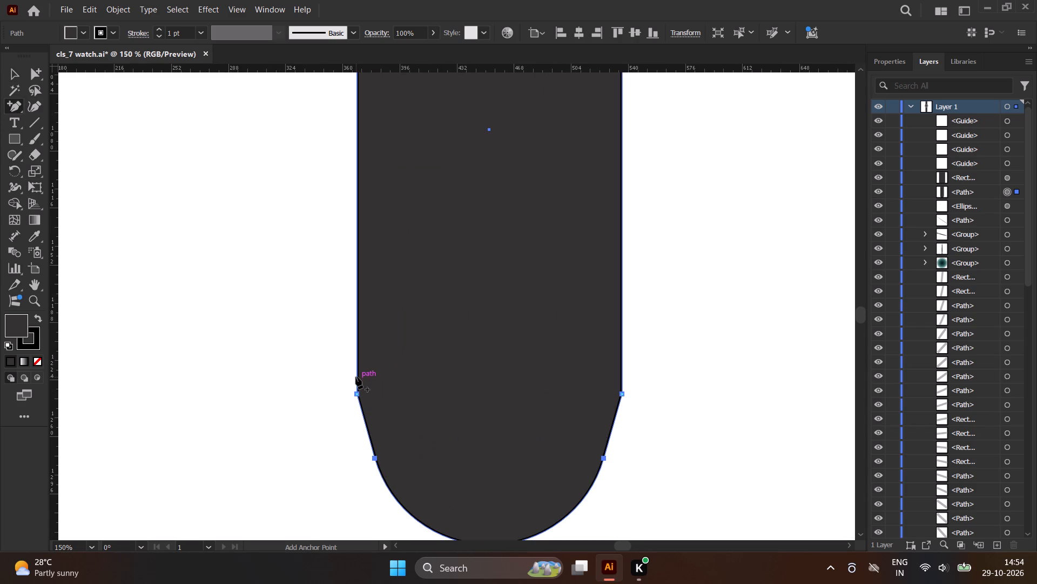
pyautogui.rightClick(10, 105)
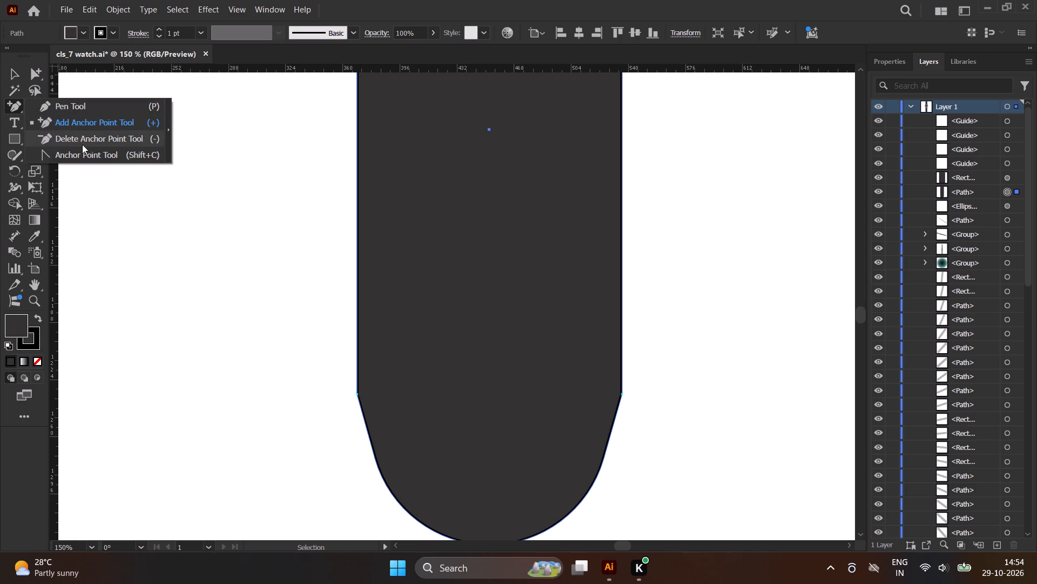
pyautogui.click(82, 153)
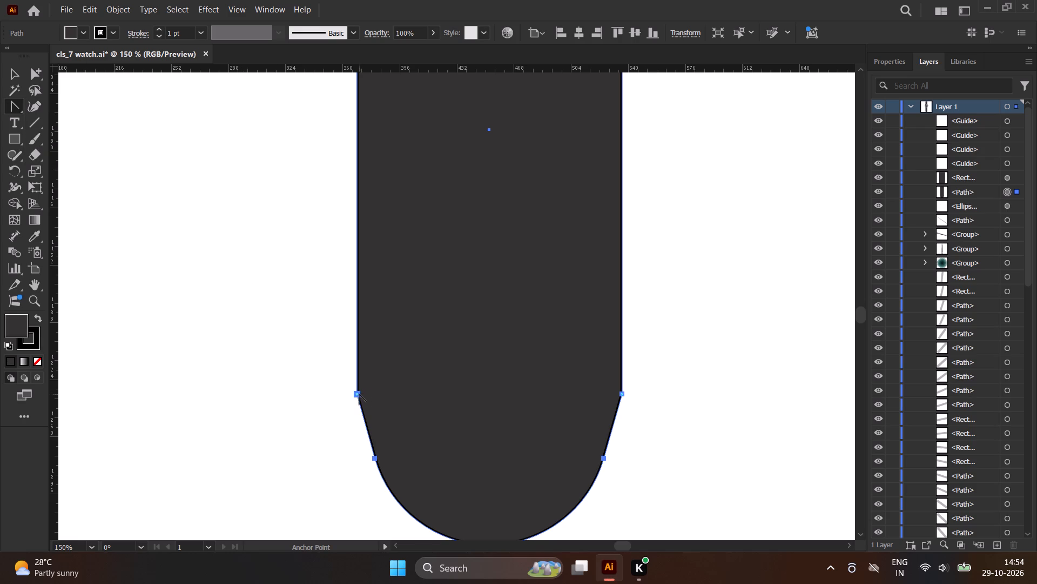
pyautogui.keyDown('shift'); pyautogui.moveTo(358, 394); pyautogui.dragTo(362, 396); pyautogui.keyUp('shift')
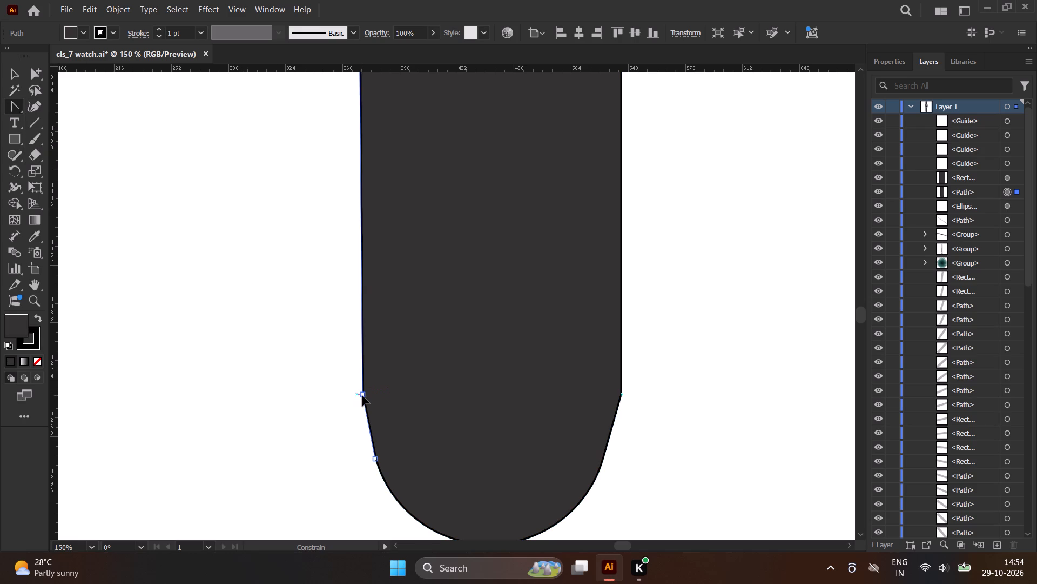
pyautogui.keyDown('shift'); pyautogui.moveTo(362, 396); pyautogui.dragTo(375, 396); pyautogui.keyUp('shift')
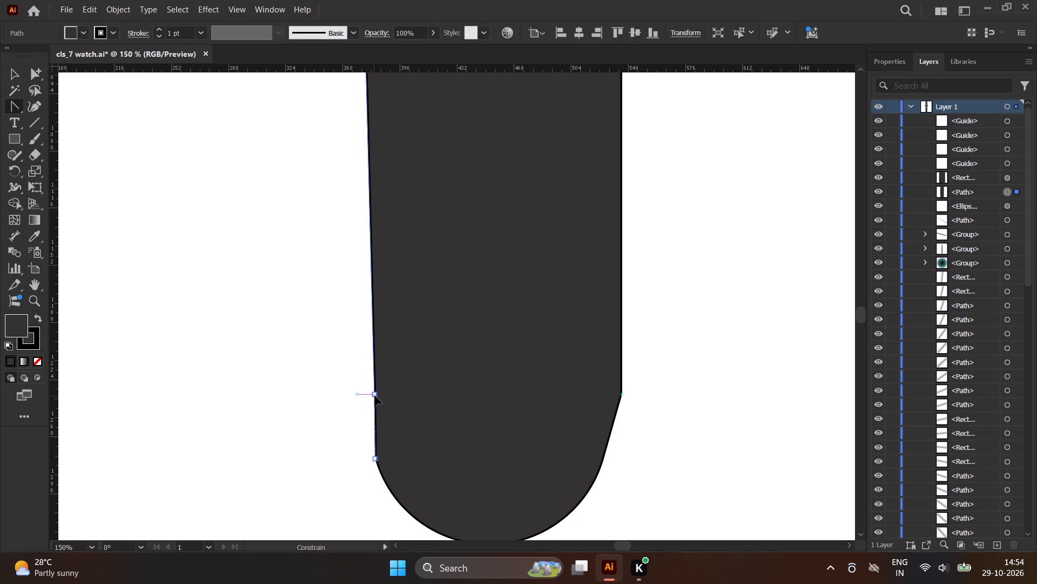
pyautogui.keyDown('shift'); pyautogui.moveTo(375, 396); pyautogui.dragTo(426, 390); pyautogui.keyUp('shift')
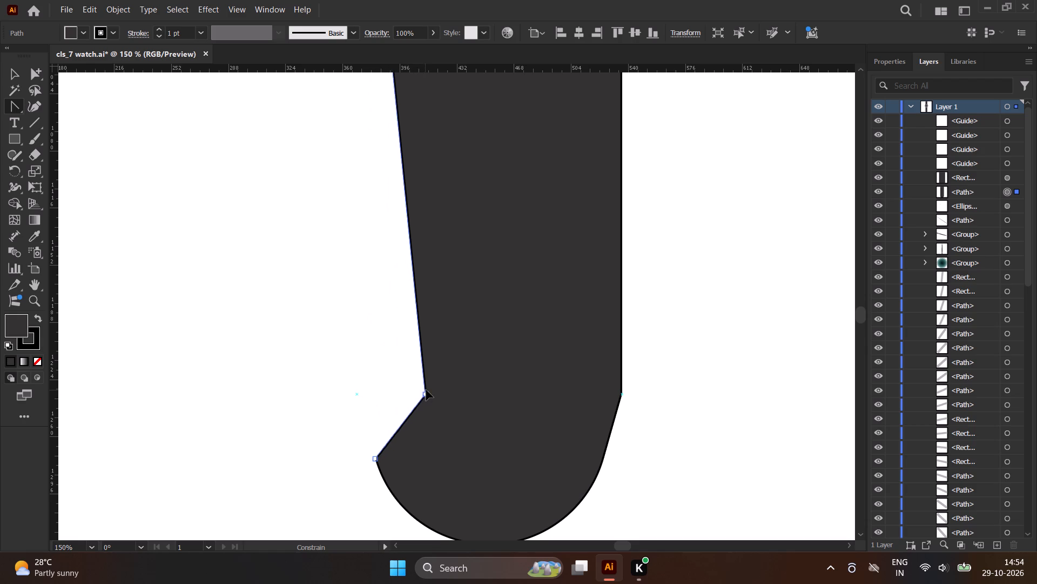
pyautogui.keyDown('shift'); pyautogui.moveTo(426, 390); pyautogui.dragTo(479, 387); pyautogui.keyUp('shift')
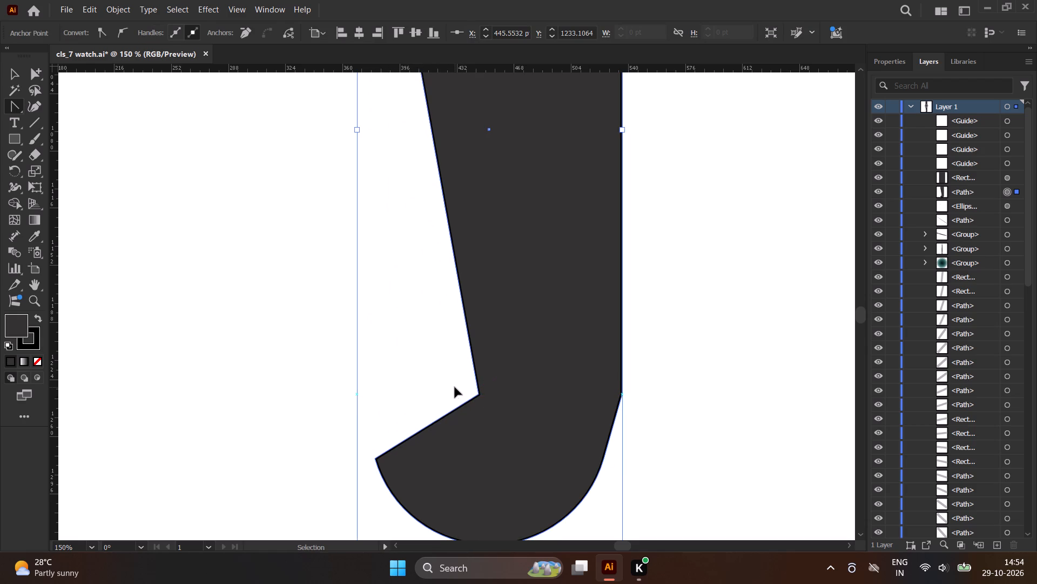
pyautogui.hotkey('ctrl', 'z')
# Move the lower strap's taper corners slightly inward, the left to X about 373 pt and the right to about 533 pt, and deselect.
pyautogui.keyDown('shift'); pyautogui.moveTo(358, 393); pyautogui.dragTo(363, 394); pyautogui.keyUp('shift')
pyautogui.scroll(-2, 286, 375)
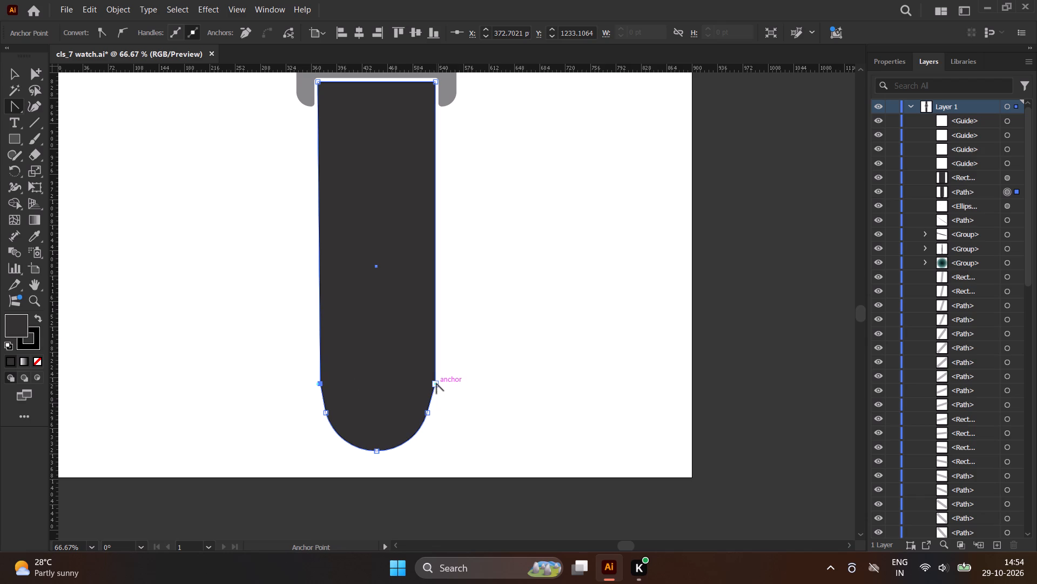
pyautogui.keyDown('shift'); pyautogui.moveTo(436, 383); pyautogui.dragTo(432, 386); pyautogui.keyUp('shift')
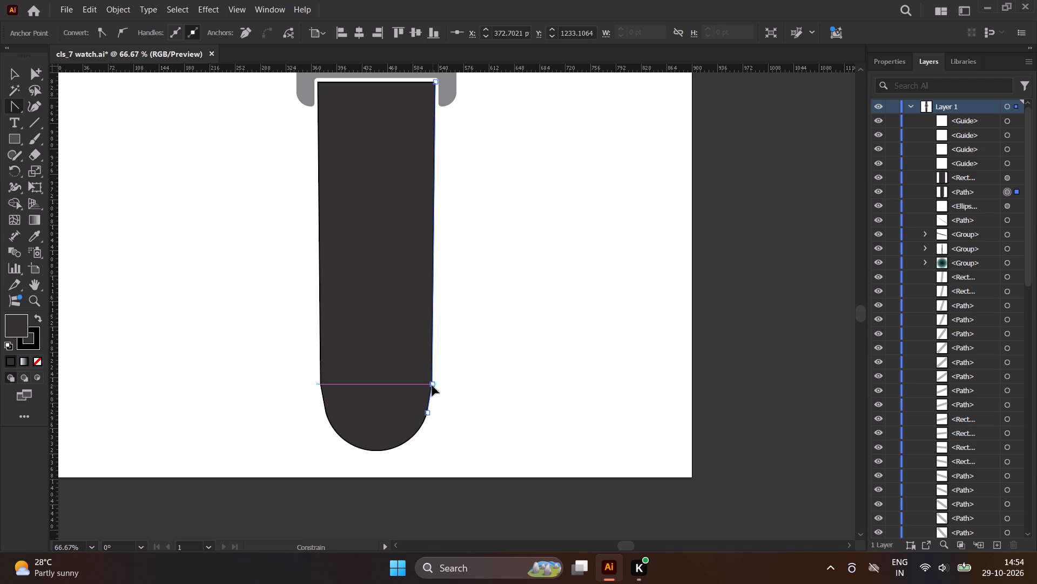
pyautogui.keyDown('shift'); pyautogui.moveTo(432, 386); pyautogui.dragTo(432, 385); pyautogui.keyUp('shift')
pyautogui.scroll(3, 413, 381)
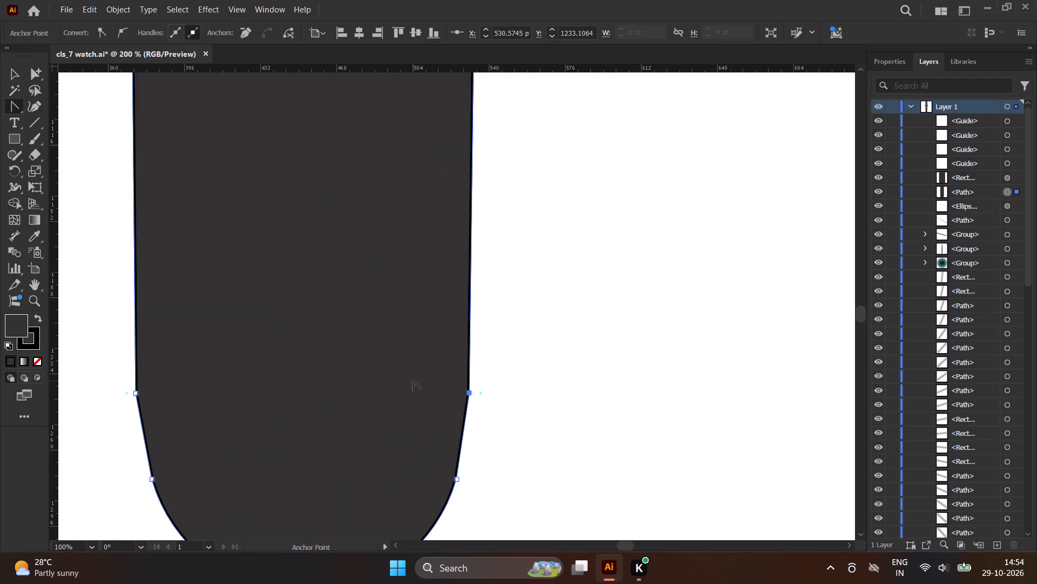
pyautogui.keyDown('shift'); pyautogui.moveTo(468, 395); pyautogui.dragTo(473, 395); pyautogui.keyUp('shift')
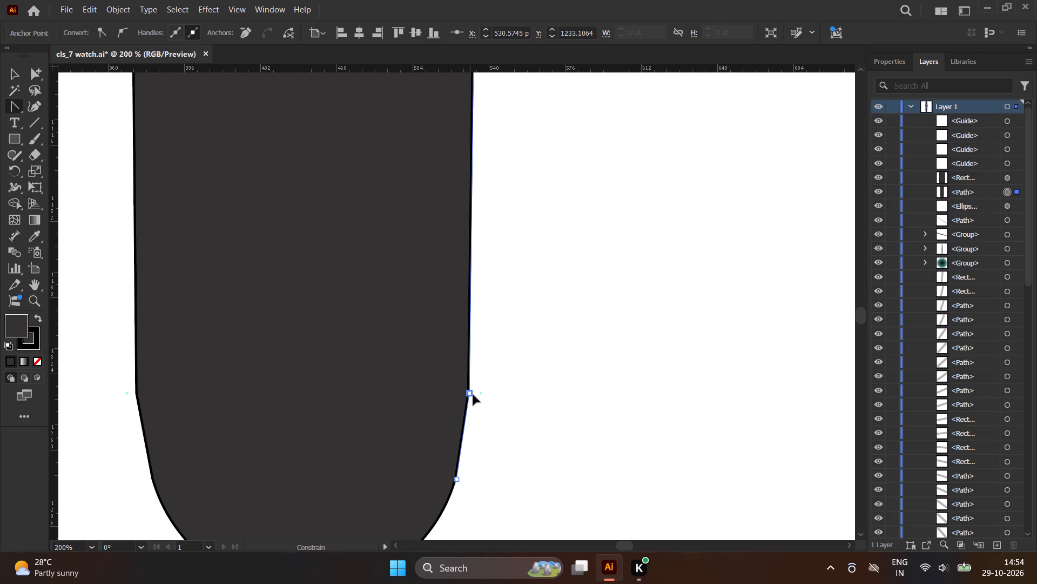
pyautogui.keyDown('shift'); pyautogui.moveTo(473, 395); pyautogui.dragTo(474, 395); pyautogui.keyUp('shift')
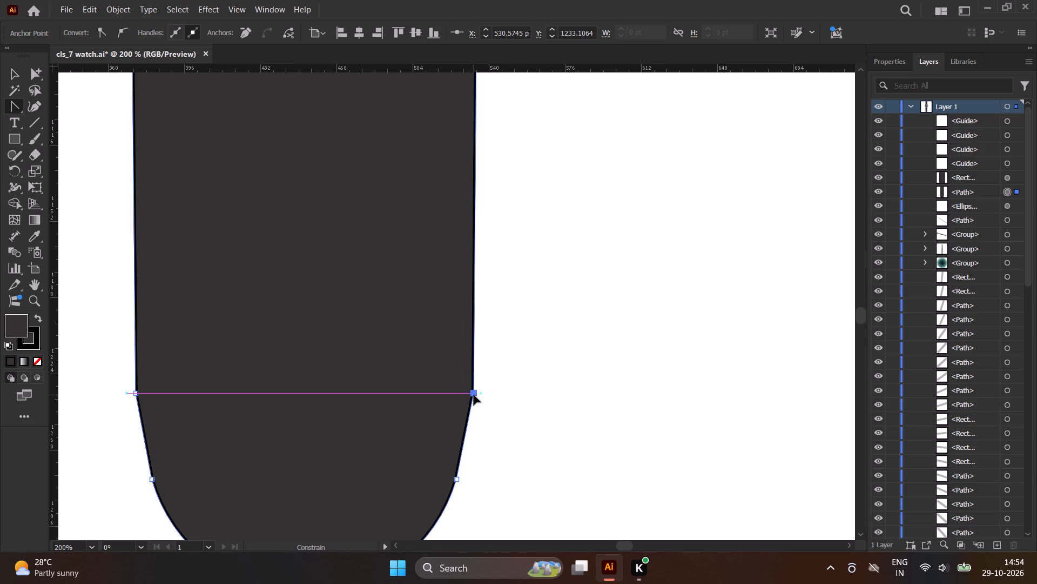
pyautogui.click(521, 377)
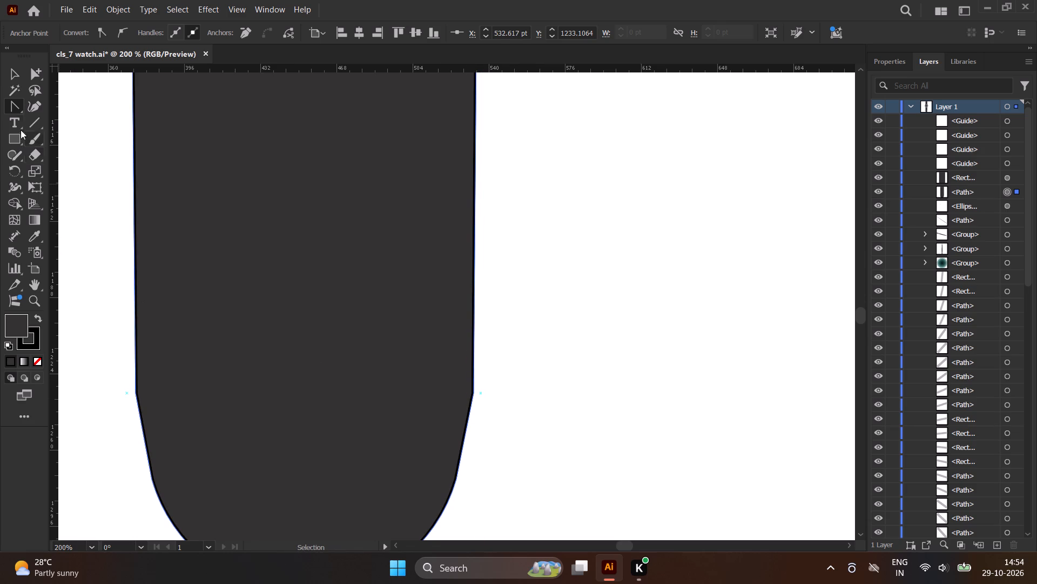
pyautogui.click(18, 72)
pyautogui.click(567, 205)
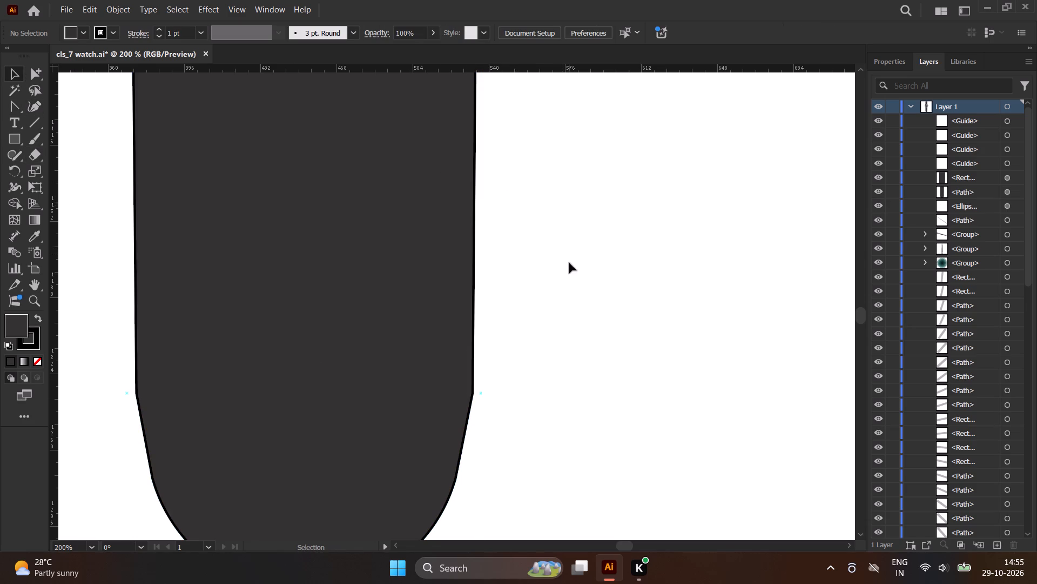
# Examine the tapered lower strap, the whole watch on the artboard and the upper strap.
pyautogui.scroll(-2, 557, 311)
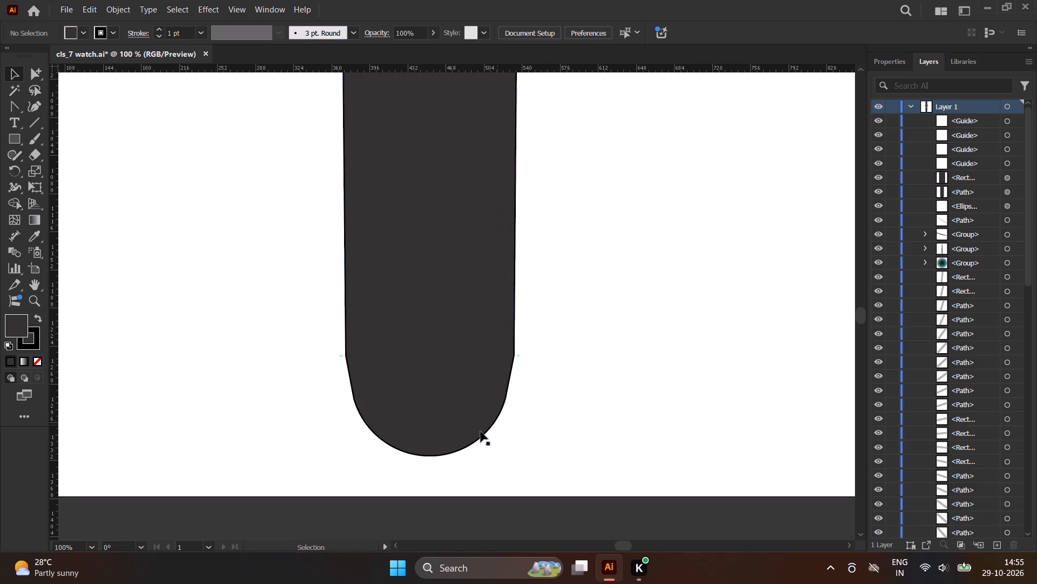
pyautogui.scroll(-2, 246, 443)
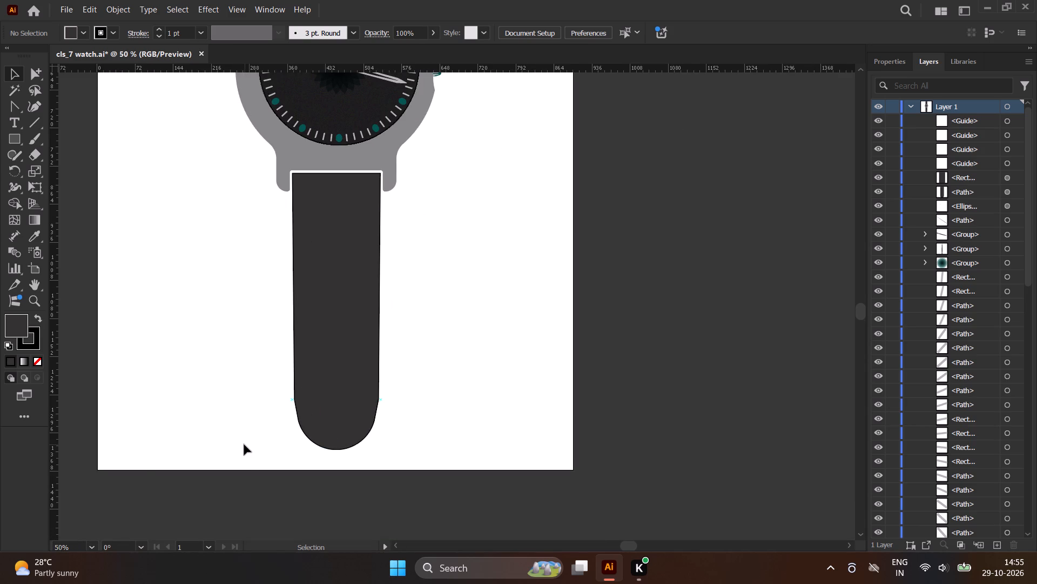
pyautogui.scroll(-1, 246, 451)
pyautogui.scroll(-1, 408, 467)
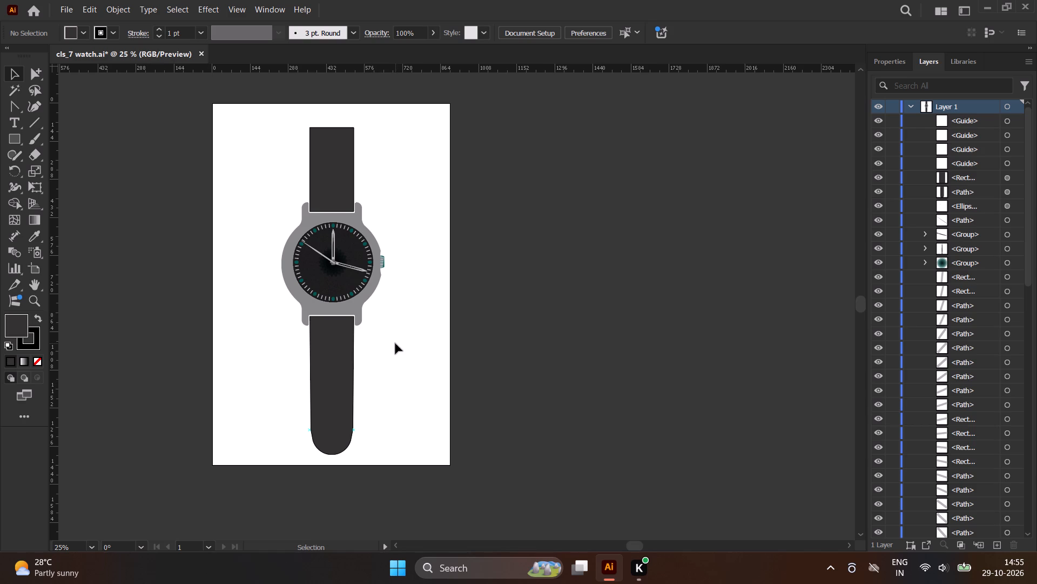
pyautogui.scroll(1, 341, 107)
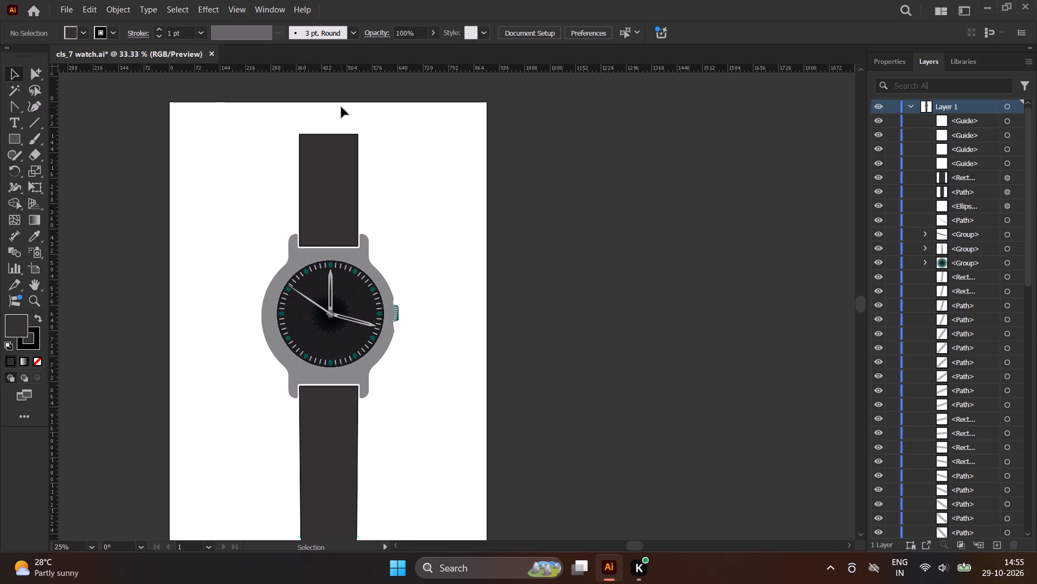
pyautogui.scroll(2, 326, 92)
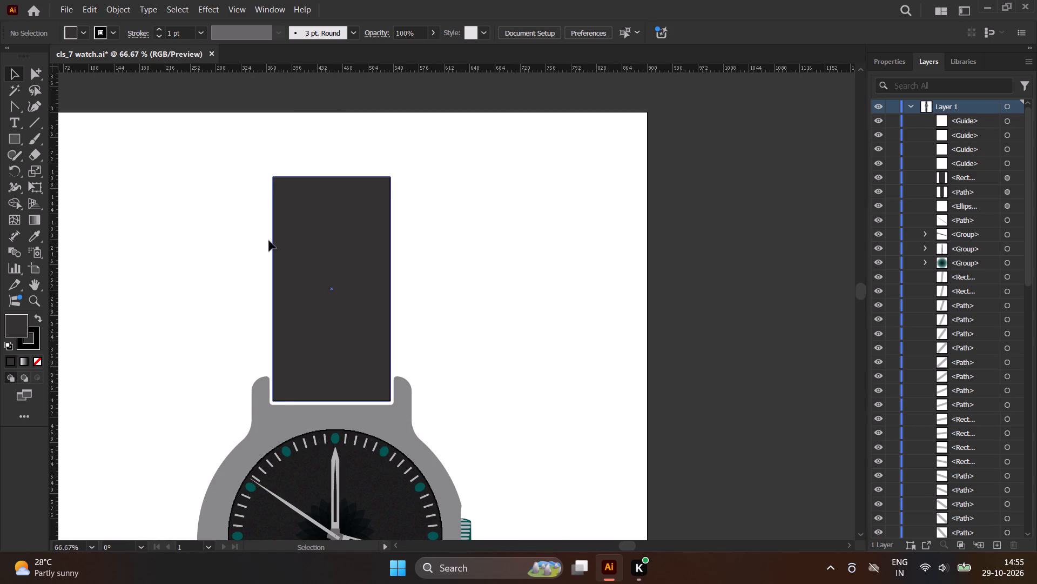
pyautogui.scroll(-1, 267, 243)
pyautogui.scroll(-1, 238, 301)
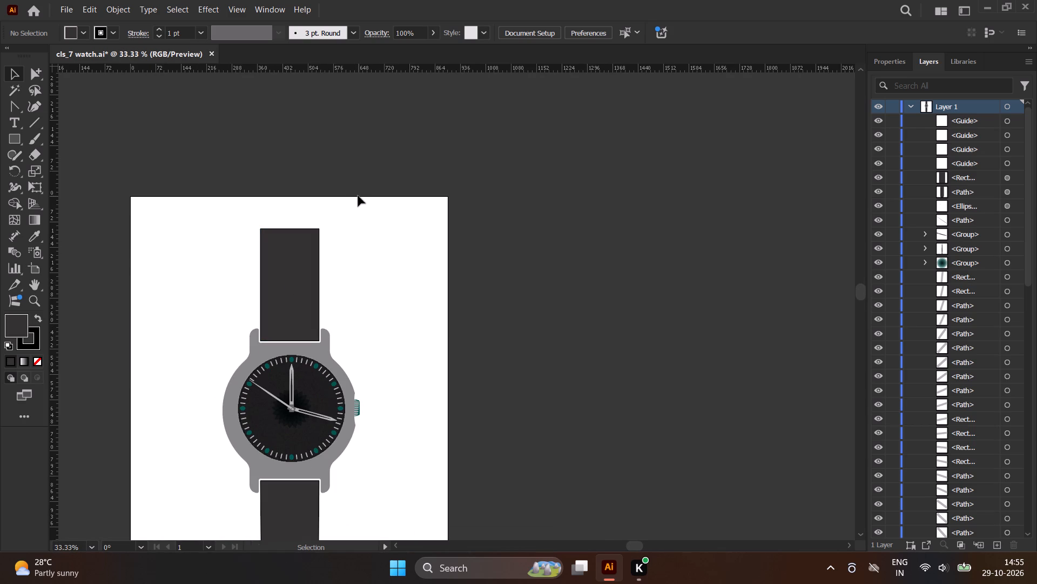
pyautogui.click(358, 197)
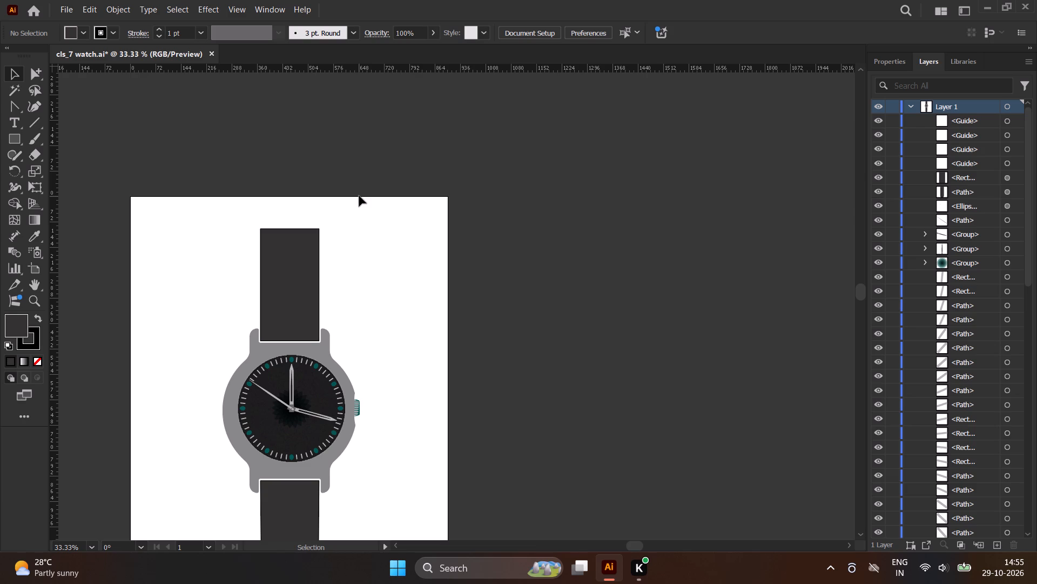
pyautogui.click(359, 196)
# Scale the whole watch down proportionally from its upper corner, leaving more space above the upper strap, and deselect.
pyautogui.scroll(-1, 241, 174)
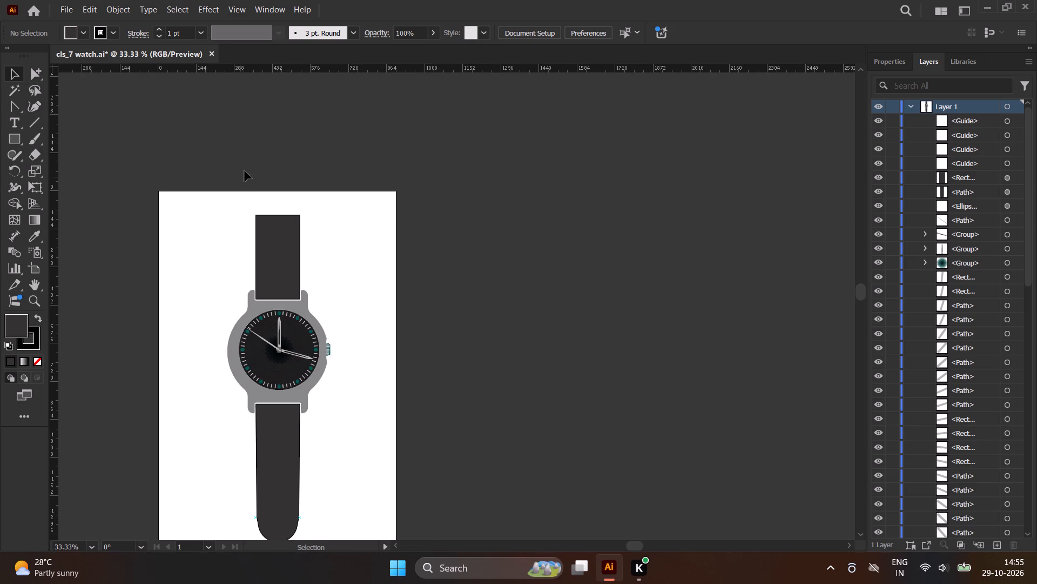
pyautogui.moveTo(229, 200); pyautogui.dragTo(302, 330)
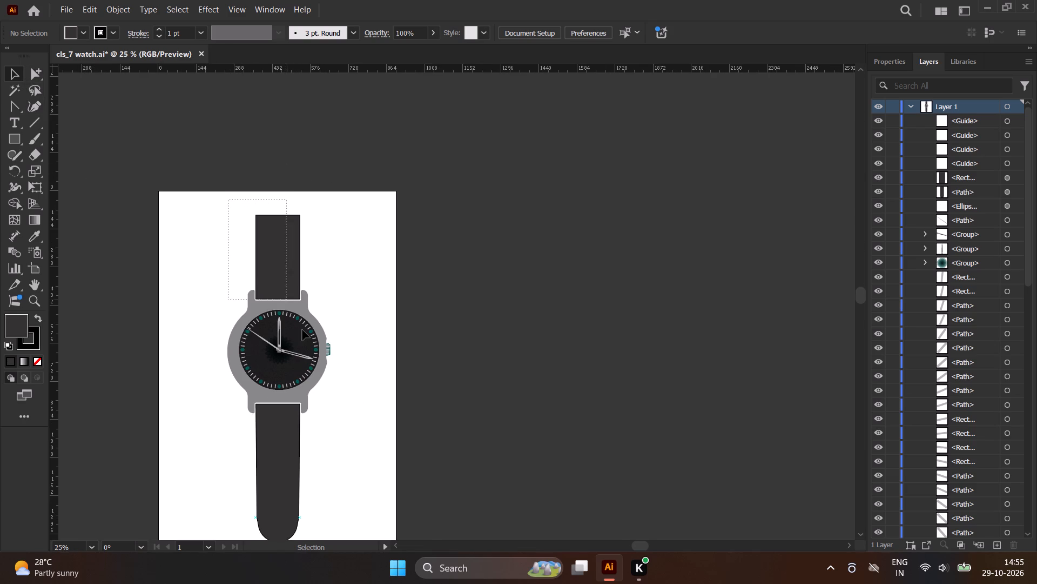
pyautogui.moveTo(302, 330); pyautogui.dragTo(346, 522)
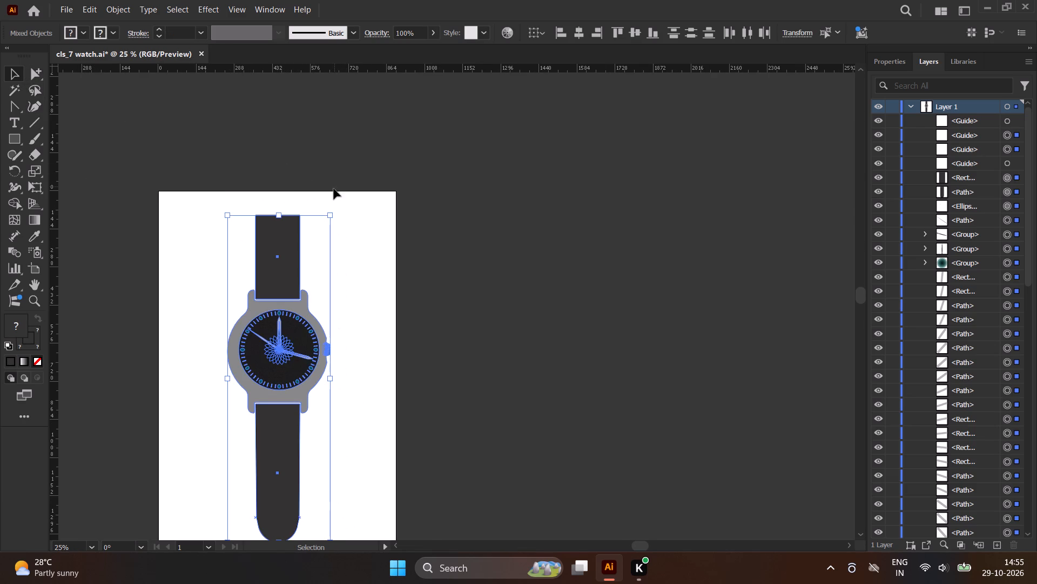
pyautogui.keyDown('shift'); pyautogui.moveTo(329, 211); pyautogui.dragTo(328, 221); pyautogui.keyUp('shift')
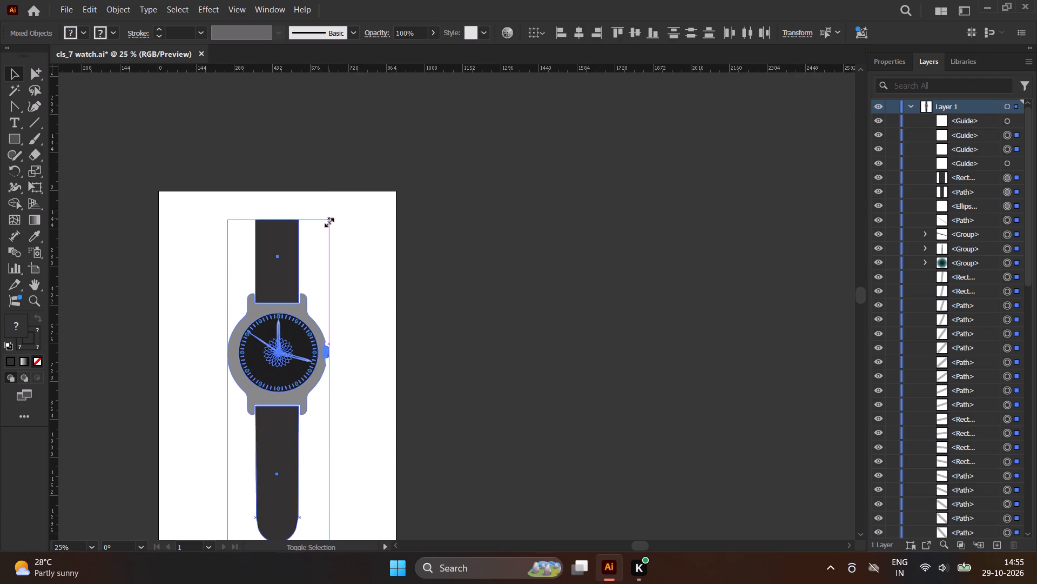
pyautogui.keyDown('shift'); pyautogui.moveTo(328, 221); pyautogui.dragTo(322, 242); pyautogui.keyUp('shift')
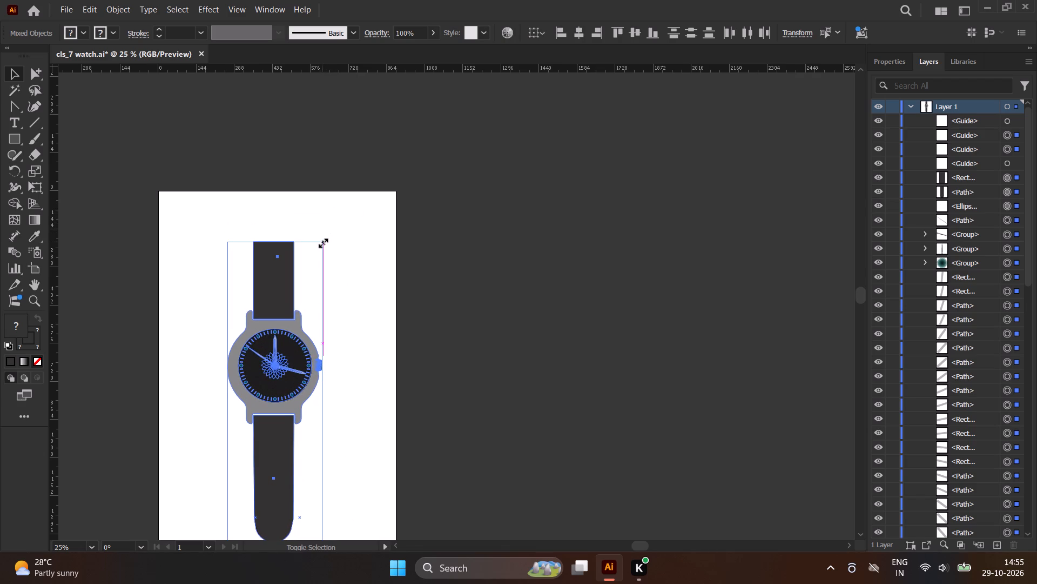
pyautogui.keyDown('shift'); pyautogui.moveTo(322, 242); pyautogui.dragTo(322, 237); pyautogui.keyUp('shift')
pyautogui.click(470, 196)
# Examine the resized watch's placement on the artboard and the end of the upper strap.
pyautogui.scroll(-1, 418, 181)
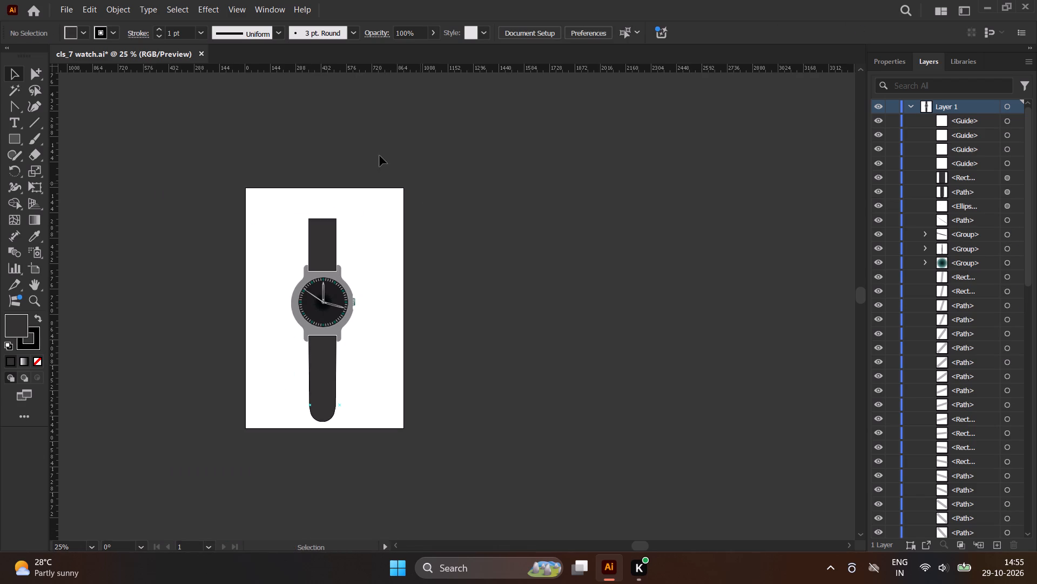
pyautogui.scroll(2, 339, 209)
pyautogui.scroll(-2, 338, 151)
pyautogui.scroll(1, 324, 161)
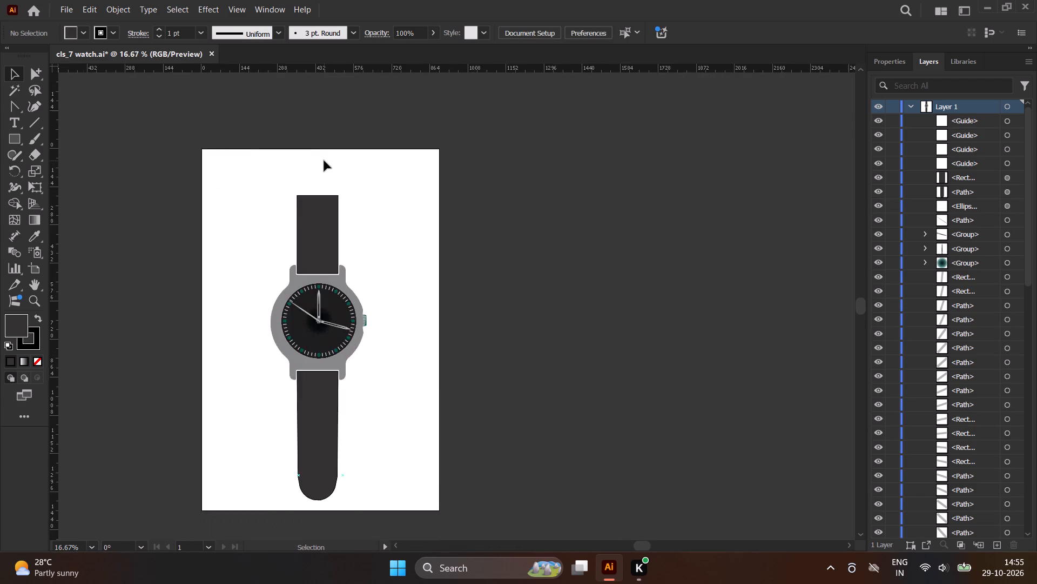
pyautogui.scroll(1, 324, 161)
pyautogui.scroll(-1, 321, 144)
pyautogui.scroll(2, 261, 213)
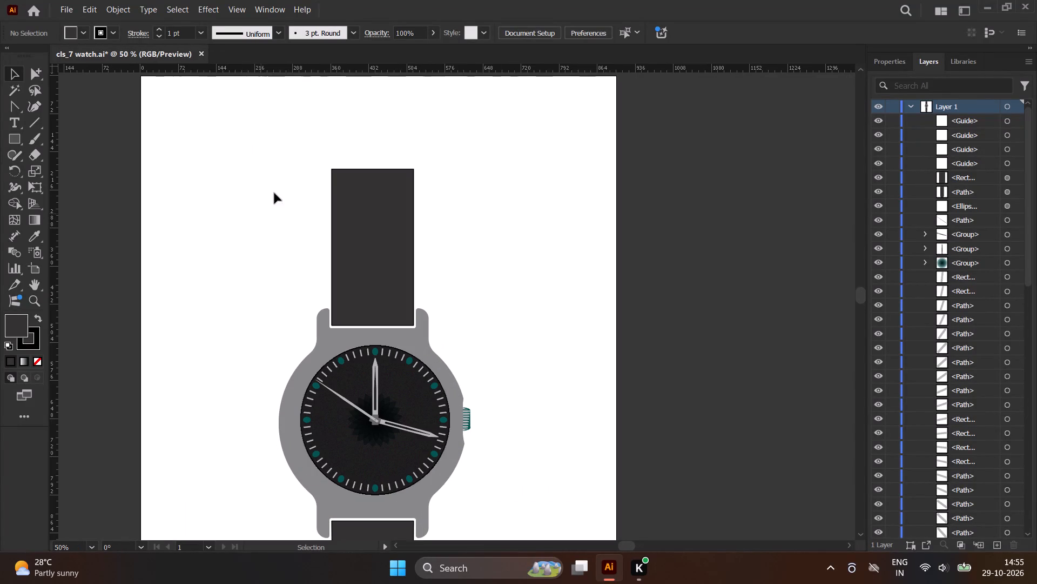
pyautogui.scroll(-1, 271, 267)
pyautogui.scroll(1, 314, 131)
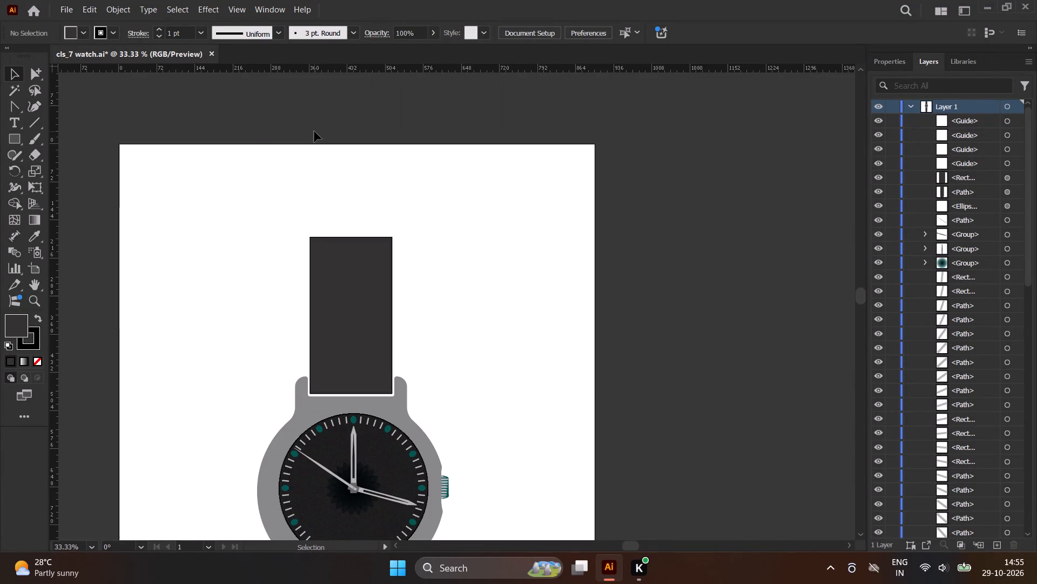
# Draw a rectangle about 77 pt high across the upper strap's top end, extending slightly past both strap edges.
pyautogui.rightClick(14, 136)
pyautogui.click(14, 136)
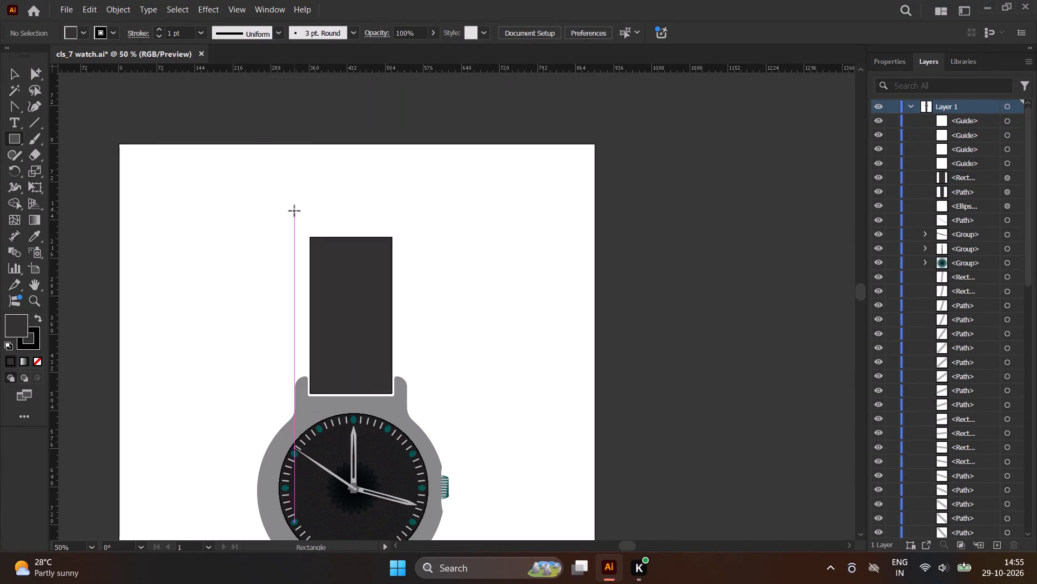
pyautogui.moveTo(302, 207); pyautogui.dragTo(333, 249)
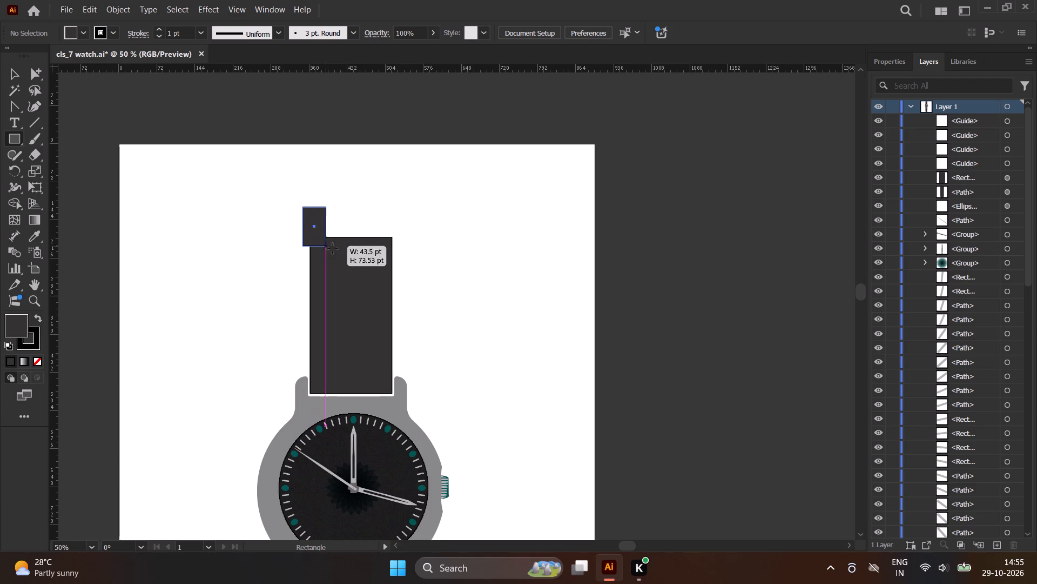
pyautogui.moveTo(333, 249); pyautogui.dragTo(400, 248)
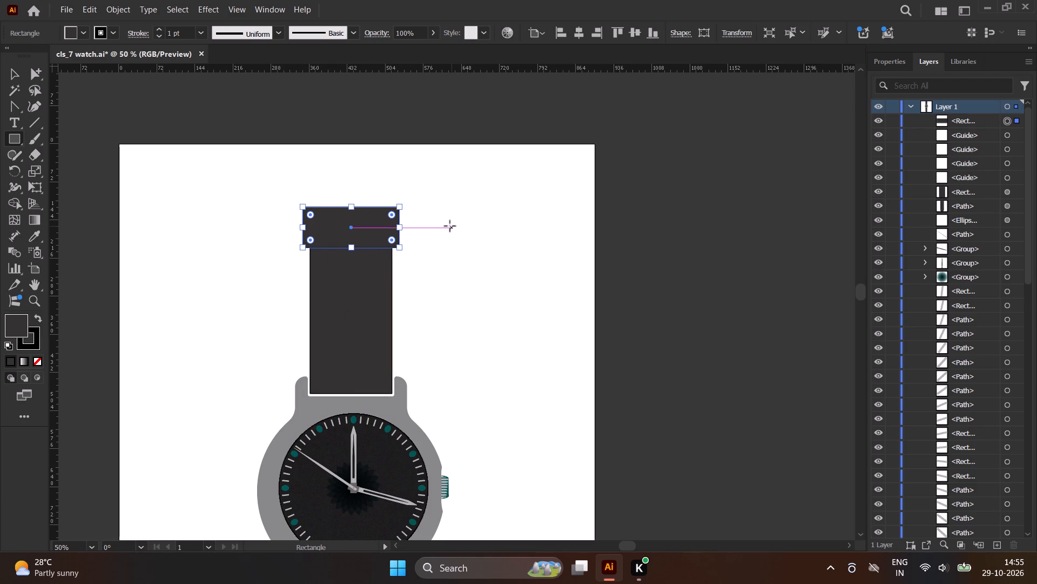
# Align the new rectangle and the upper strap to each other by their horizontal centres, and deselect.
pyautogui.click(16, 70)
pyautogui.click(271, 152)
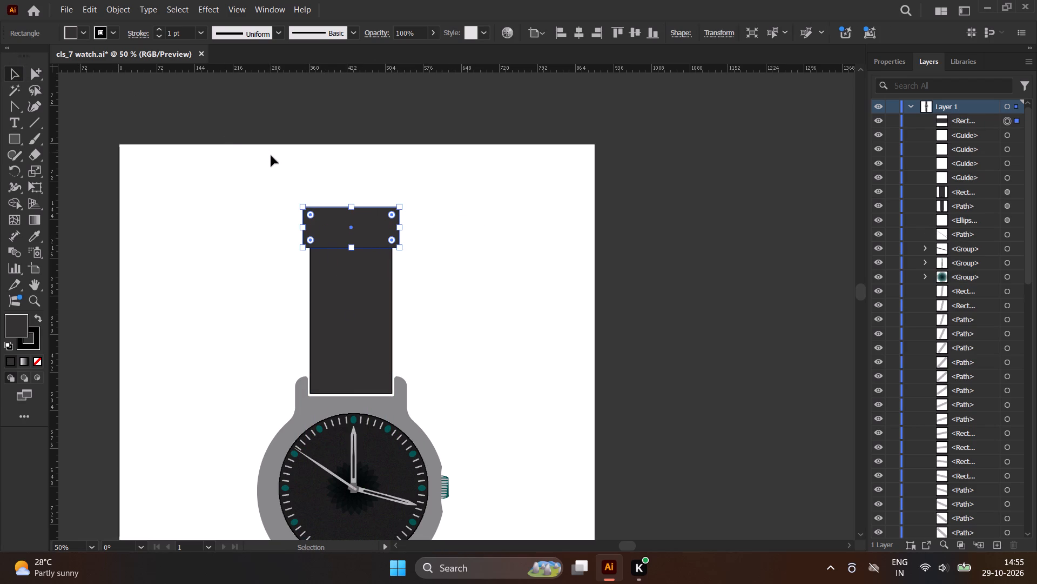
pyautogui.moveTo(260, 168); pyautogui.dragTo(409, 274)
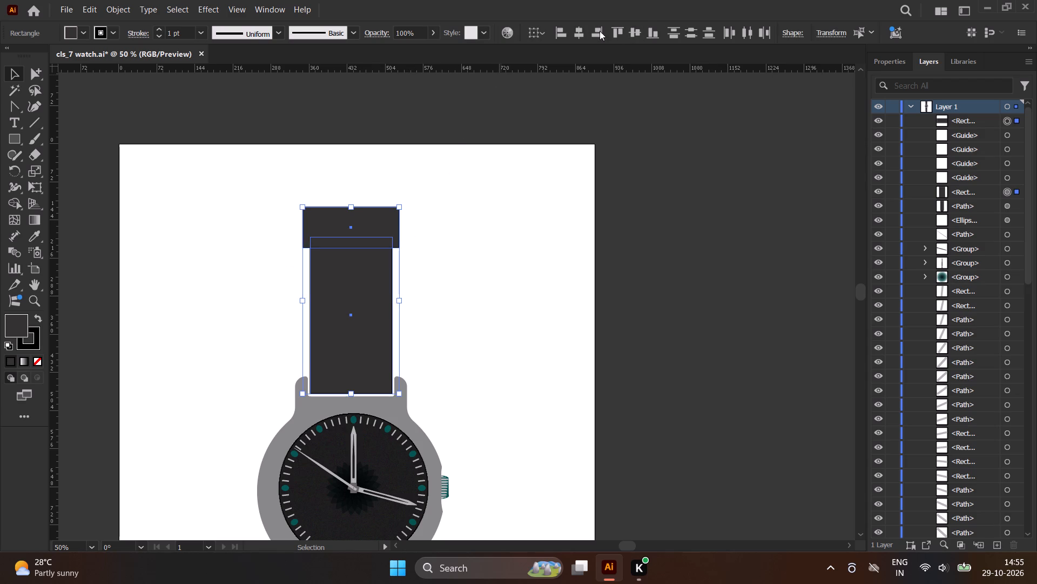
pyautogui.click(584, 30)
pyautogui.click(486, 203)
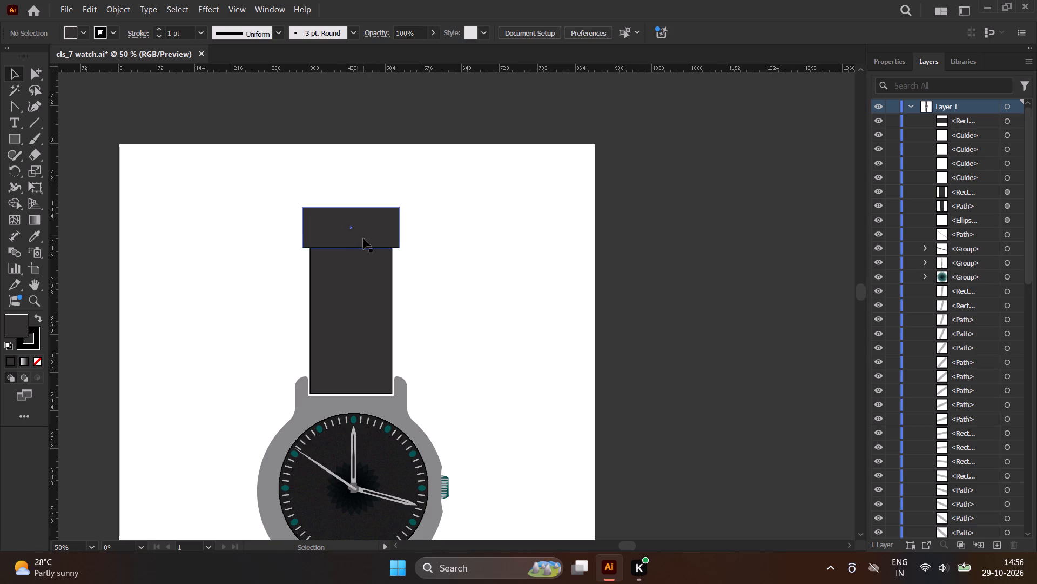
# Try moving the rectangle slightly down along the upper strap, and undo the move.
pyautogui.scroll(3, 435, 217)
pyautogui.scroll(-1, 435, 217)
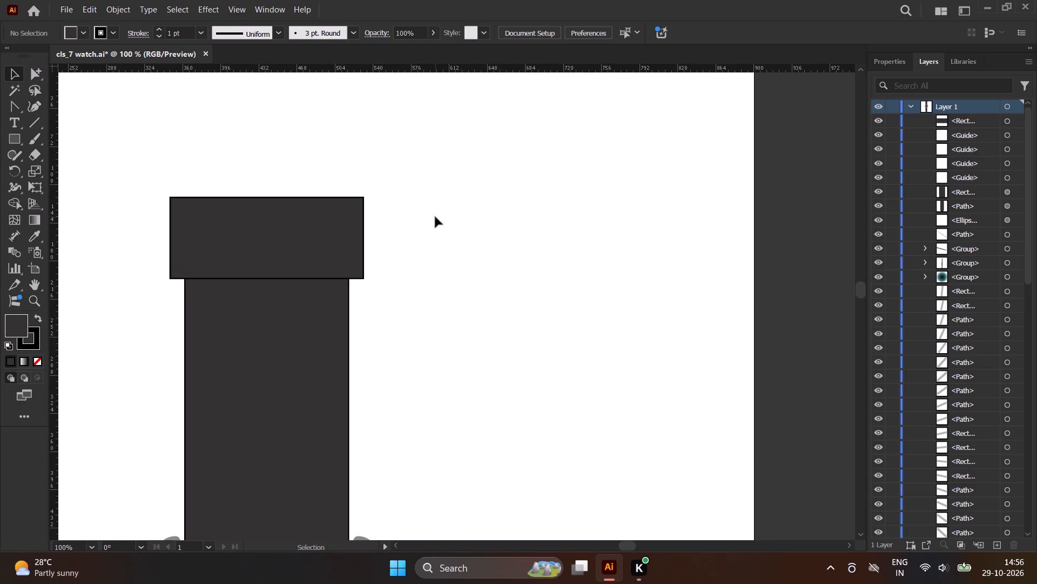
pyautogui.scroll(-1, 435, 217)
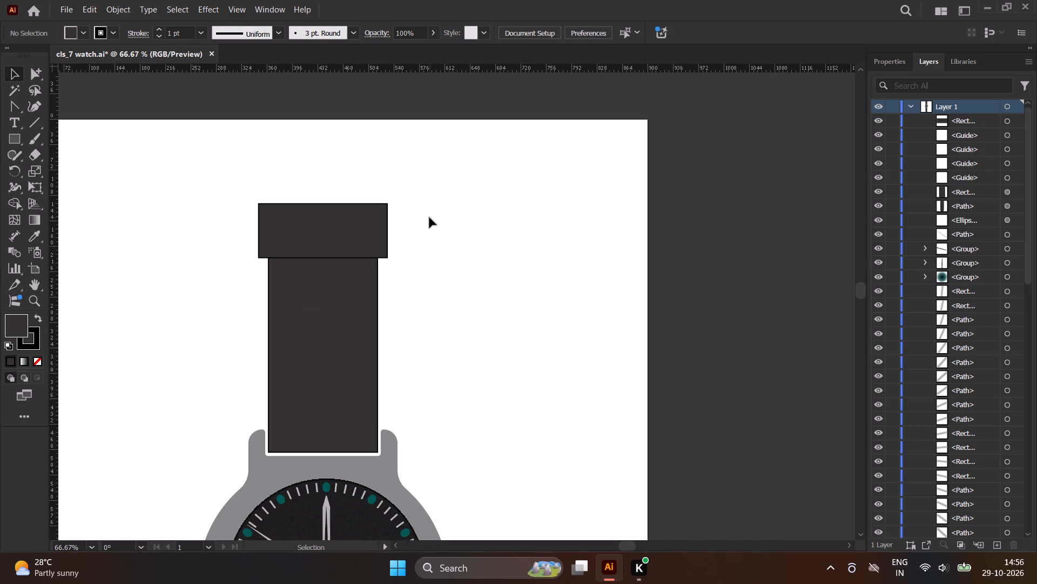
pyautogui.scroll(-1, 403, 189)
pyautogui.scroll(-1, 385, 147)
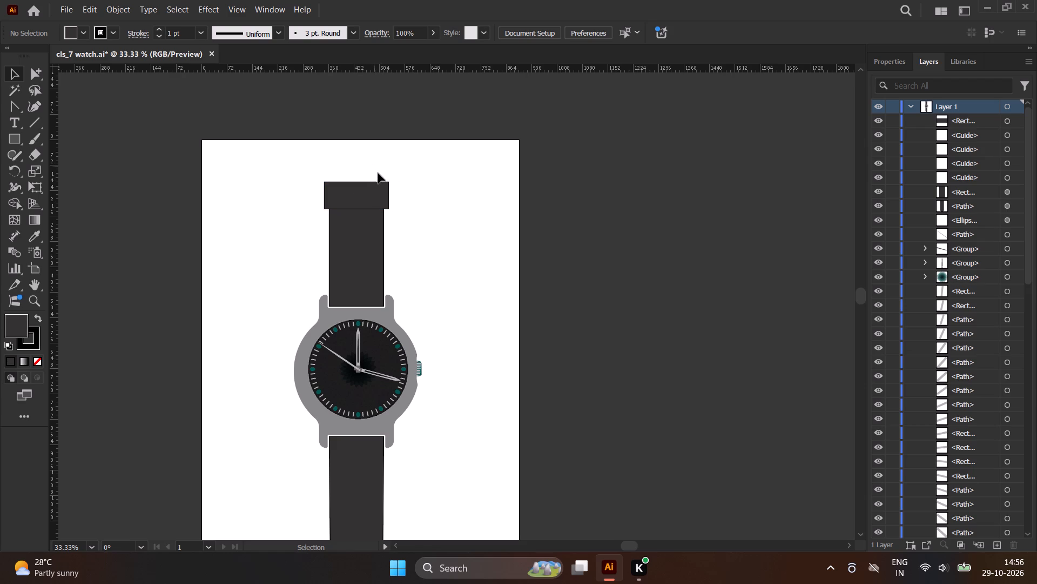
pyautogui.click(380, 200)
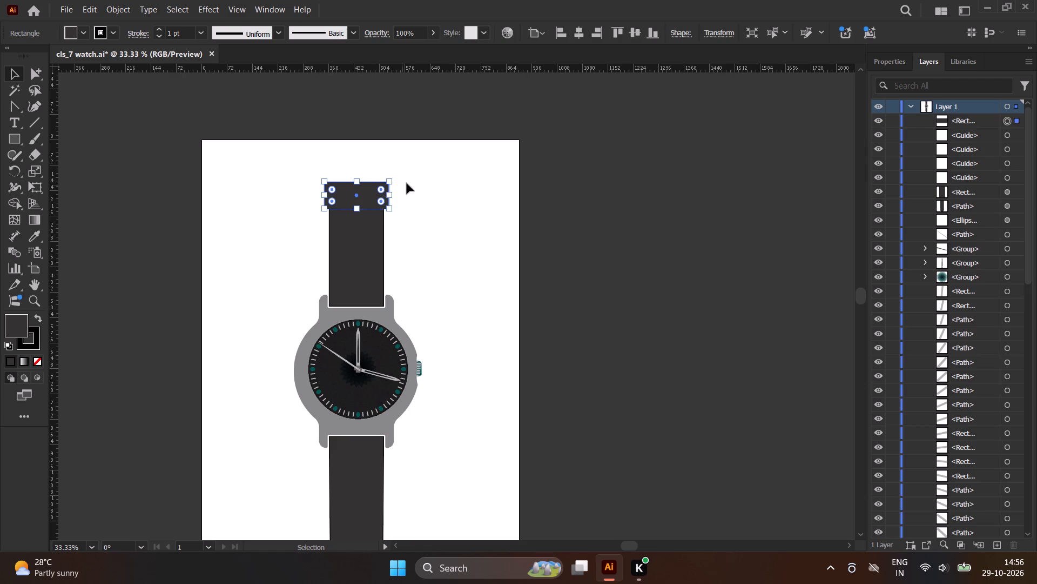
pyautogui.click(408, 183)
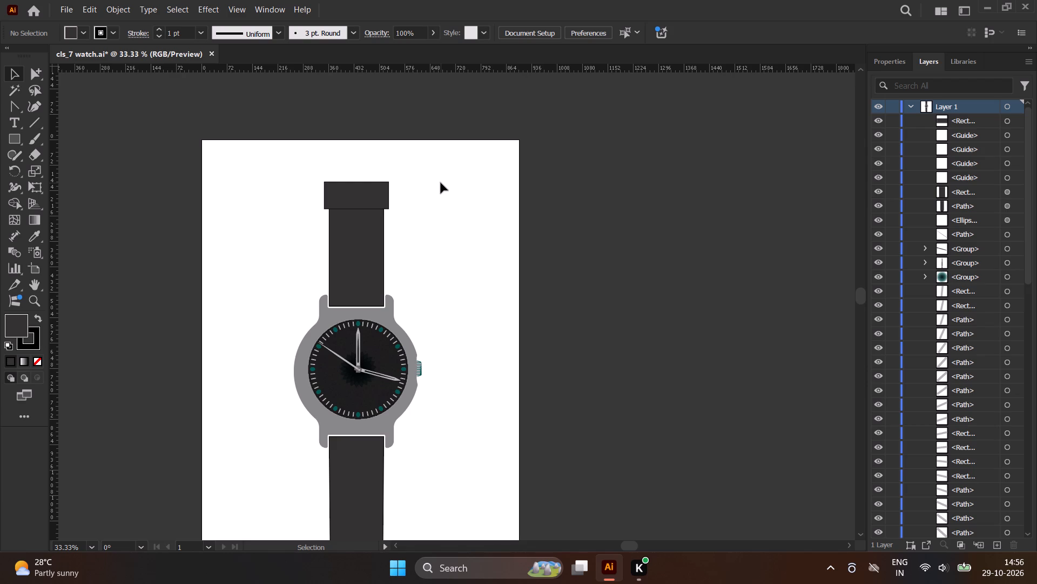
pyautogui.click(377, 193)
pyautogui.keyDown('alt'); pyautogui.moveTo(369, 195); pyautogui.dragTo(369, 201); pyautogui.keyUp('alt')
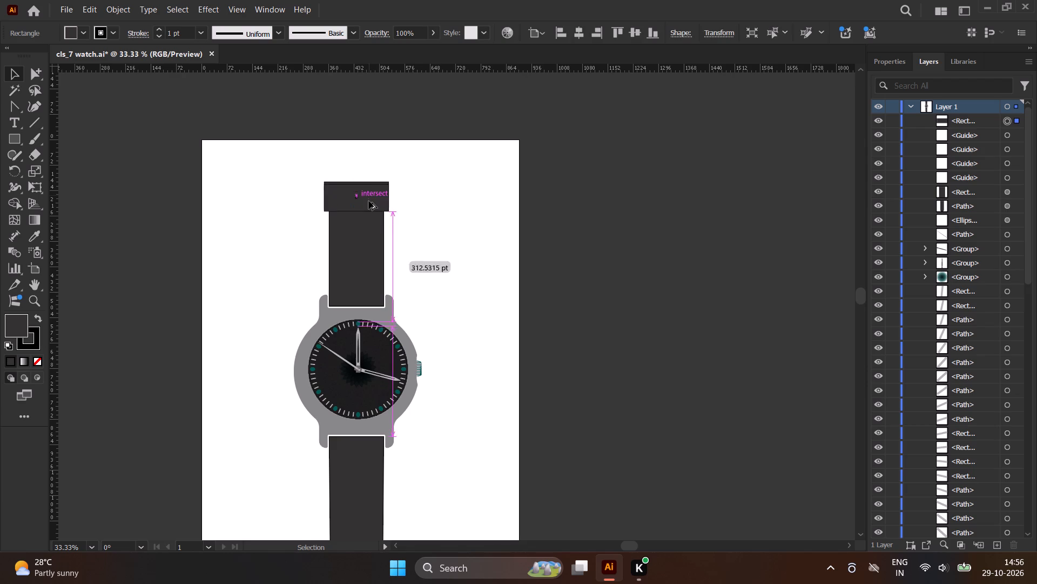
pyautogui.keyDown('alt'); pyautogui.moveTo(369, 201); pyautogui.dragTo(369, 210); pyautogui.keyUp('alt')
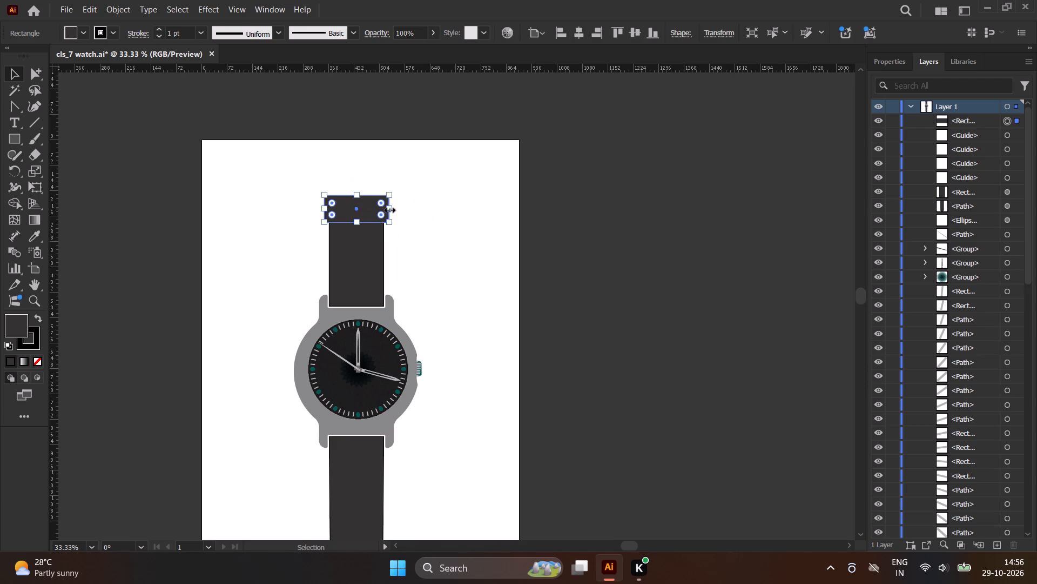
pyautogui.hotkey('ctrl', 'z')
# Duplicate the rectangle slightly lower, overlapping the original, and narrow the copy equally on both sides.
pyautogui.keyDown('alt'); pyautogui.moveTo(364, 195); pyautogui.dragTo(364, 198); pyautogui.keyUp('alt')
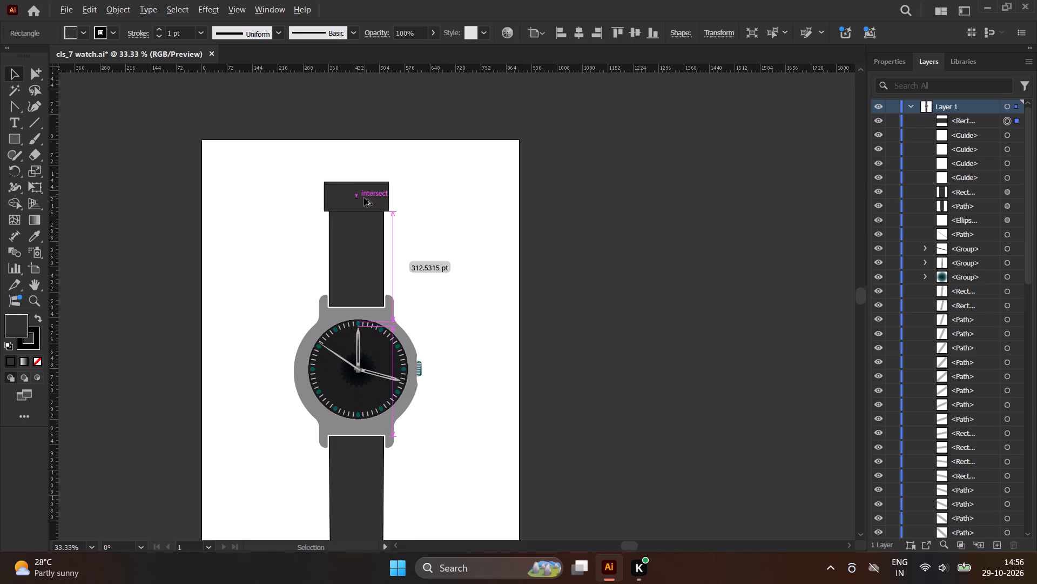
pyautogui.keyDown('alt'); pyautogui.moveTo(364, 198); pyautogui.dragTo(363, 205); pyautogui.keyUp('alt')
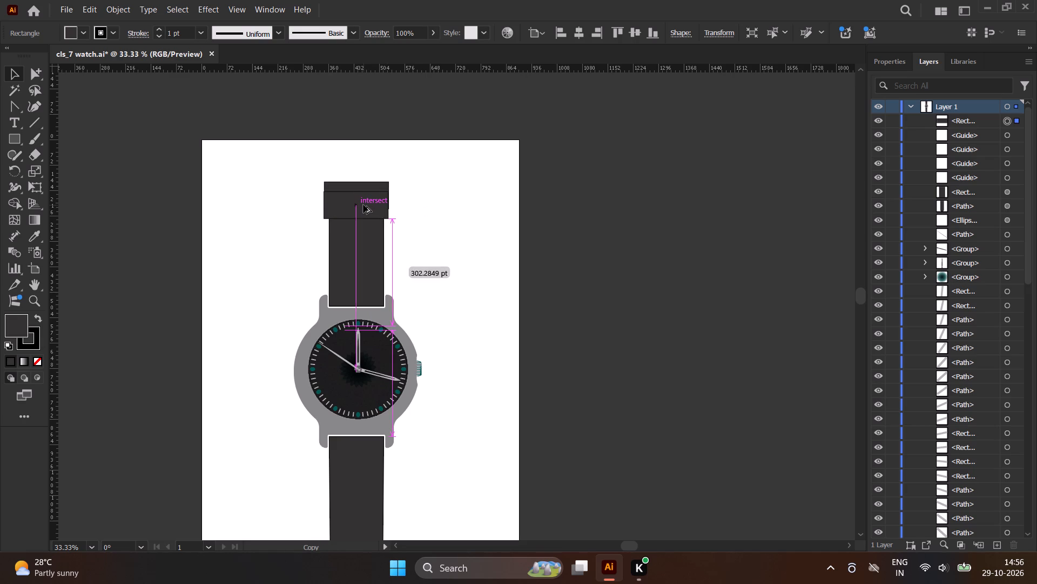
pyautogui.keyDown('alt'); pyautogui.moveTo(363, 205); pyautogui.dragTo(362, 204); pyautogui.keyUp('alt')
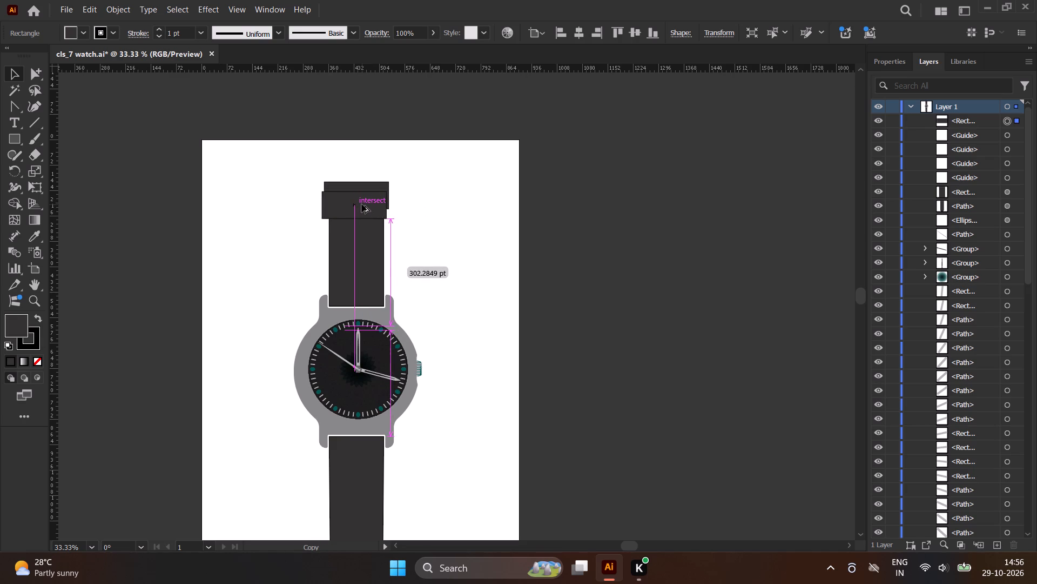
pyautogui.keyDown('alt'); pyautogui.moveTo(362, 204); pyautogui.dragTo(364, 204); pyautogui.keyUp('alt')
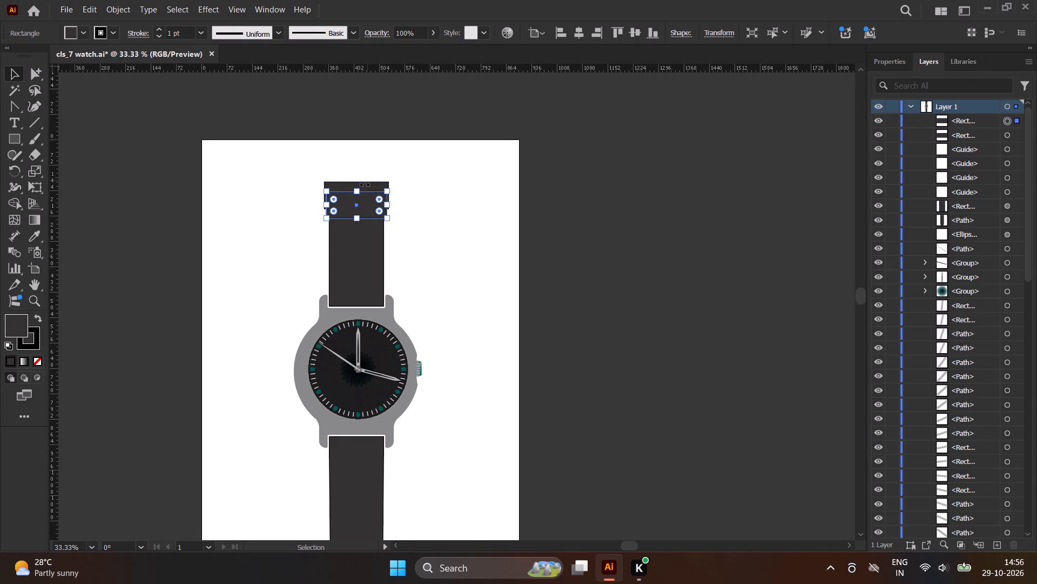
# Widen the original top rectangle equally on both sides to just over 190 pt, and deselect.
pyautogui.scroll(3, 366, 184)
pyautogui.click(385, 185)
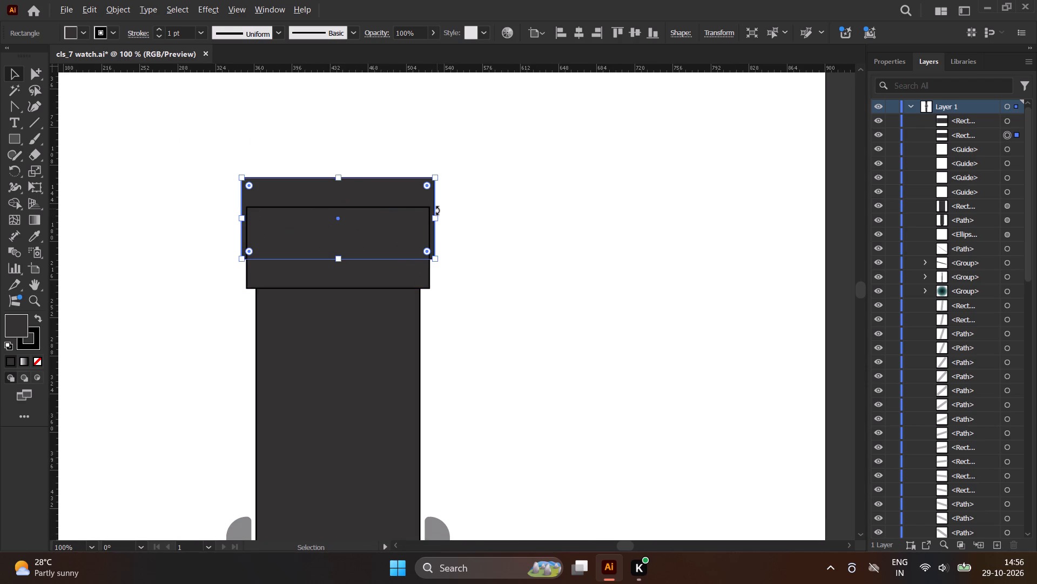
pyautogui.keyDown('alt'); pyautogui.moveTo(436, 214); pyautogui.dragTo(439, 214); pyautogui.keyUp('alt')
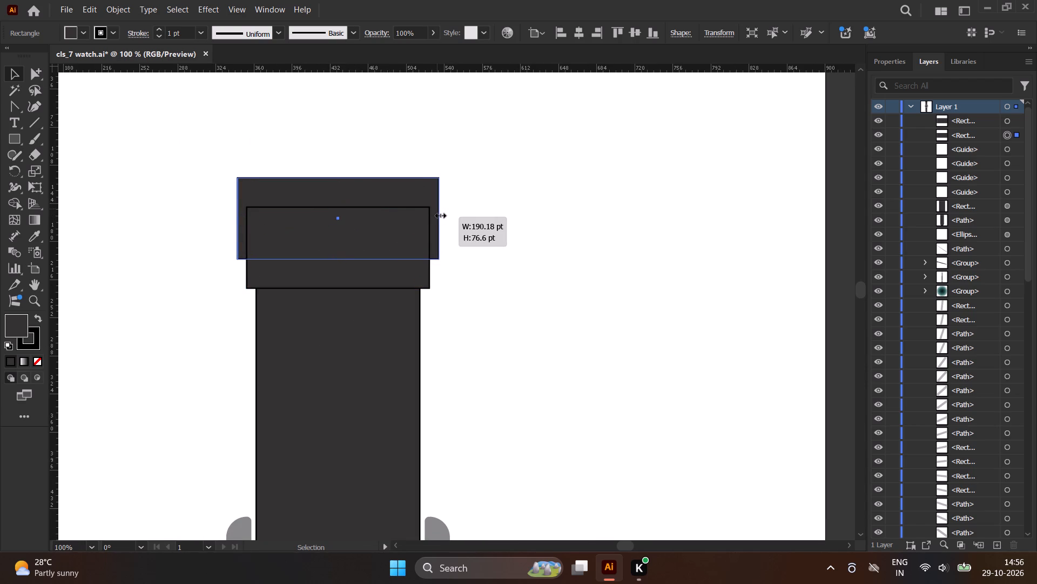
pyautogui.keyDown('alt'); pyautogui.moveTo(439, 214); pyautogui.dragTo(441, 214); pyautogui.keyUp('alt')
pyautogui.click(493, 208)
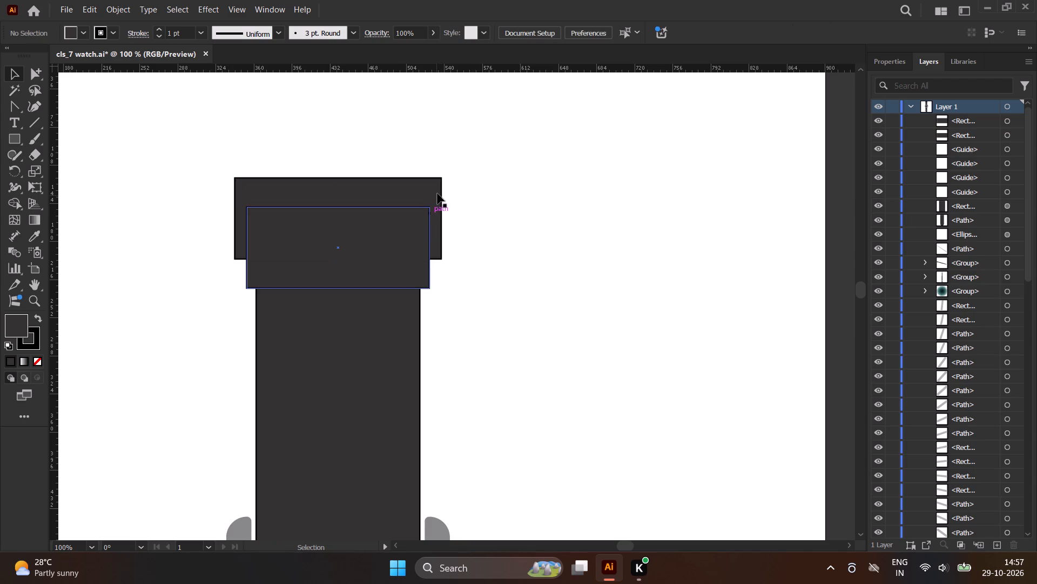
# Align both overlapping rectangles and the upper strap to each other by their horizontal centres, and deselect.
pyautogui.click(437, 194)
pyautogui.keyDown('shift'); pyautogui.click(407, 231); pyautogui.keyUp('shift')
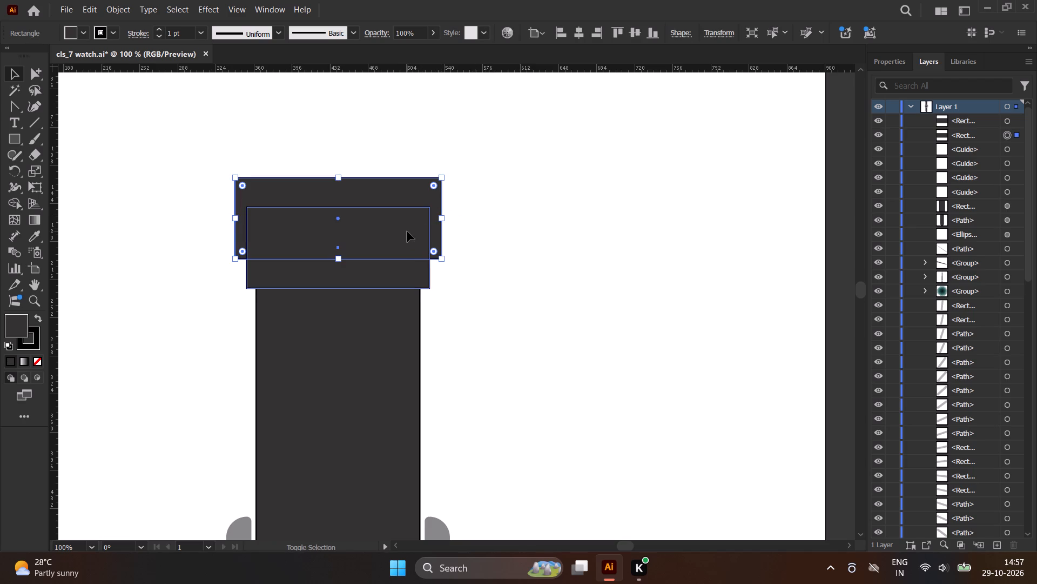
pyautogui.keyDown('shift'); pyautogui.click(373, 420); pyautogui.keyUp('shift')
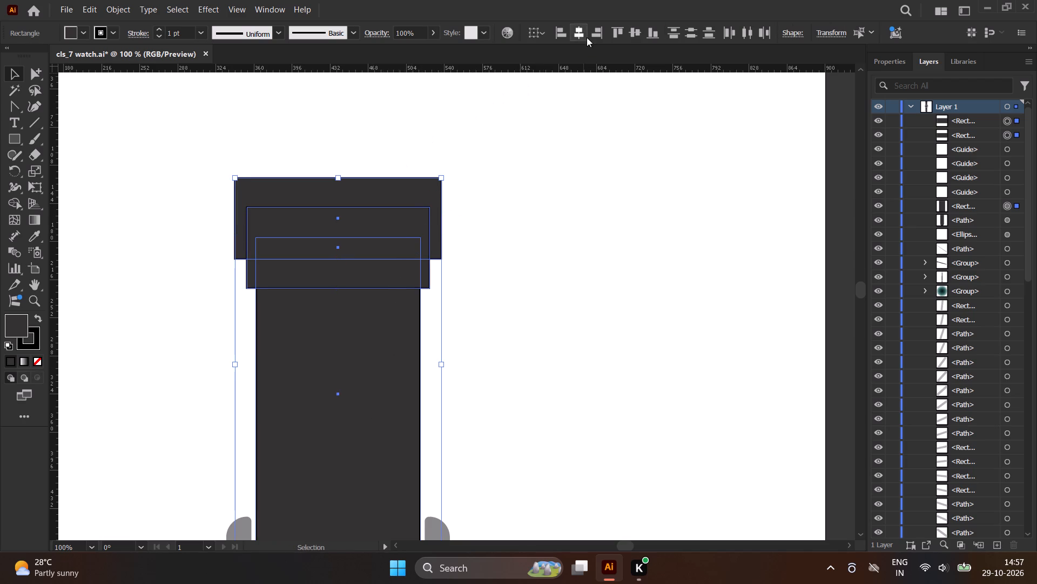
pyautogui.click(581, 34)
pyautogui.click(513, 234)
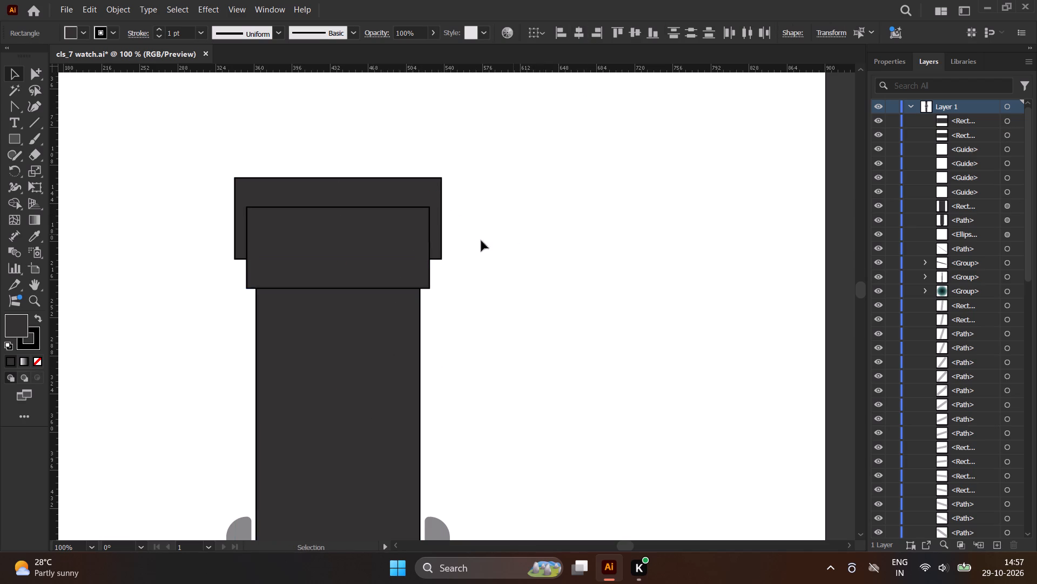
# Cut the inner overlap out of the wide top rectangle with Shape Builder to form a downward-open buckle bracket above the strap.
pyautogui.click(370, 261)
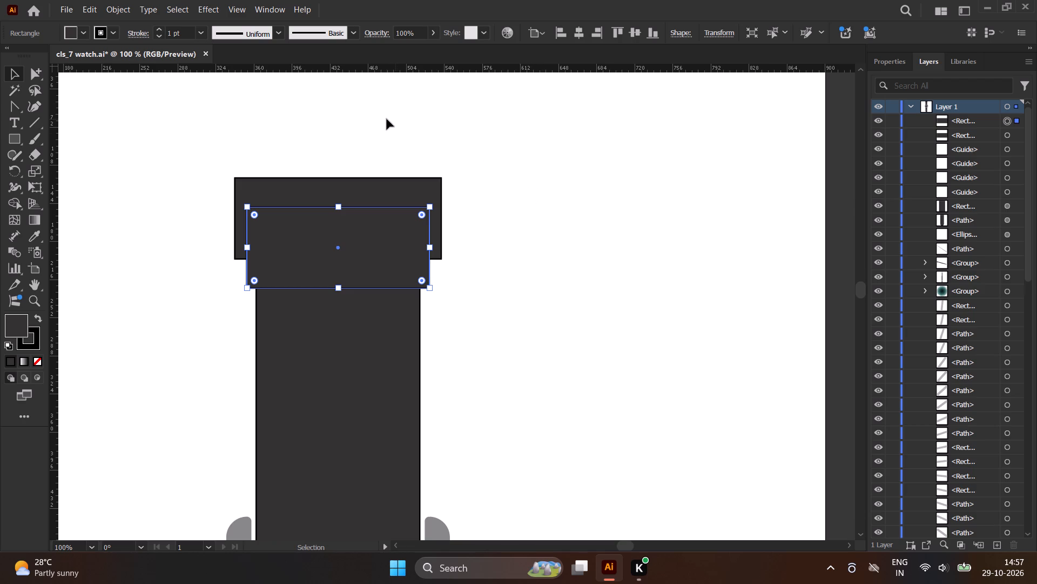
pyautogui.moveTo(385, 120); pyautogui.dragTo(455, 344)
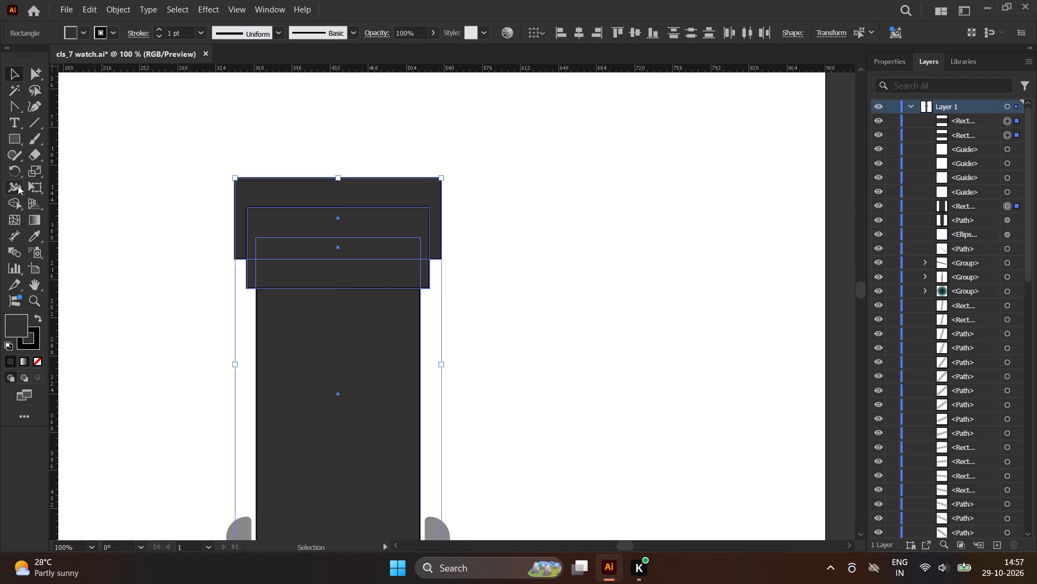
pyautogui.click(16, 204)
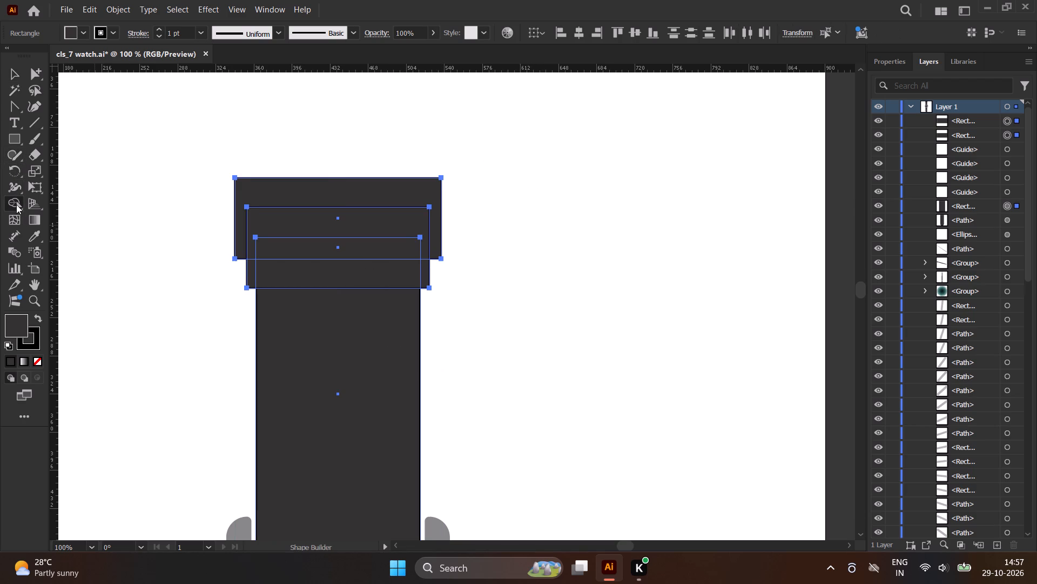
pyautogui.keyDown('alt'); pyautogui.click(322, 224); pyautogui.keyUp('alt')
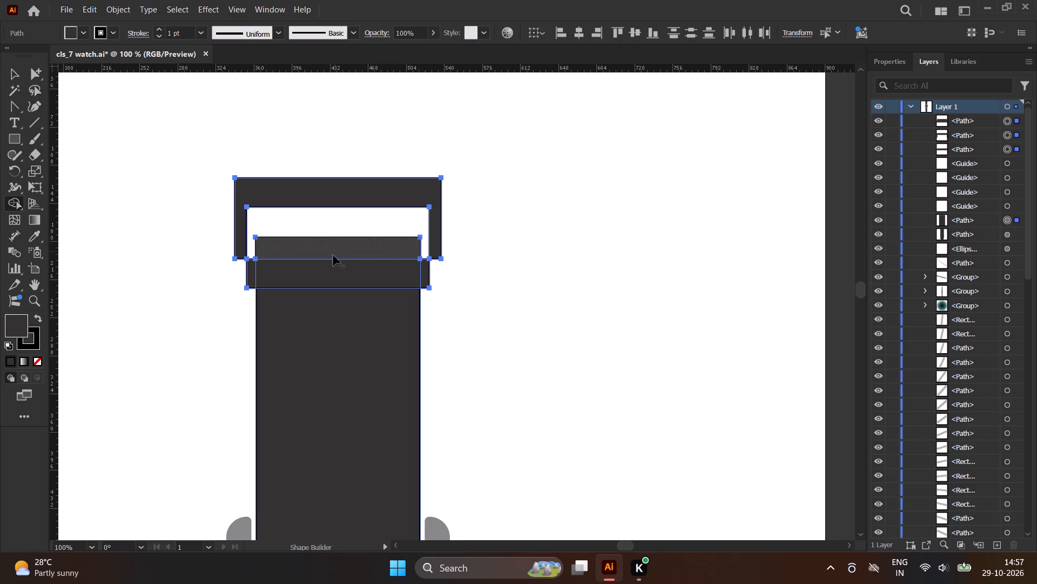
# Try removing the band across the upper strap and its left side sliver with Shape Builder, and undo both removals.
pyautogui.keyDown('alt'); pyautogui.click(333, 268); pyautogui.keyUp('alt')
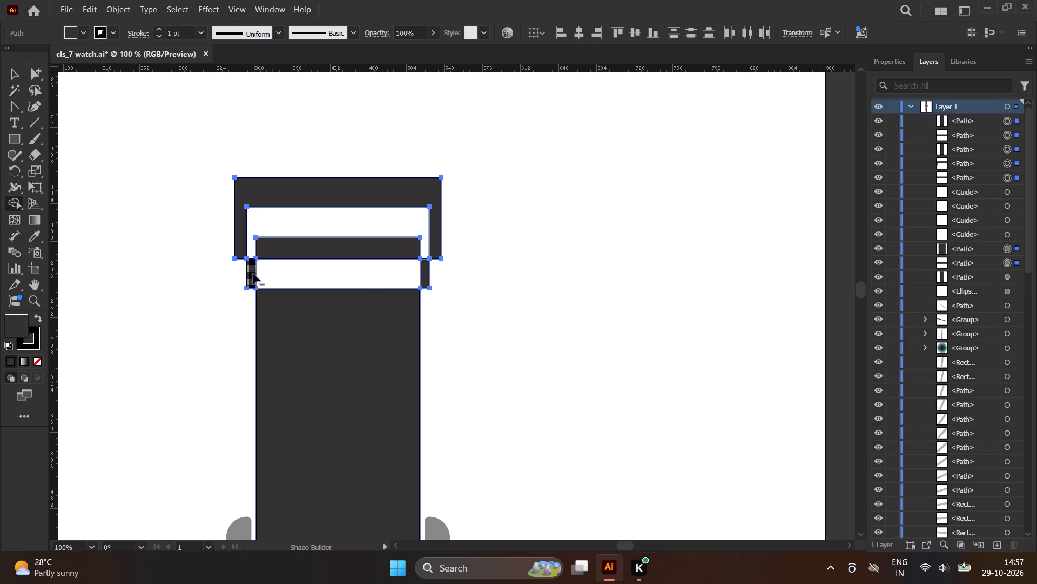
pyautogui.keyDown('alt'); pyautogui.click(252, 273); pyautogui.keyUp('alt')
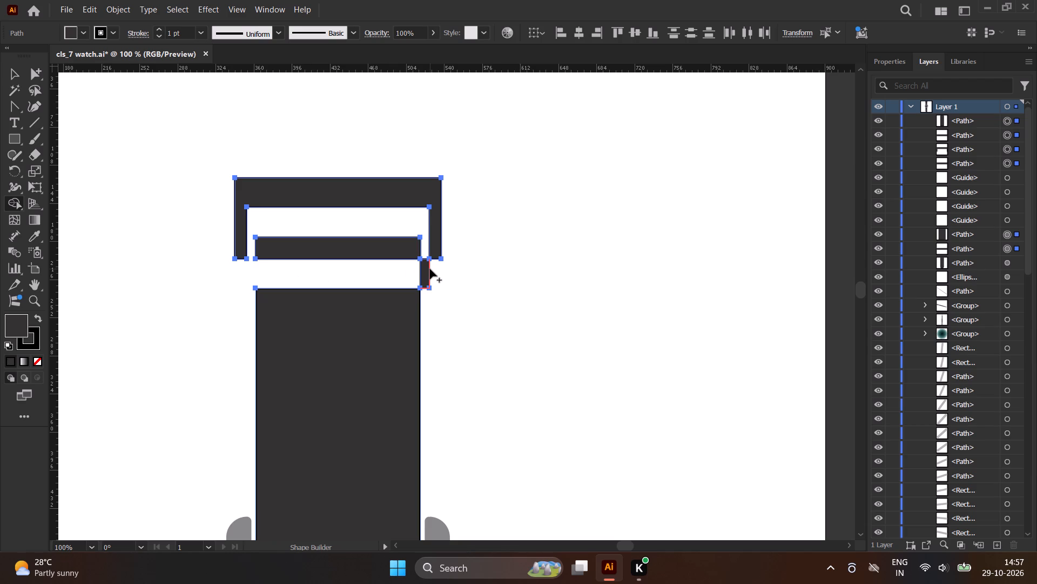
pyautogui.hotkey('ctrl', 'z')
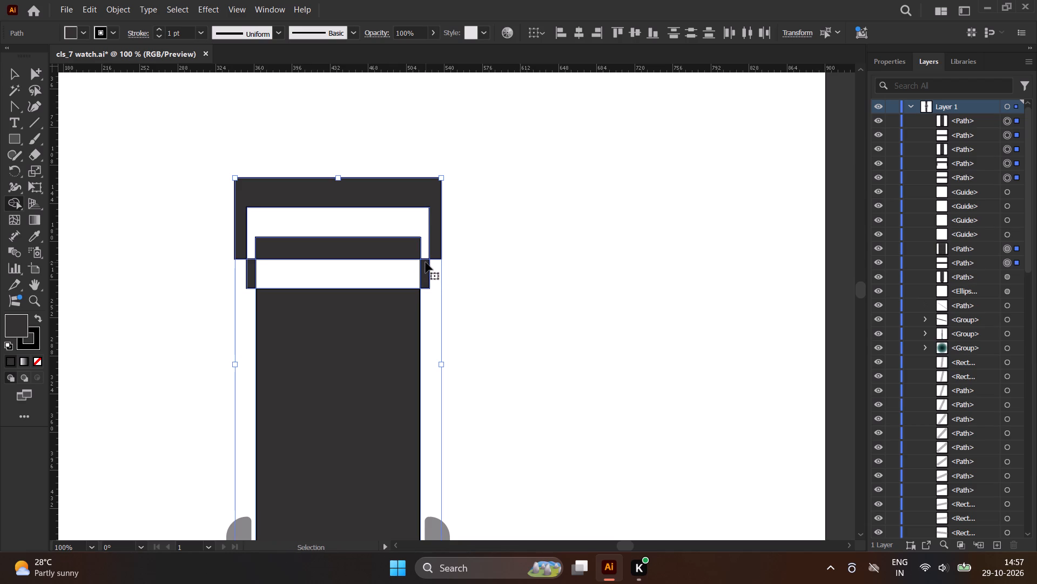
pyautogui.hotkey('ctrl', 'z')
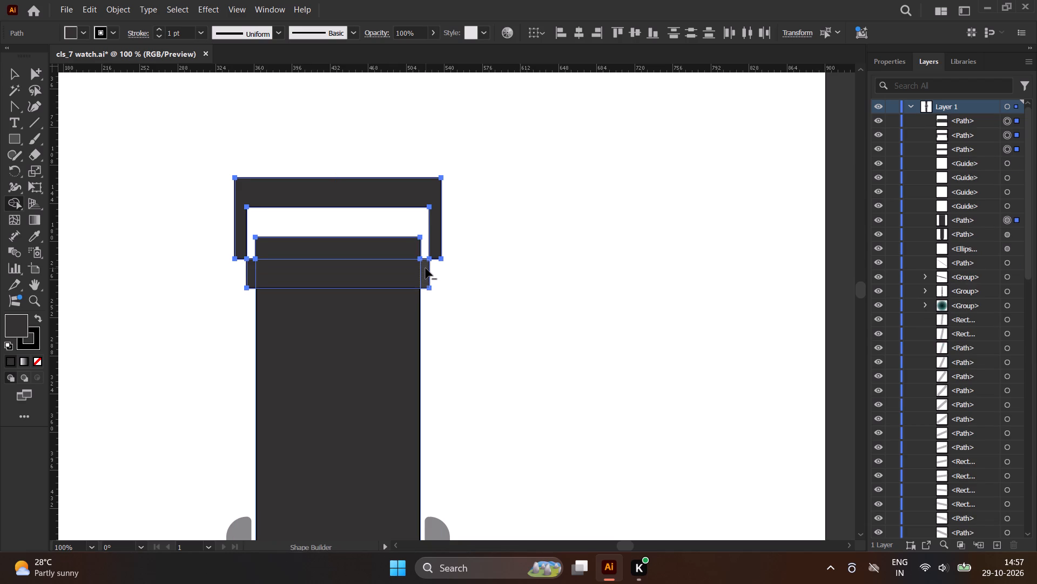
# Remove the leftover slivers on both sides of the strap below the bracket with Shape Builder, and deselect.
pyautogui.keyDown('alt'); pyautogui.click(426, 268); pyautogui.keyUp('alt')
pyautogui.keyDown('alt'); pyautogui.click(248, 276); pyautogui.keyUp('alt')
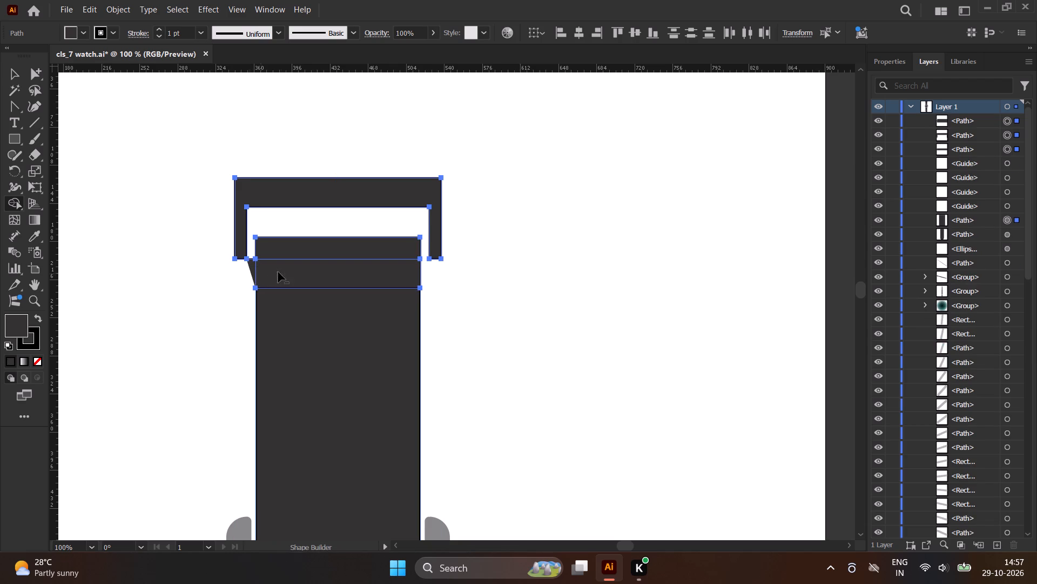
pyautogui.keyDown('alt'); pyautogui.scroll(2, 253, 268); pyautogui.keyUp('alt')
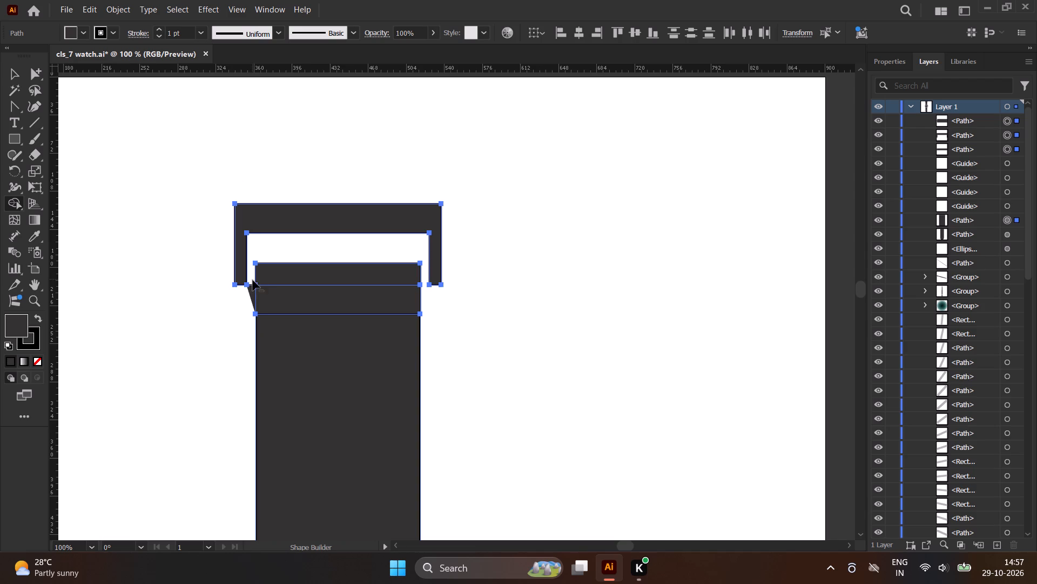
pyautogui.keyDown('alt'); pyautogui.click(252, 290); pyautogui.keyUp('alt')
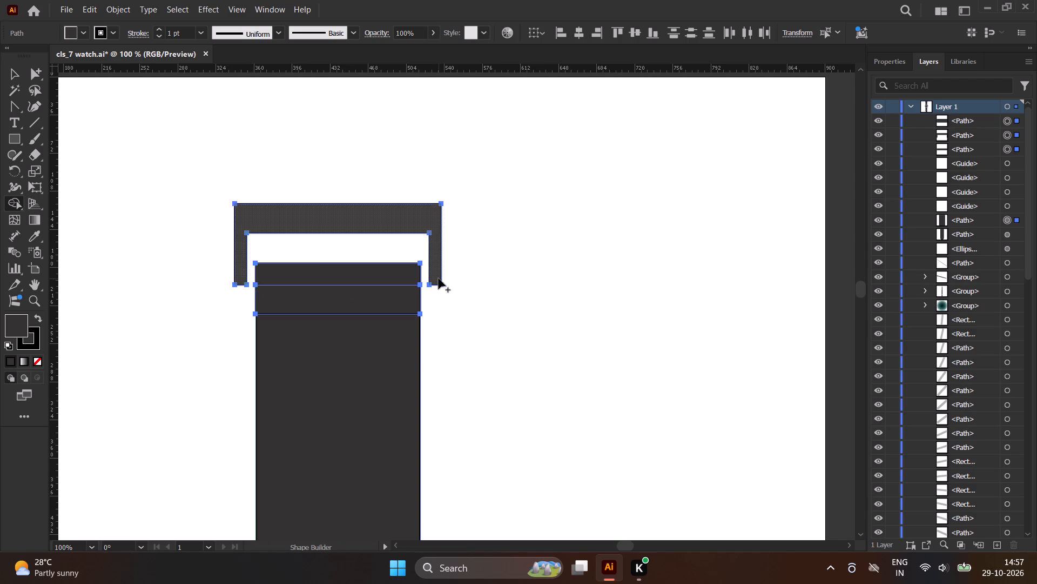
pyautogui.click(11, 65)
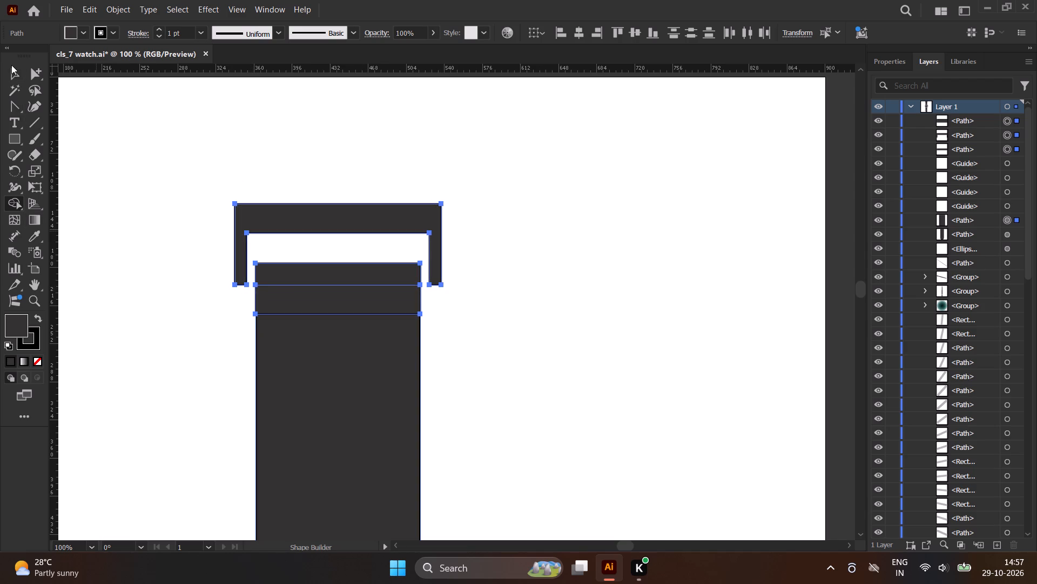
pyautogui.click(8, 73)
pyautogui.click(282, 94)
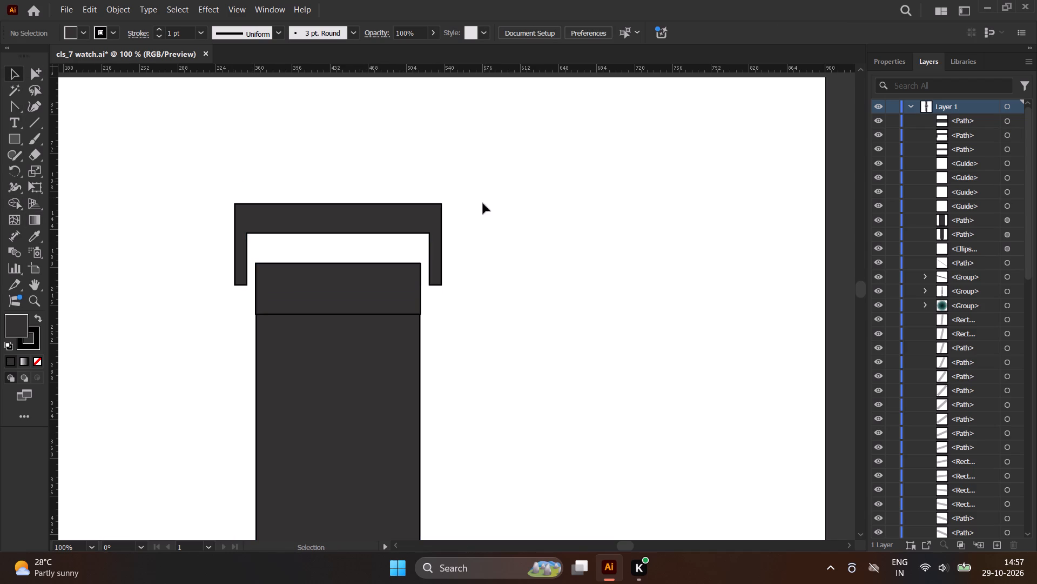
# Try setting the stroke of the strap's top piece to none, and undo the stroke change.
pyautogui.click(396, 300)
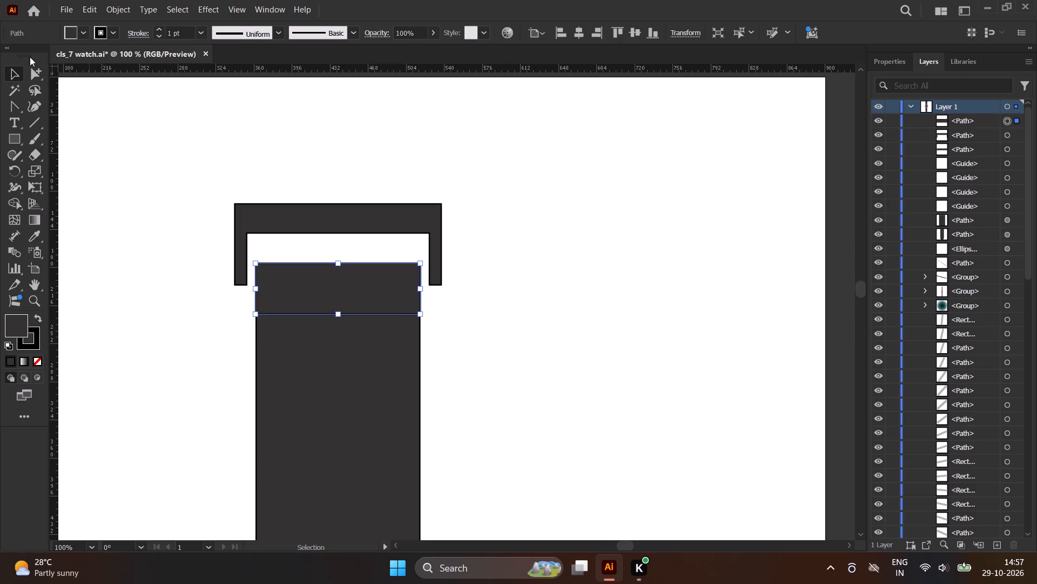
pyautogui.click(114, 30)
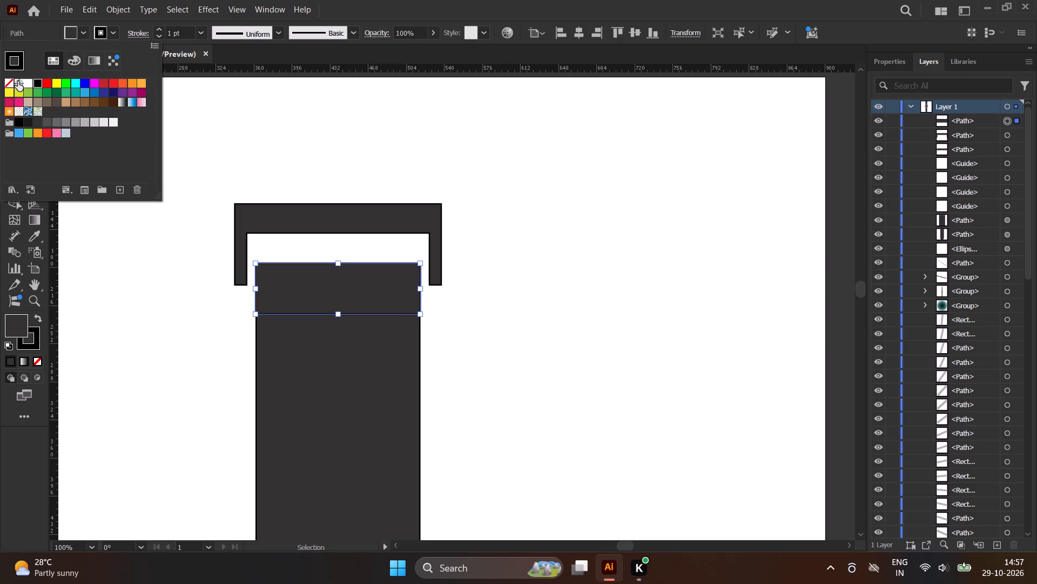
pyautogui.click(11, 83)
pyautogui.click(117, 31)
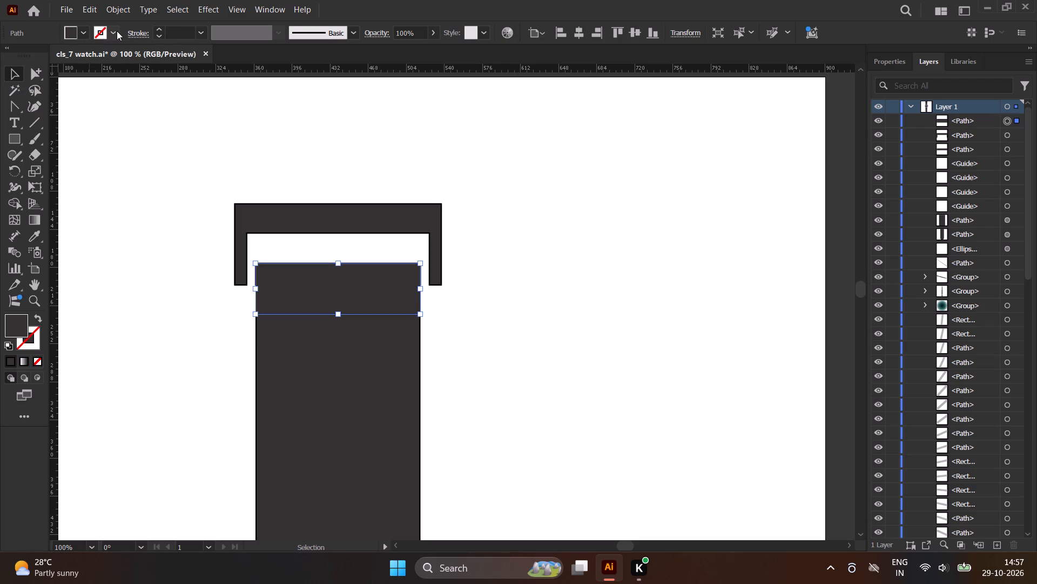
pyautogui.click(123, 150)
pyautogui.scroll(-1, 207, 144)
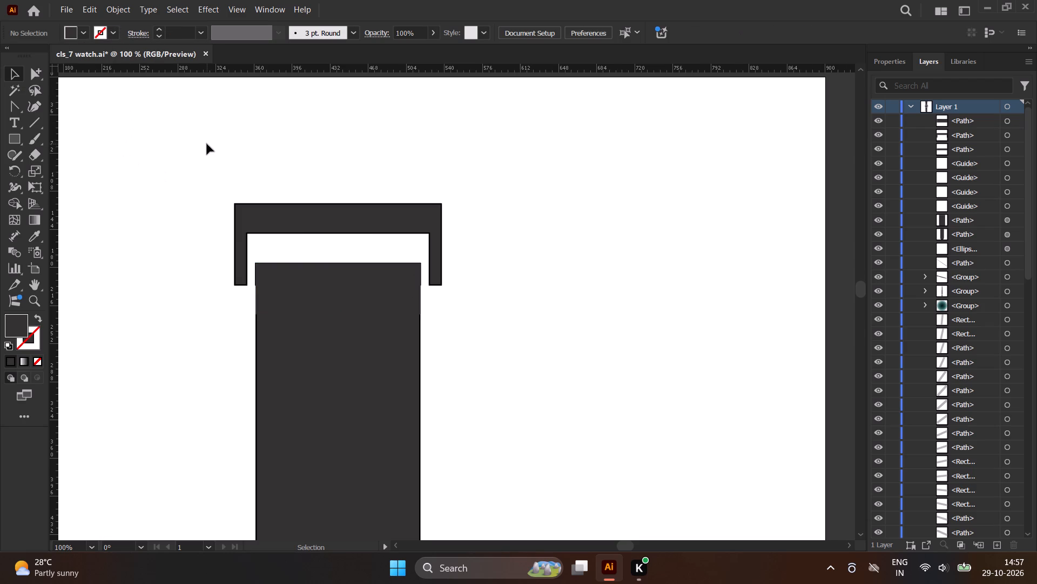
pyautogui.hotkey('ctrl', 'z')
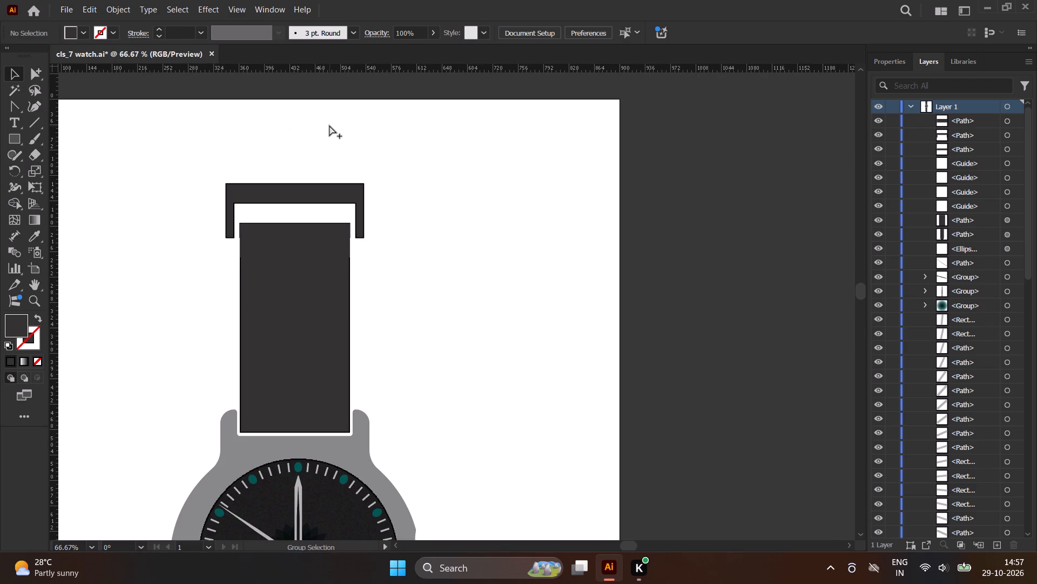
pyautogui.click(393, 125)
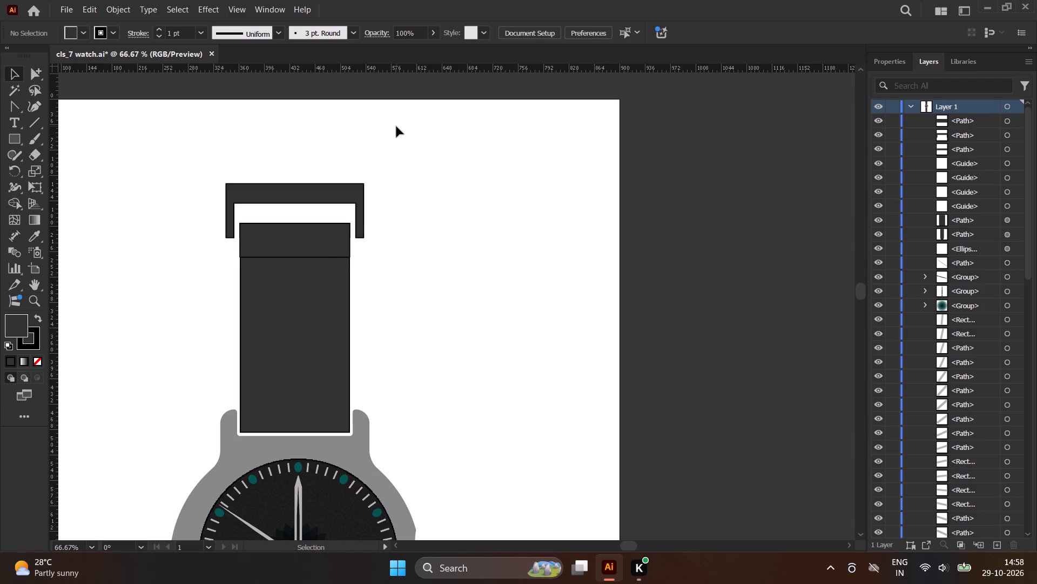
# Narrow the buckle bracket slightly and equally on both sides so its arms sit closer to the strap, and deselect.
pyautogui.click(356, 186)
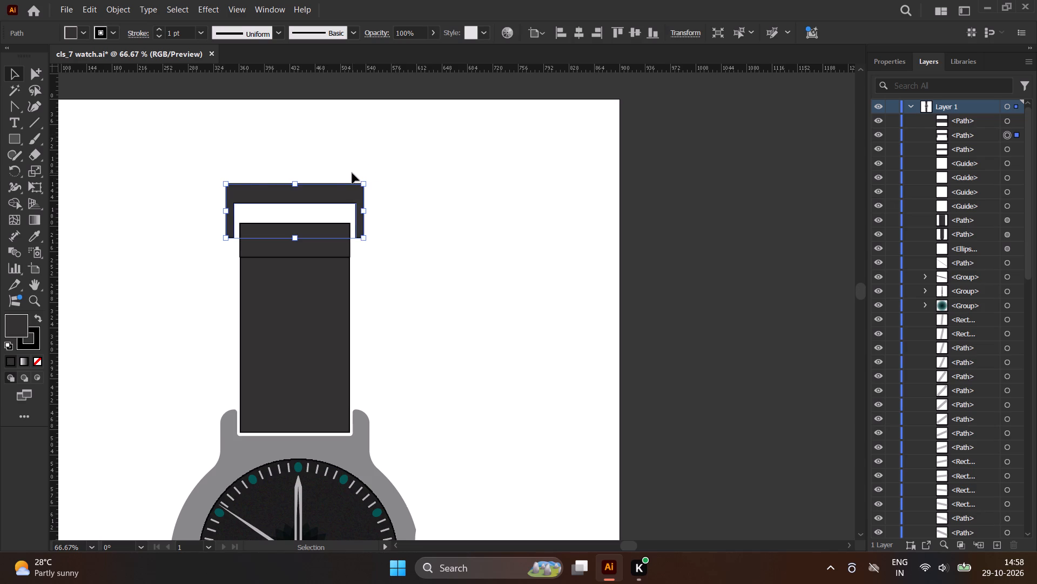
pyautogui.scroll(3, 352, 173)
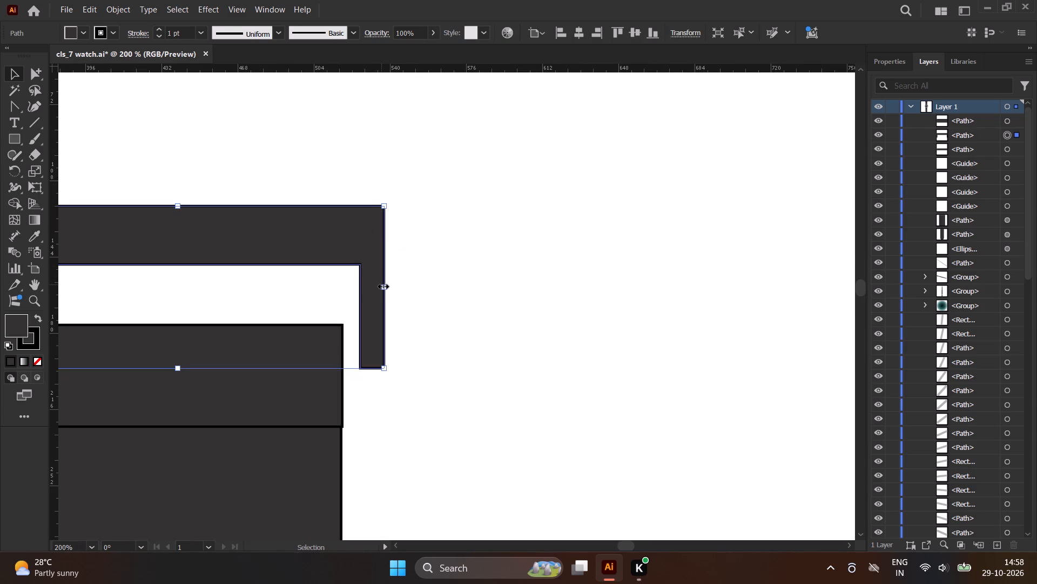
pyautogui.keyDown('alt'); pyautogui.moveTo(382, 285); pyautogui.dragTo(374, 286); pyautogui.keyUp('alt')
pyautogui.scroll(-1, 479, 249)
pyautogui.click(531, 168)
pyautogui.scroll(-1, 519, 178)
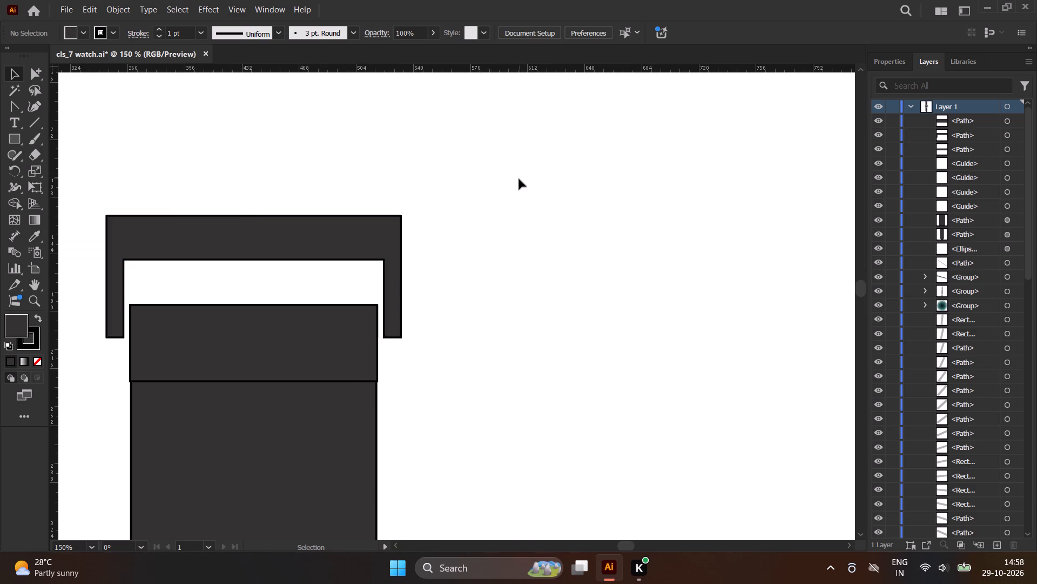
pyautogui.scroll(-1, 389, 135)
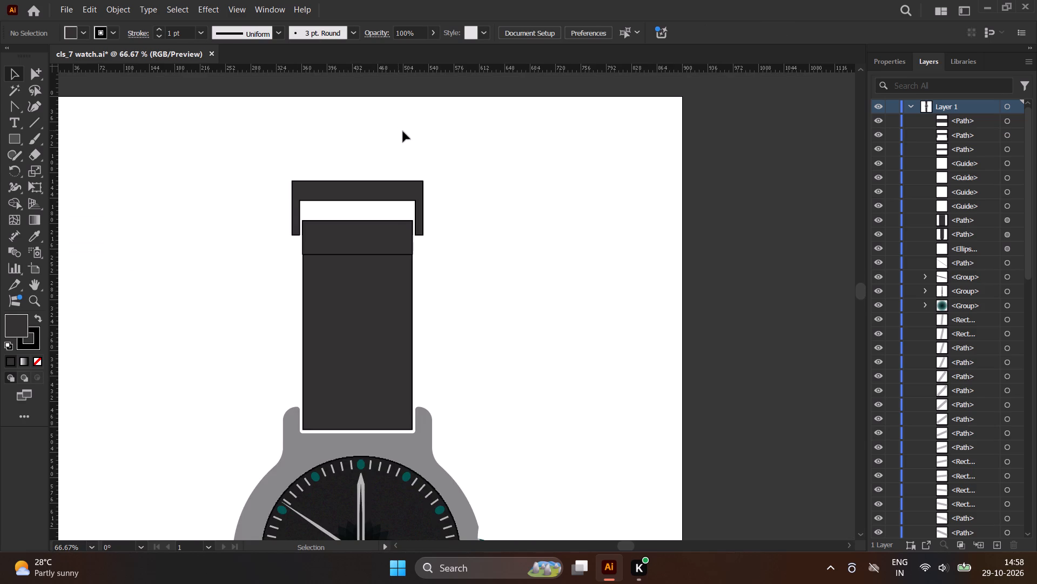
pyautogui.scroll(1, 360, 164)
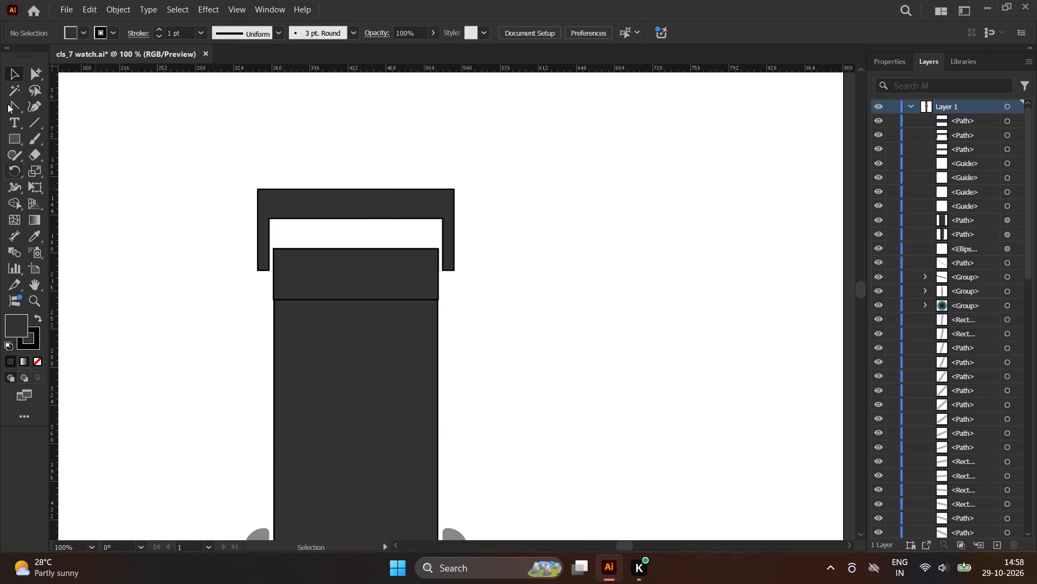
# Draw a vertical rectangle about 12 pt wide from the bracket's inner edge, extending down over the top of the strap.
pyautogui.click(8, 137)
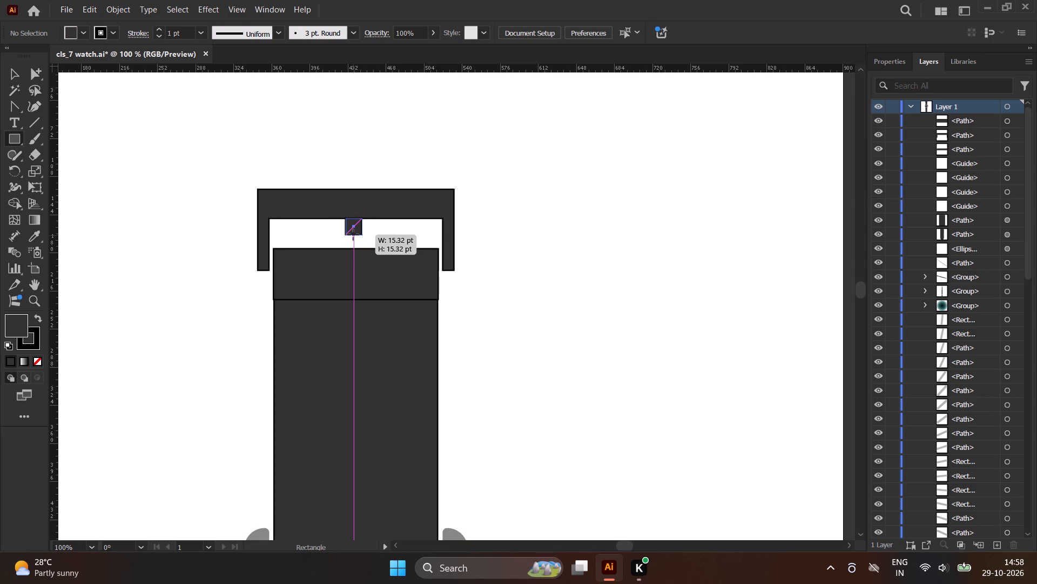
pyautogui.scroll(2, 354, 234)
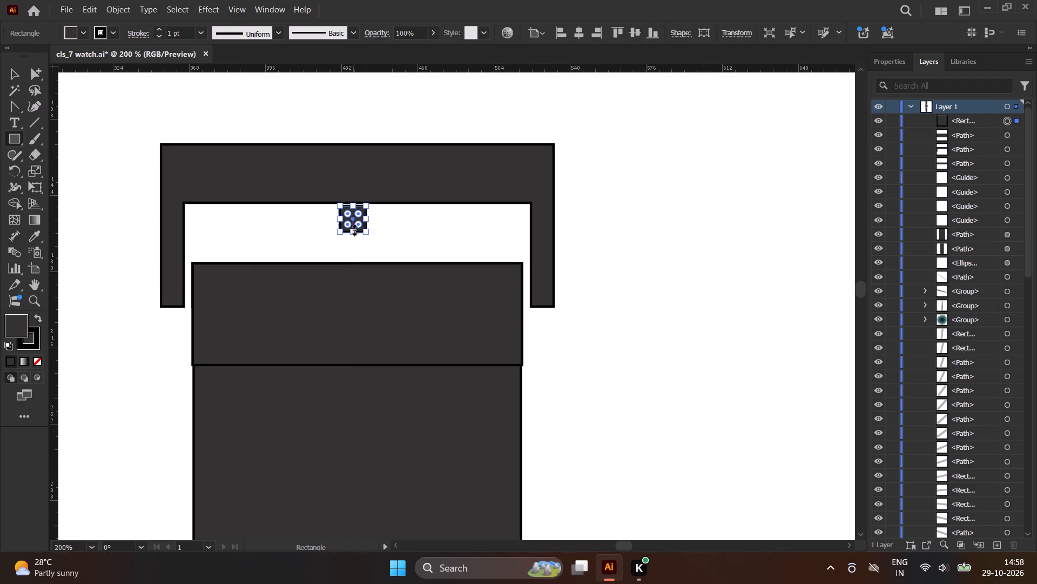
pyautogui.moveTo(352, 230); pyautogui.dragTo(351, 240)
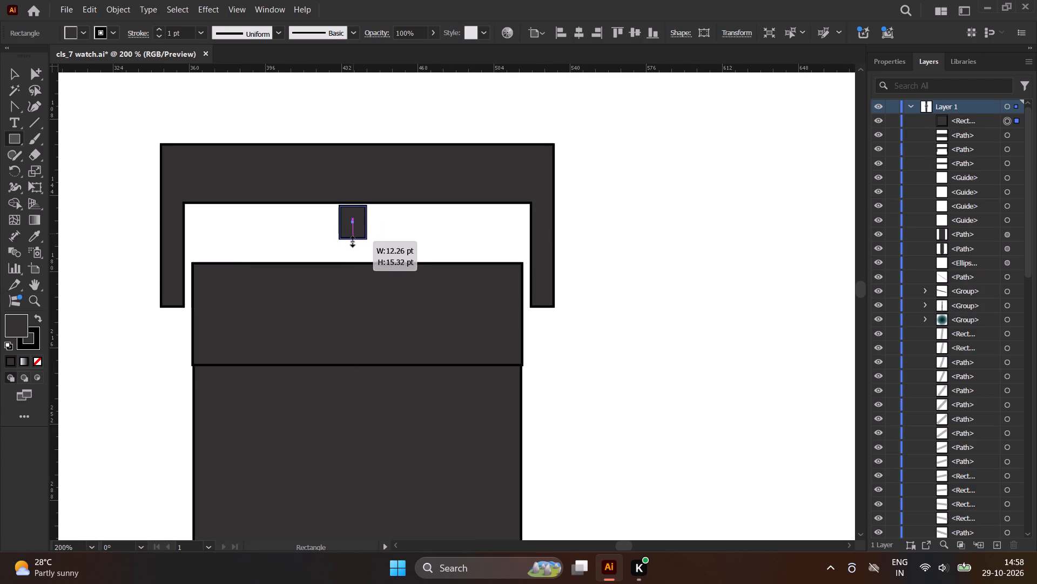
pyautogui.moveTo(351, 240); pyautogui.dragTo(349, 280)
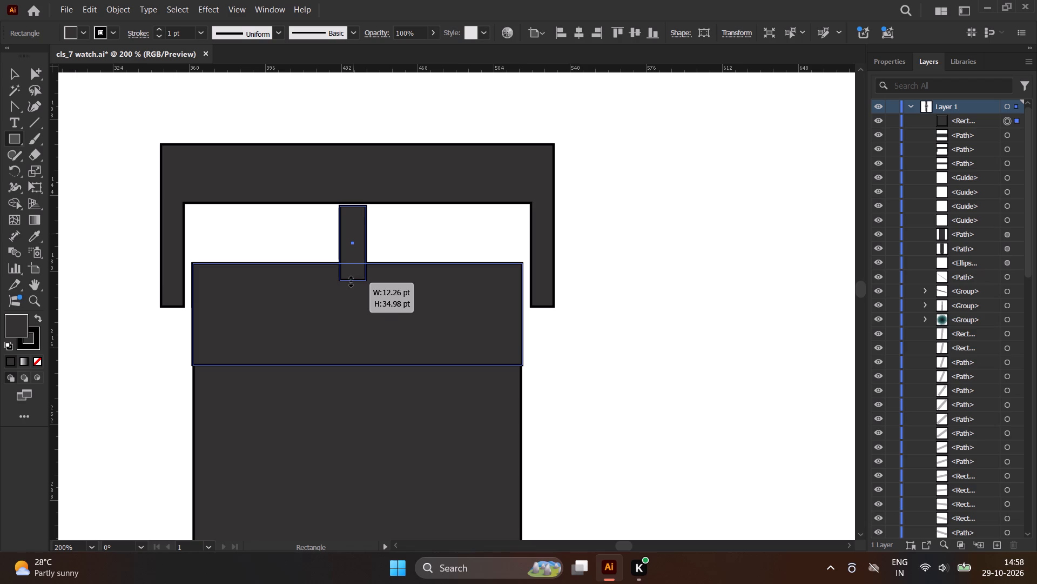
pyautogui.moveTo(349, 280); pyautogui.dragTo(350, 283)
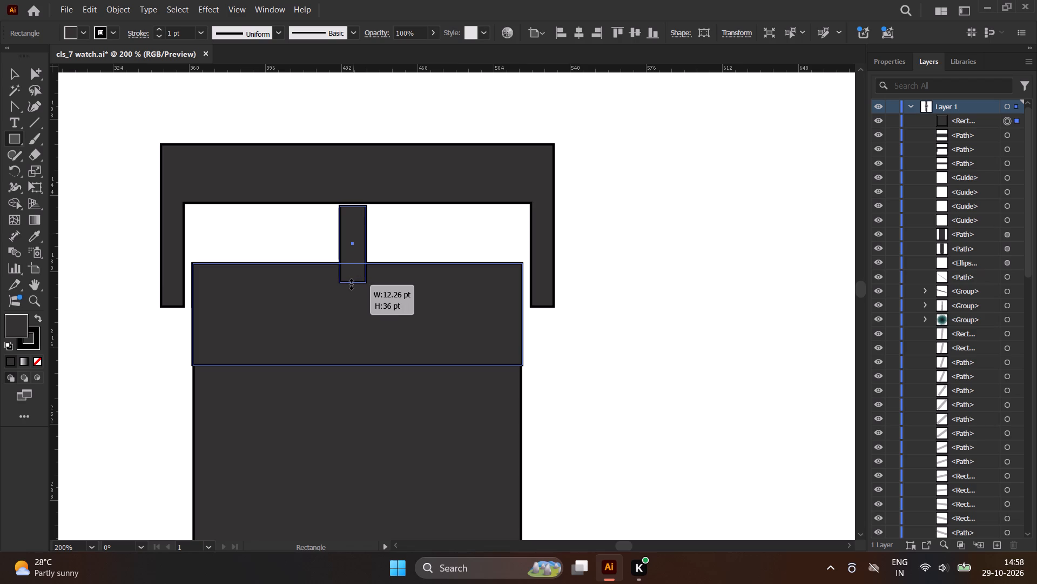
pyautogui.moveTo(350, 283); pyautogui.dragTo(350, 290)
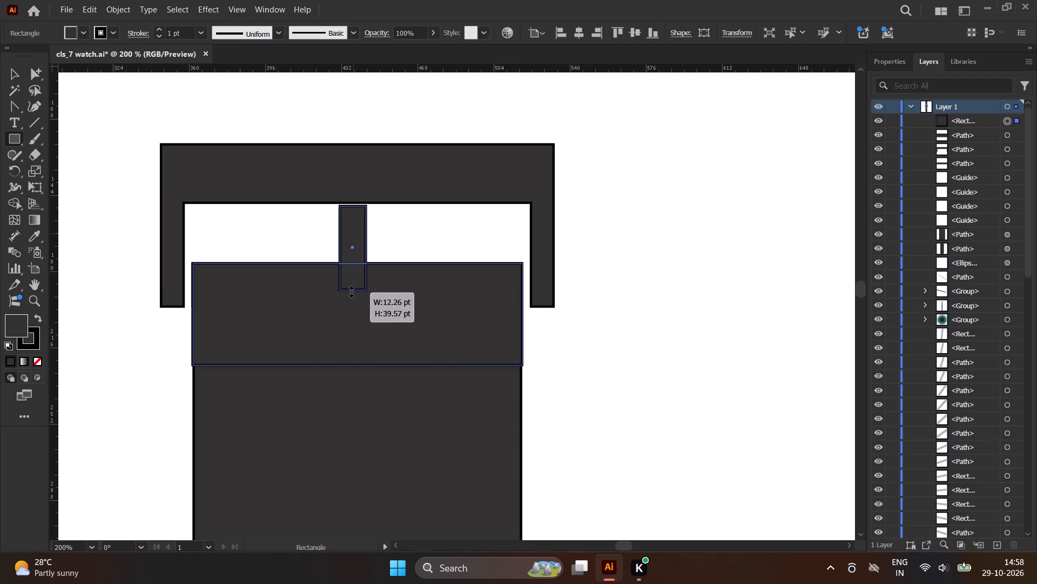
pyautogui.moveTo(350, 290); pyautogui.dragTo(350, 303)
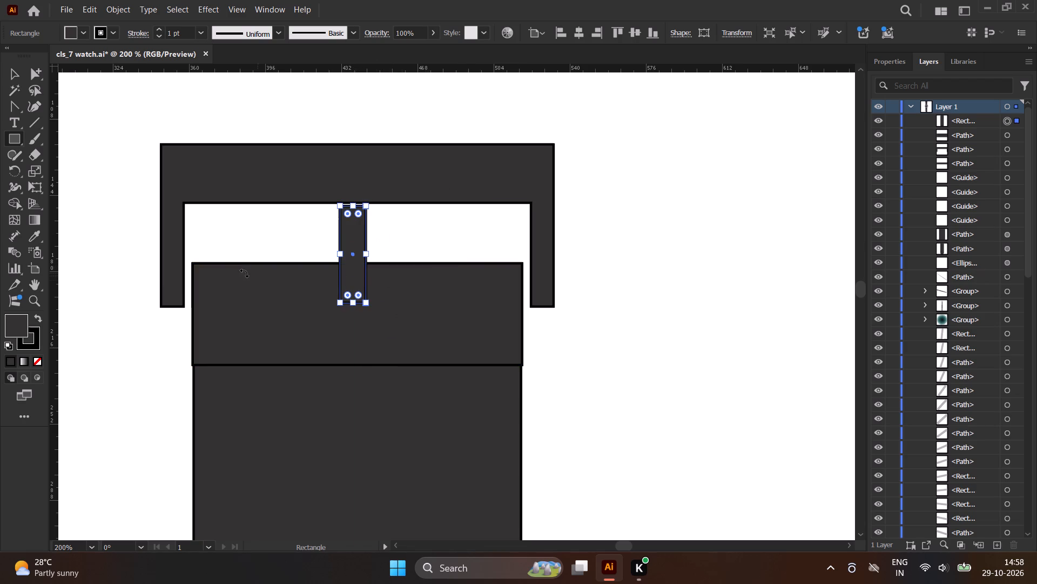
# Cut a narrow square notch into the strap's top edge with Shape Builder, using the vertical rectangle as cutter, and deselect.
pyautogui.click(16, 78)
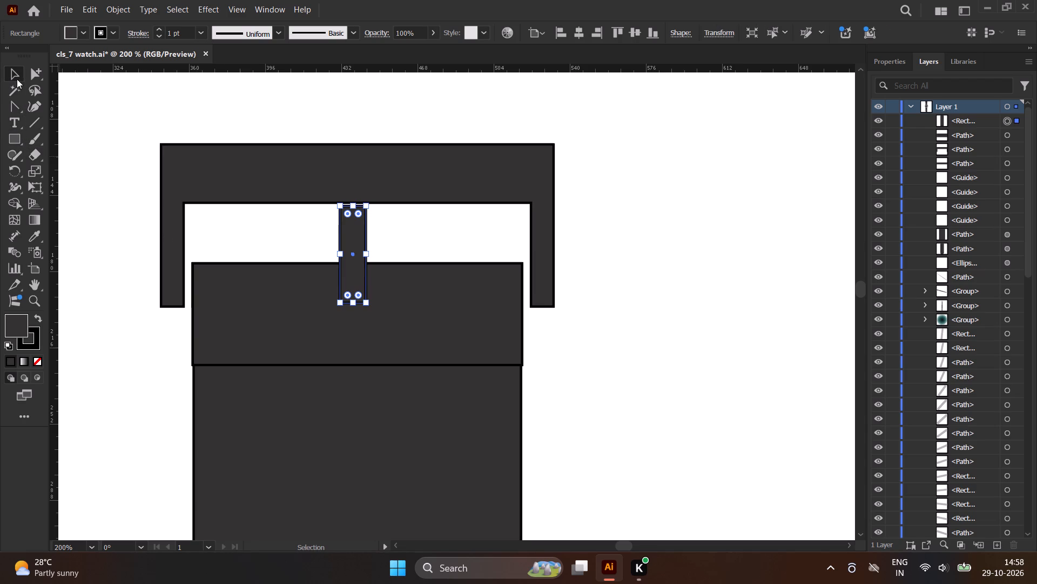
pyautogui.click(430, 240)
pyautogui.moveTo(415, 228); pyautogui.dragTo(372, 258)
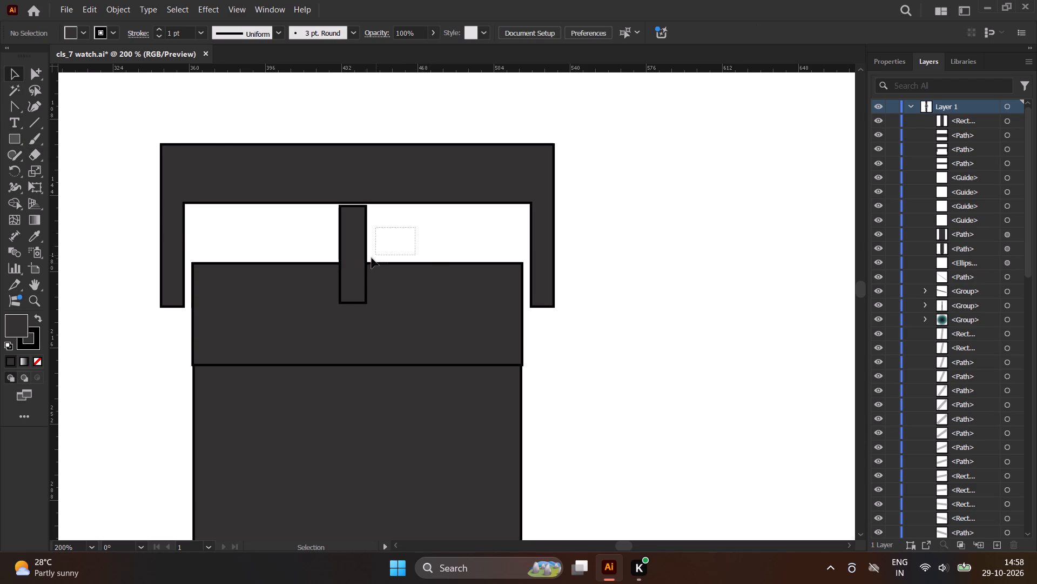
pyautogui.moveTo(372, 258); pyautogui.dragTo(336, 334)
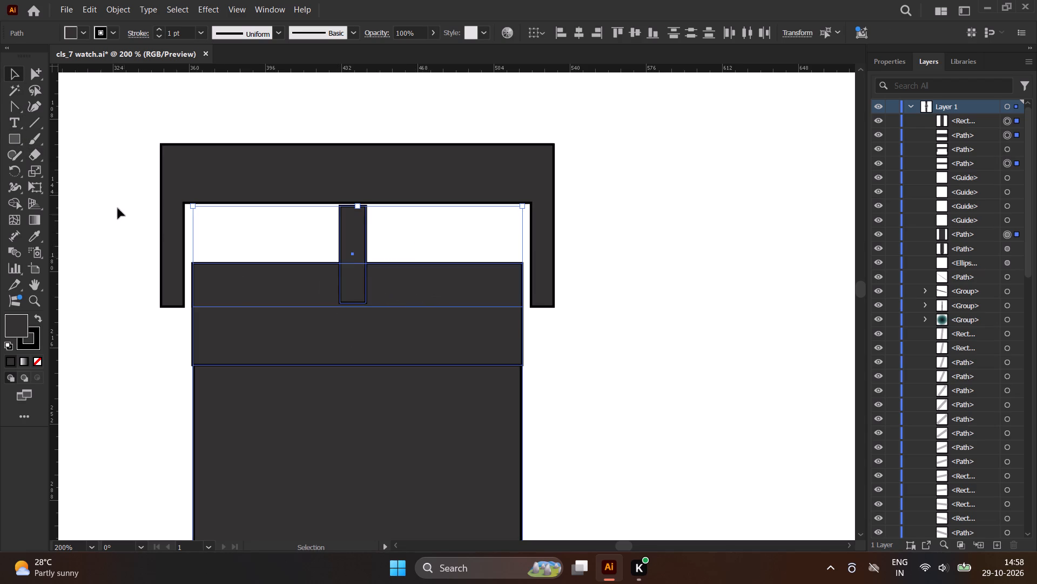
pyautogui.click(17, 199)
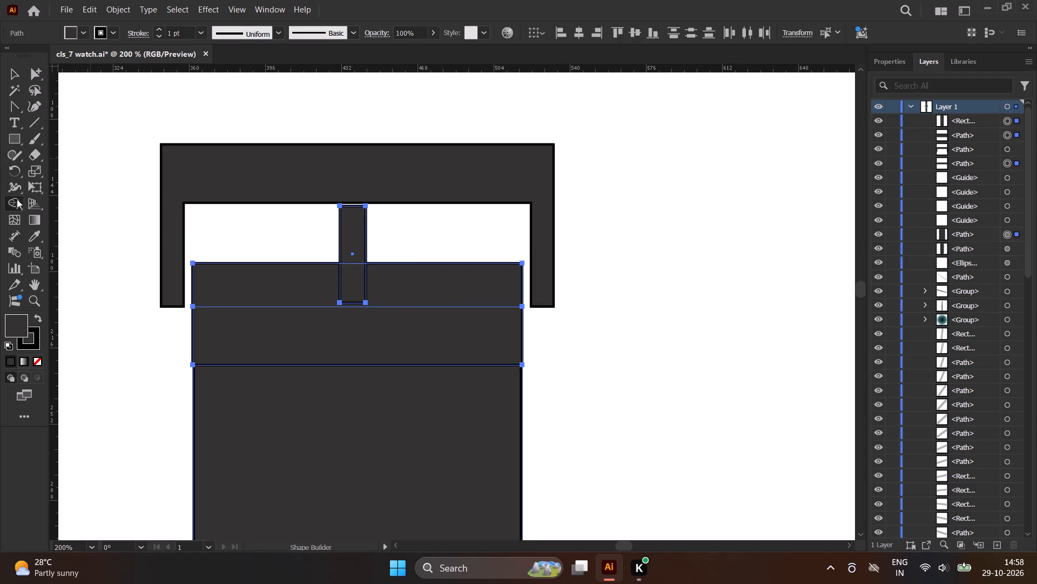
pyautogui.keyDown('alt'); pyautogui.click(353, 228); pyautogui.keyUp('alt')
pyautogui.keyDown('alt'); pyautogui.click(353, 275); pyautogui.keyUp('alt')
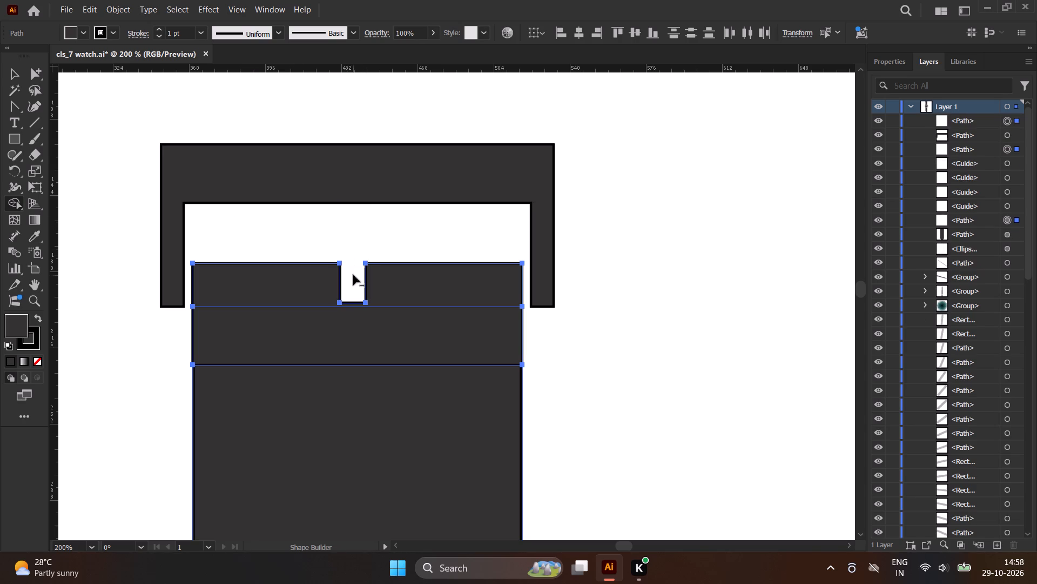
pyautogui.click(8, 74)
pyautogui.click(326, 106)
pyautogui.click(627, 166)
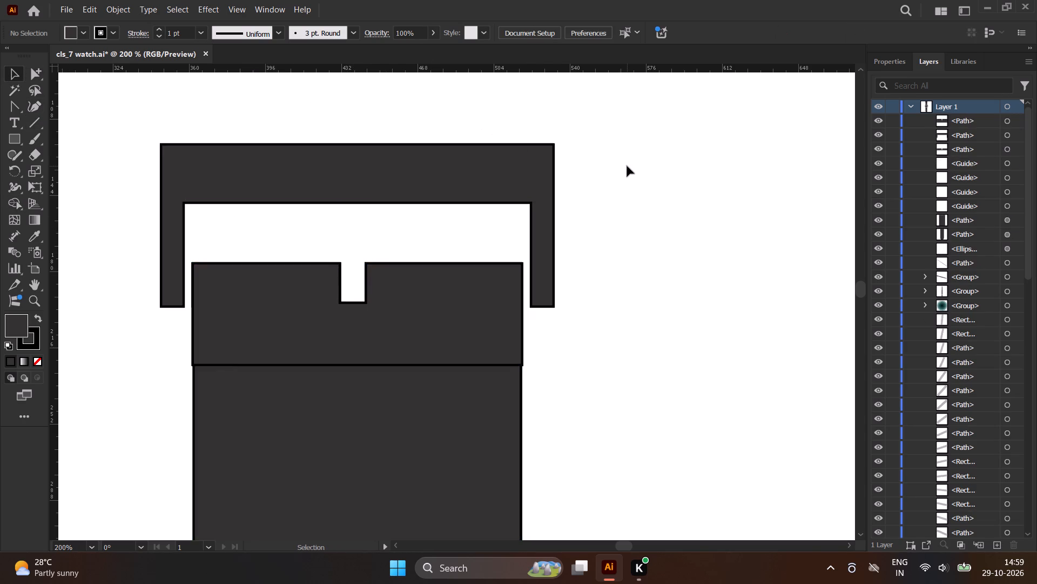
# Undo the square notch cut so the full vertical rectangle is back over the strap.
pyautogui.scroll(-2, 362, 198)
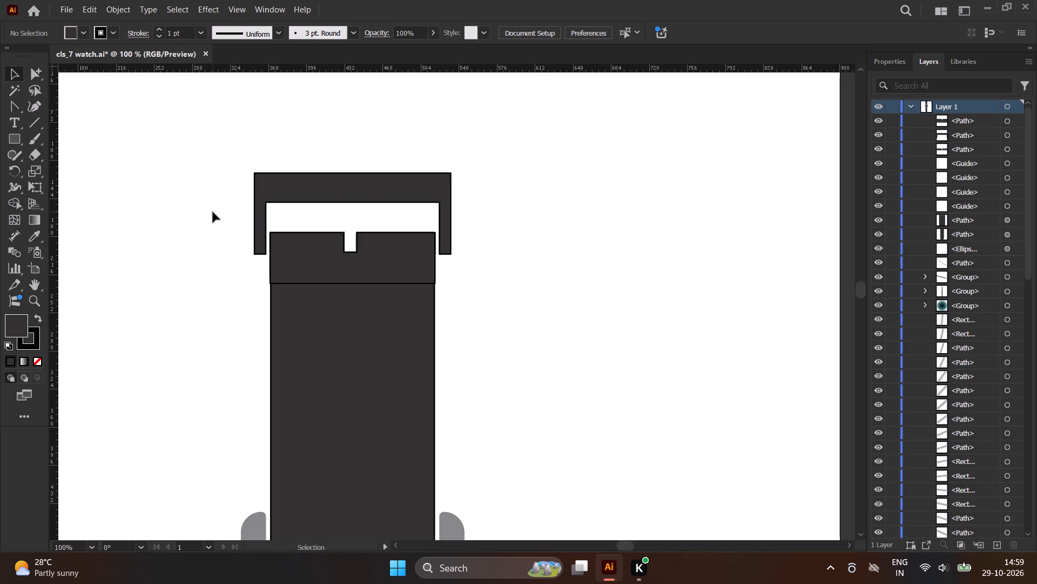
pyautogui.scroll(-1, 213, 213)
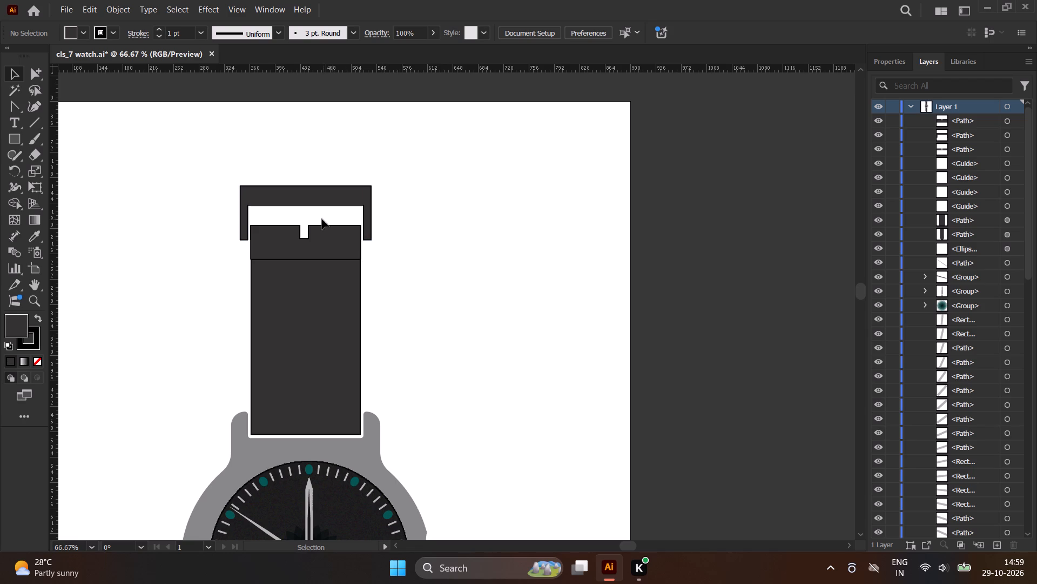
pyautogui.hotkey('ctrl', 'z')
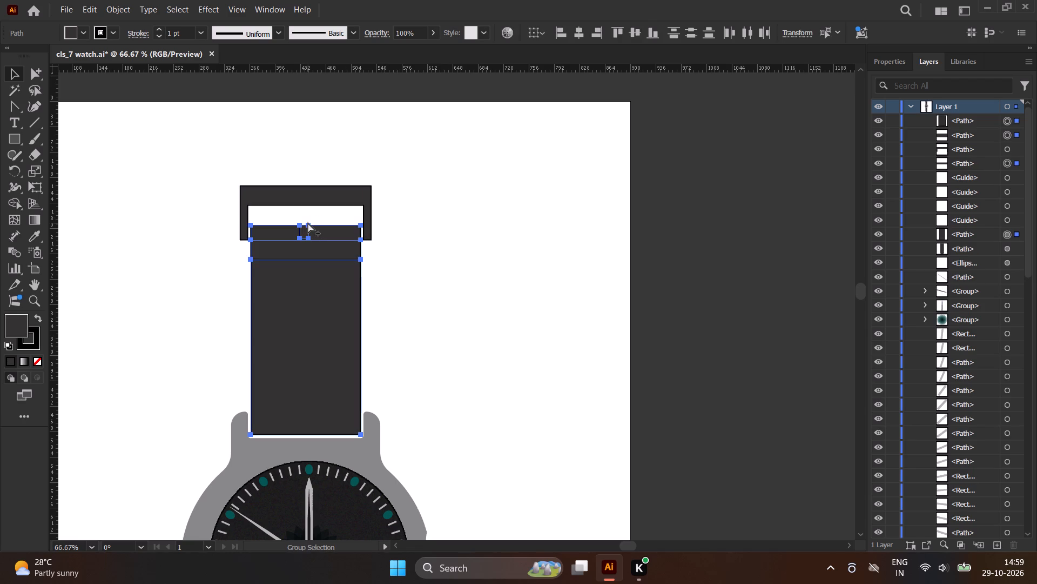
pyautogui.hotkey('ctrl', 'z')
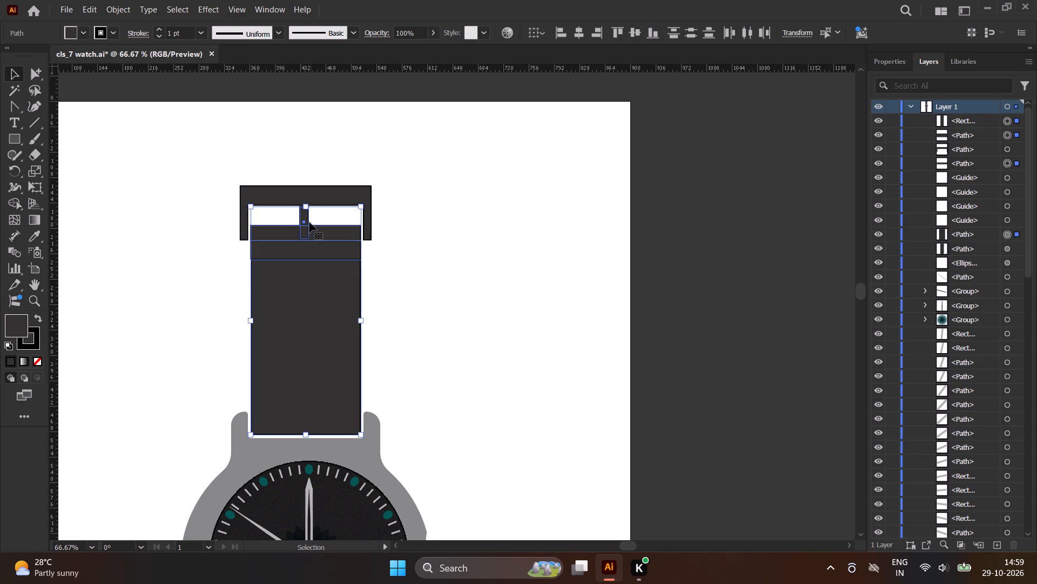
# Widen the vertical rectangle equally on both sides to about 17 pt.
pyautogui.scroll(3, 303, 222)
pyautogui.click(309, 211)
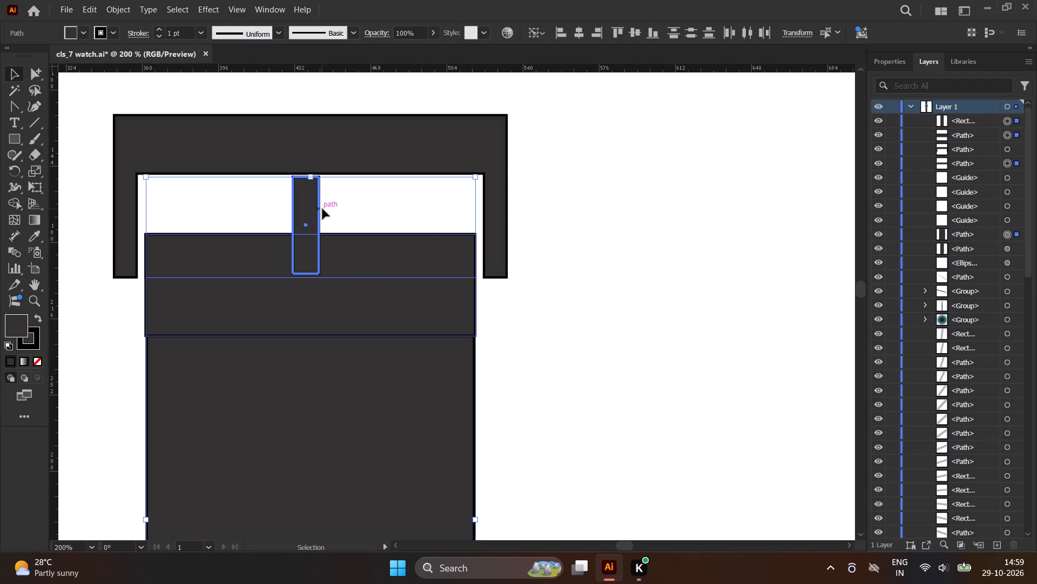
pyautogui.click(631, 195)
pyautogui.click(307, 215)
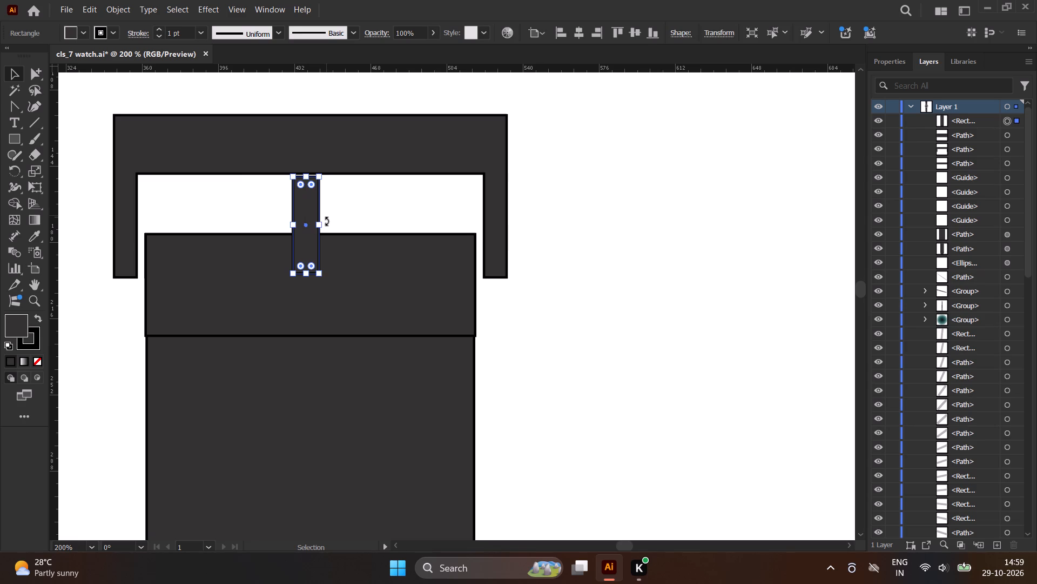
pyautogui.keyDown('alt'); pyautogui.click(321, 223); pyautogui.keyUp('alt')
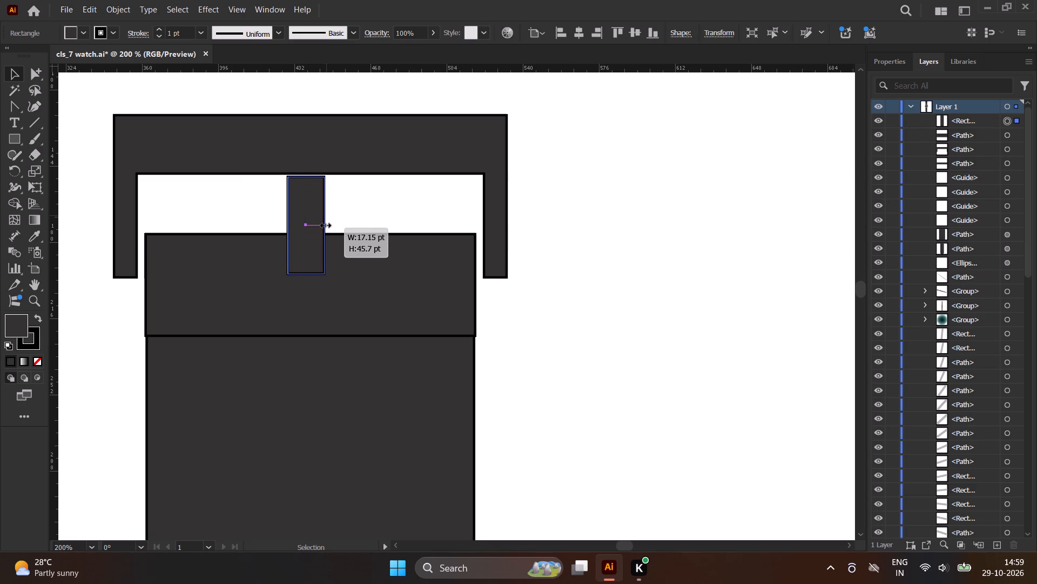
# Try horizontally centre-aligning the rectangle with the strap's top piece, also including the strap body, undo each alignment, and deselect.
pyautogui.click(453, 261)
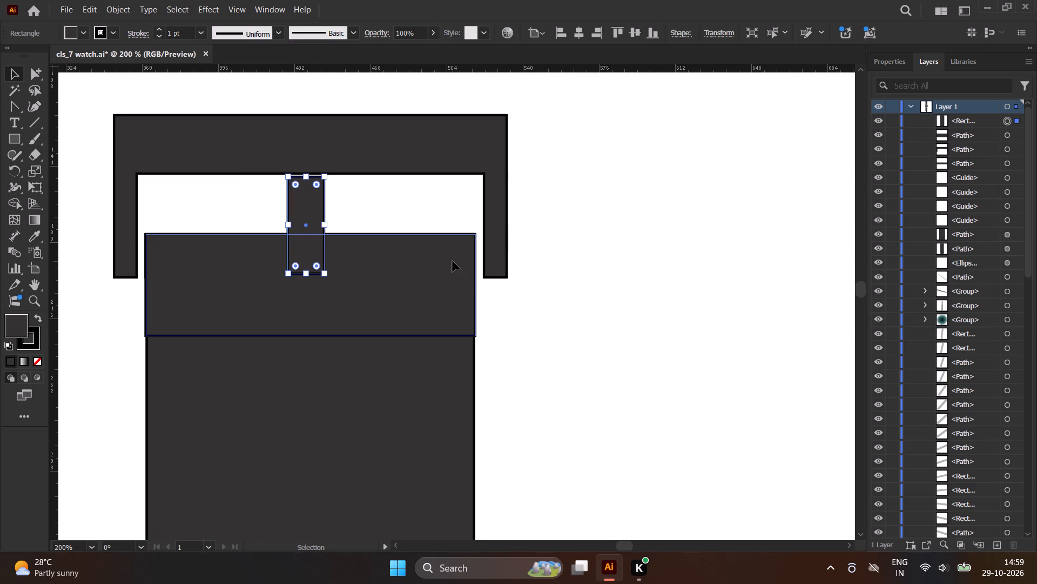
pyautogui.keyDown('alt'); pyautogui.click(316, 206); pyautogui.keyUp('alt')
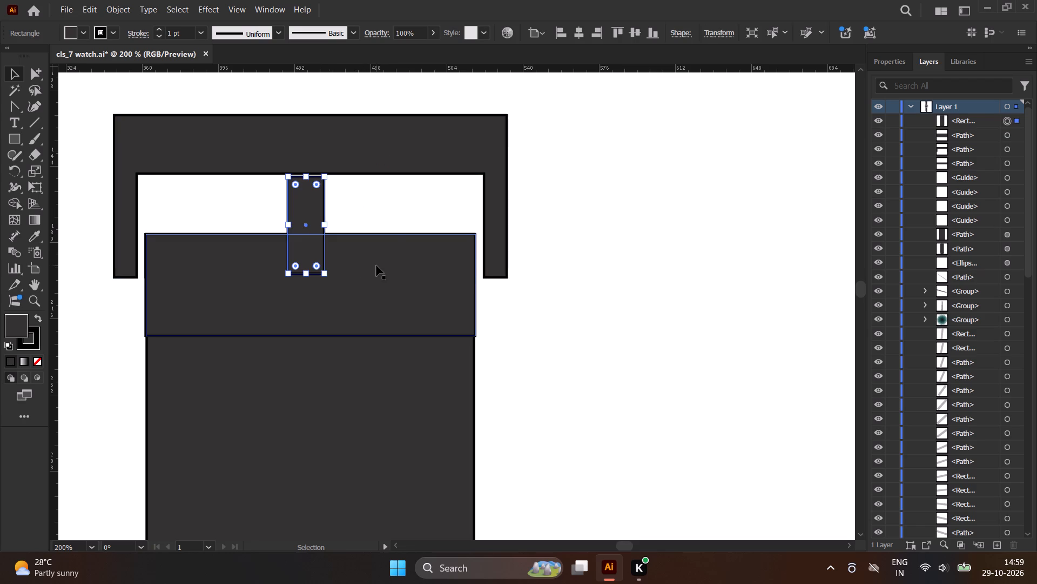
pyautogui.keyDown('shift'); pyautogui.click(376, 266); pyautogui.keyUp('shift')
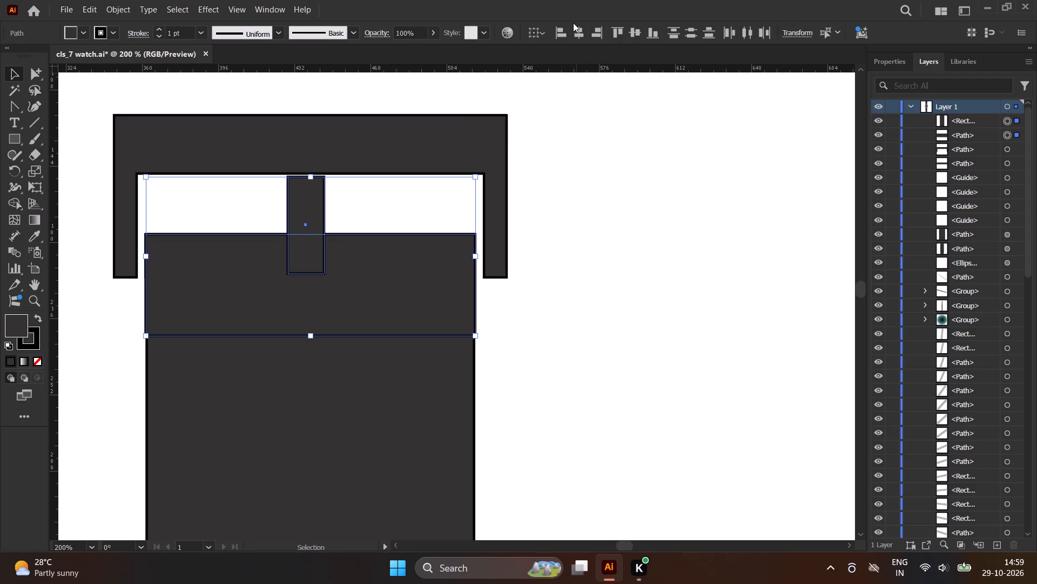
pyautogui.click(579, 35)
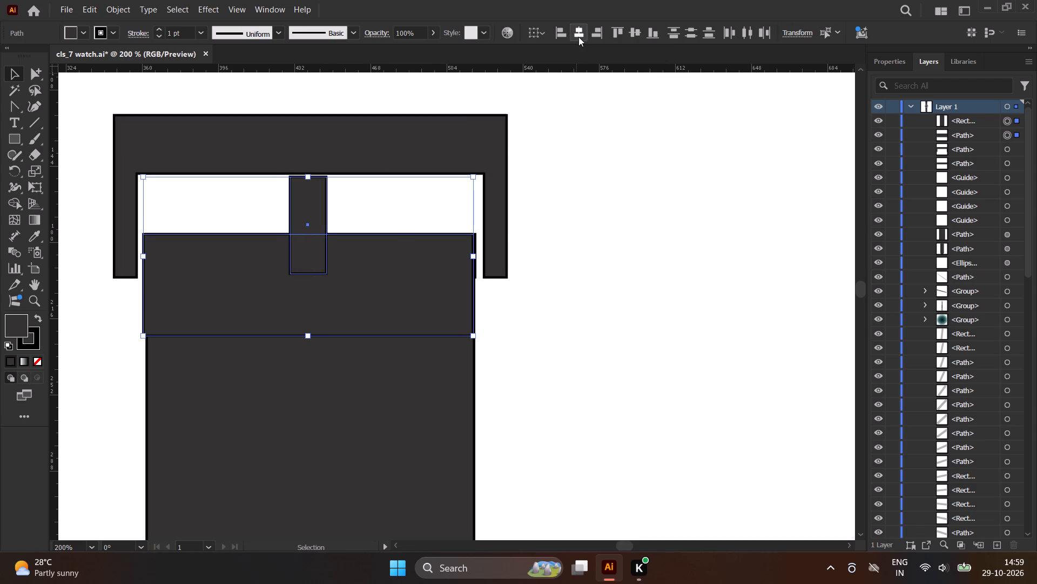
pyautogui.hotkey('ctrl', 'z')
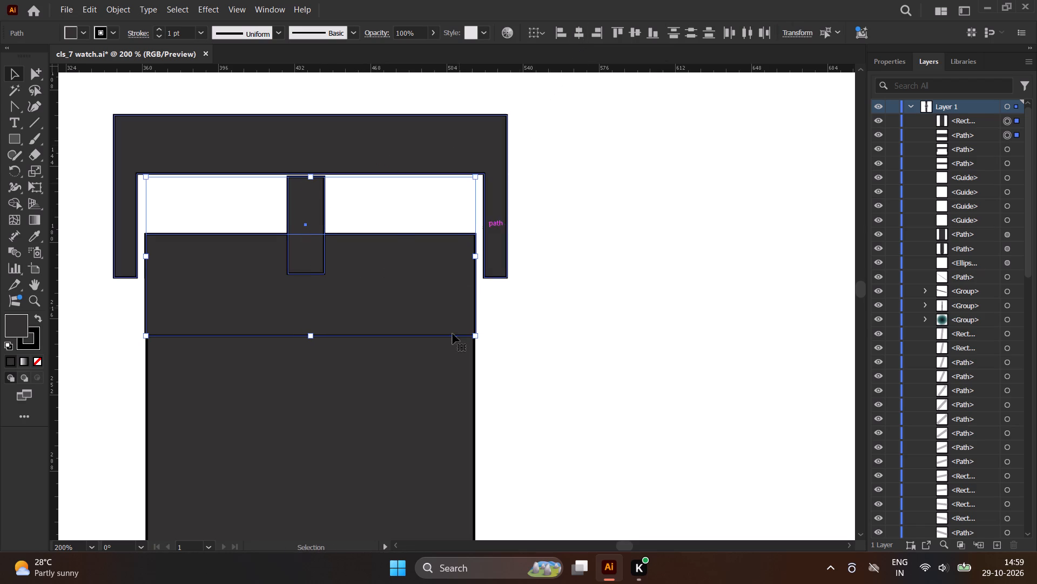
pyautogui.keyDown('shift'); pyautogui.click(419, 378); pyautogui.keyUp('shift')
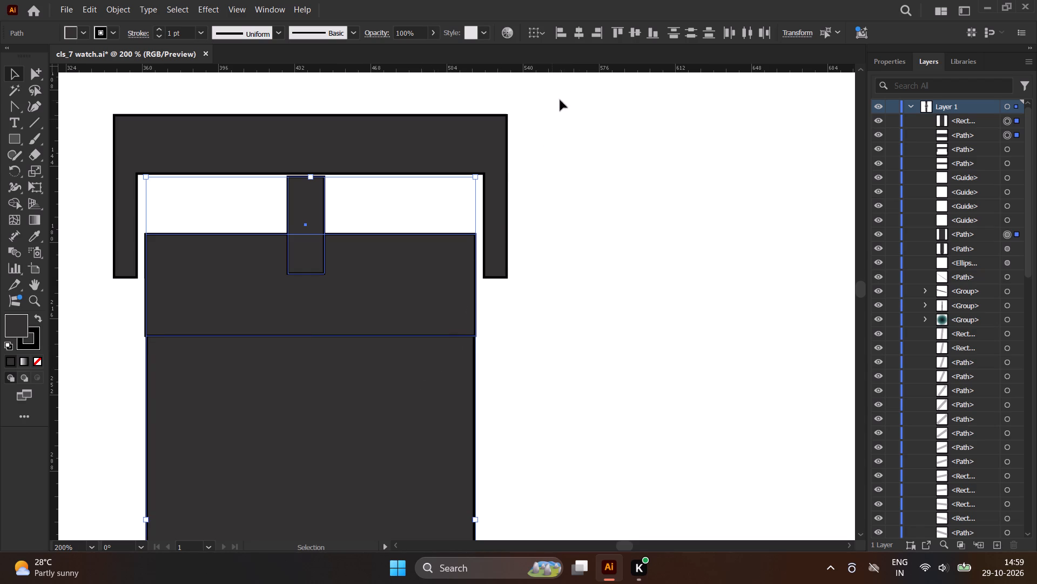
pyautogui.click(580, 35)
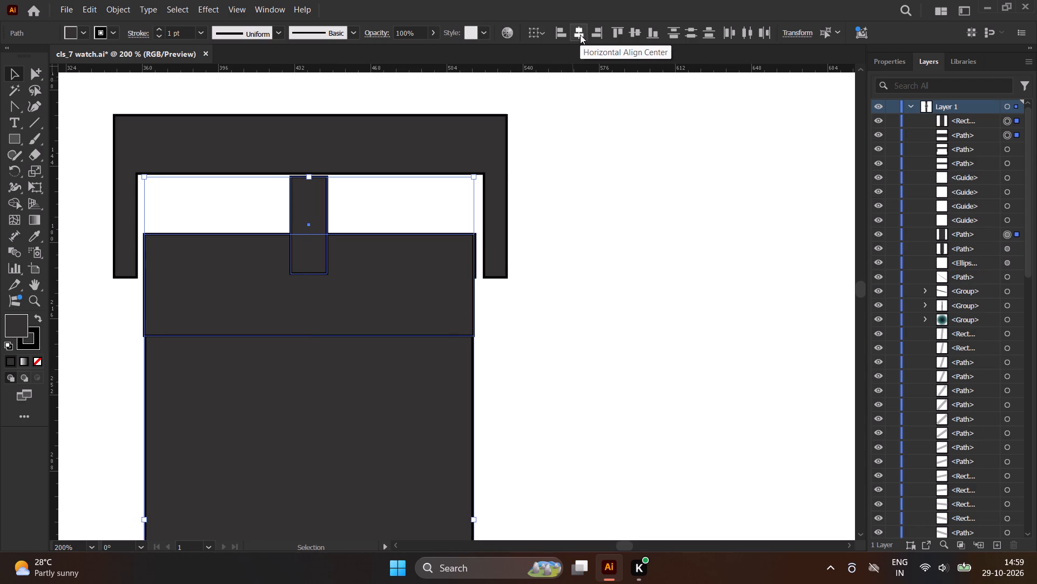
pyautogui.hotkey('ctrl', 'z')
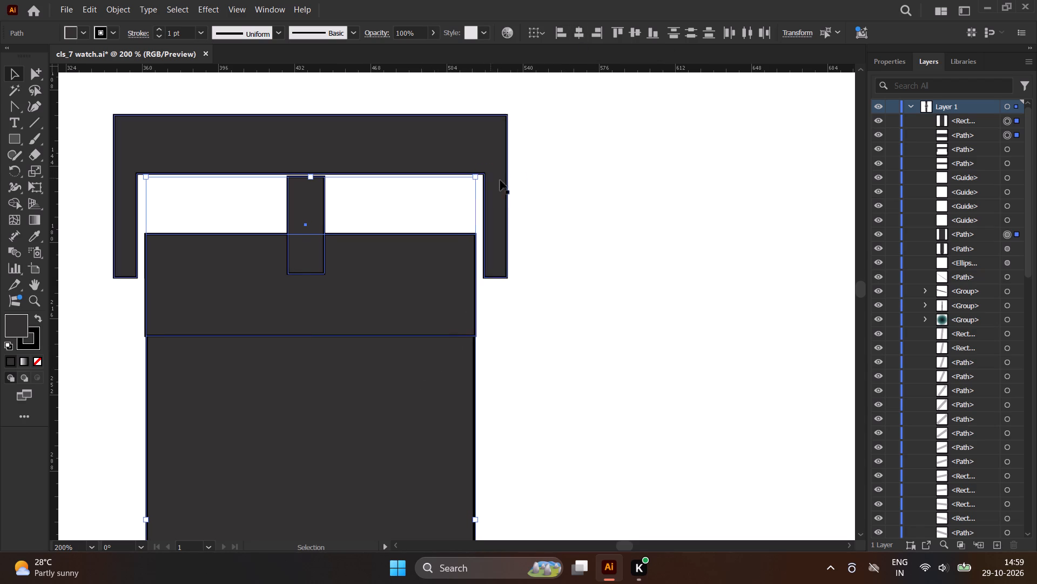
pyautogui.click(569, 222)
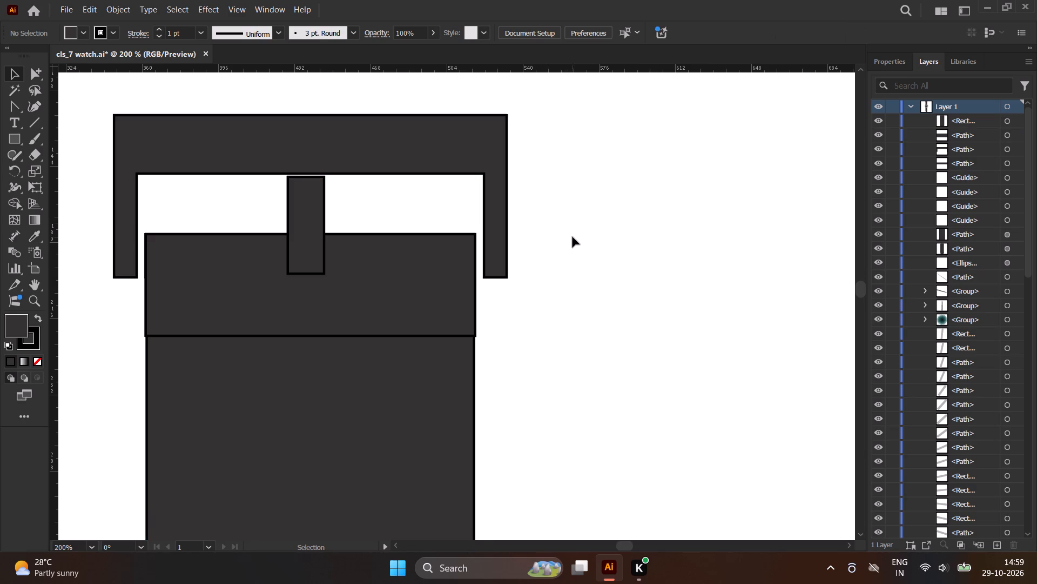
# Nudge the vertical rectangle one step to the right, closer to the strap's centre, and deselect.
pyautogui.click(315, 208)
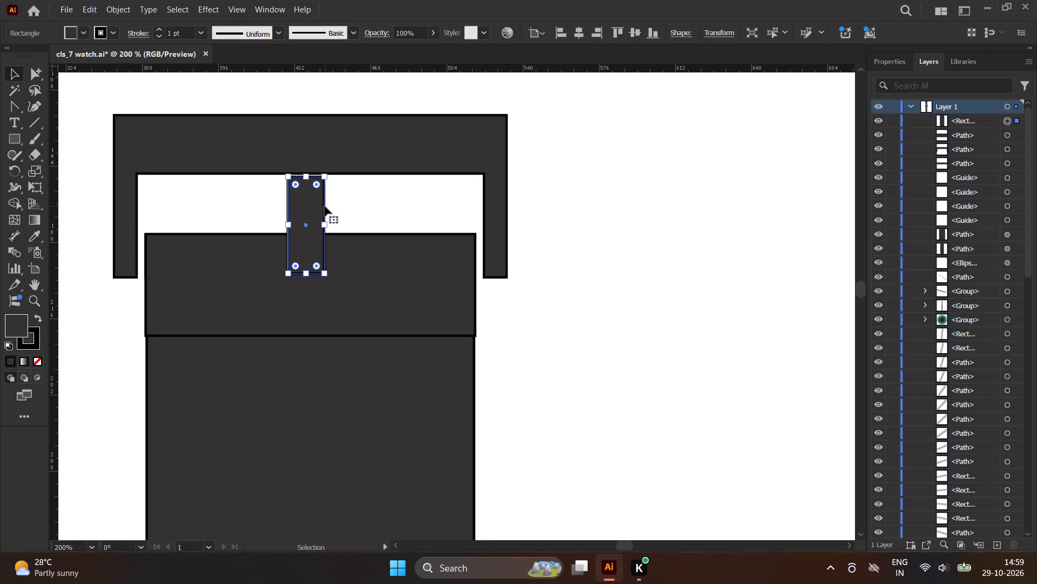
pyautogui.press('Right')
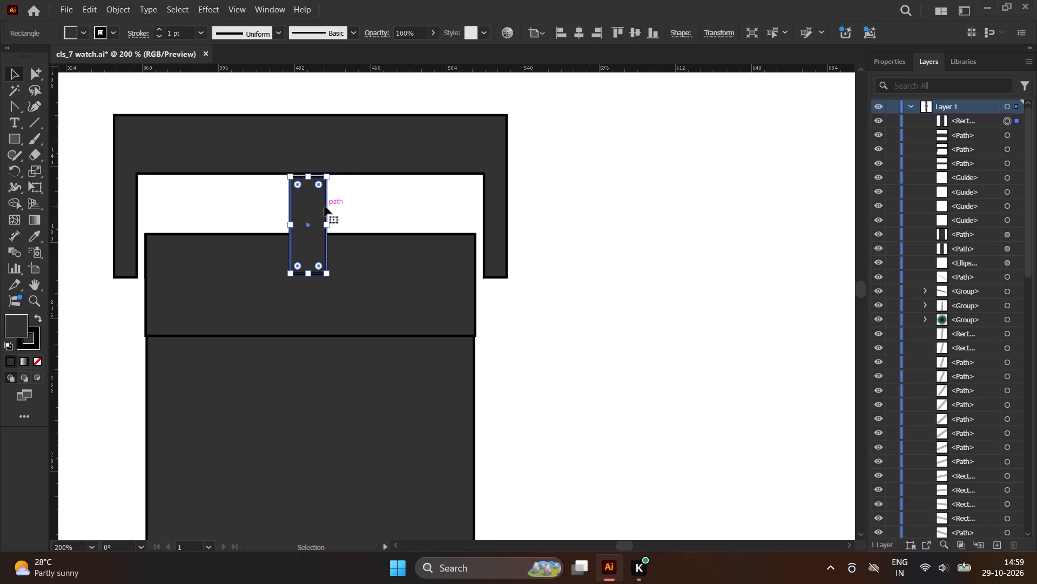
pyautogui.click(618, 164)
# Round all four corners of the vertical rectangle with a small radius.
pyautogui.click(314, 221)
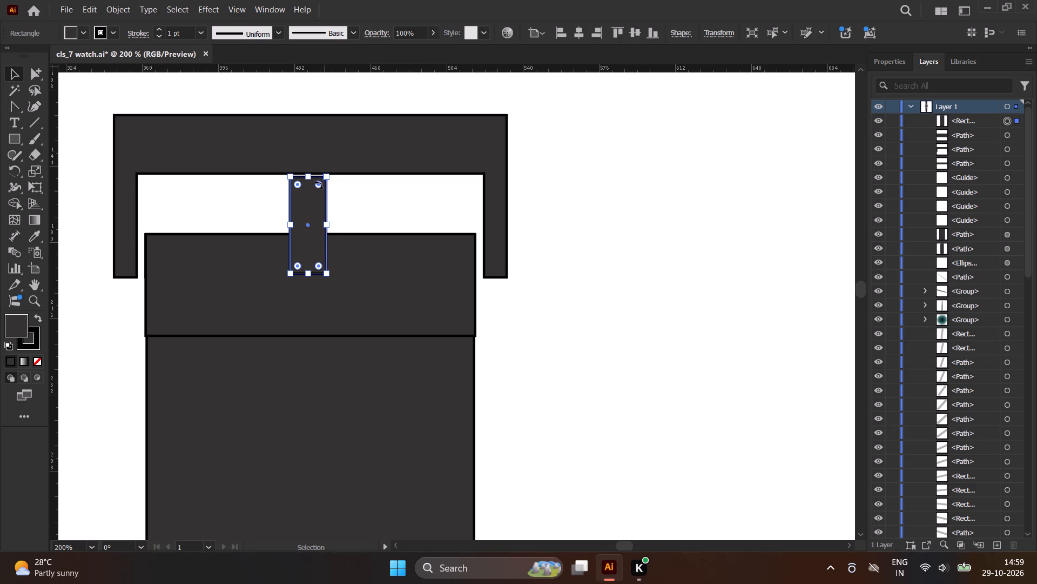
pyautogui.click(317, 188)
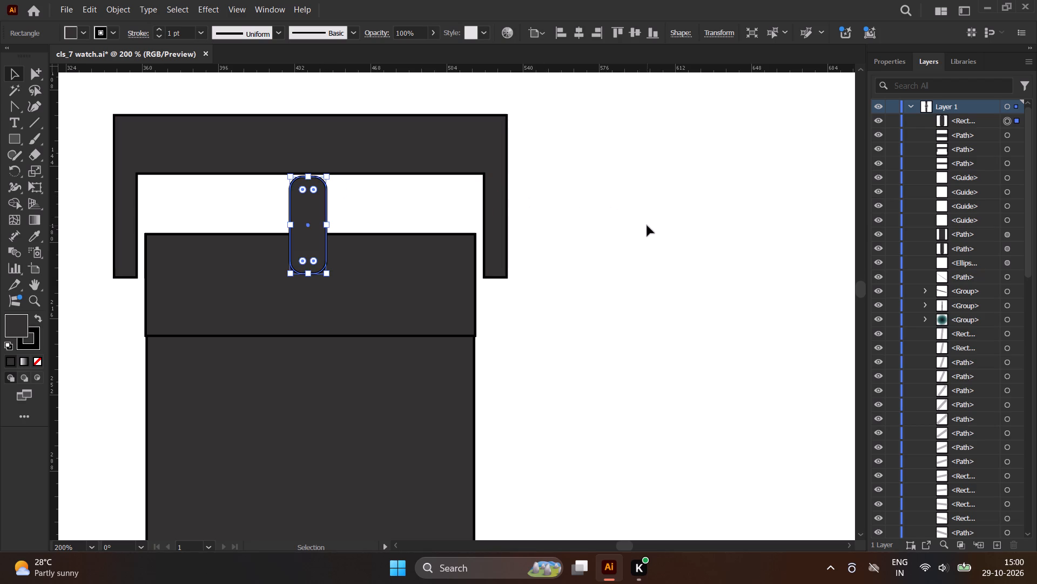
pyautogui.moveTo(314, 260); pyautogui.dragTo(319, 263)
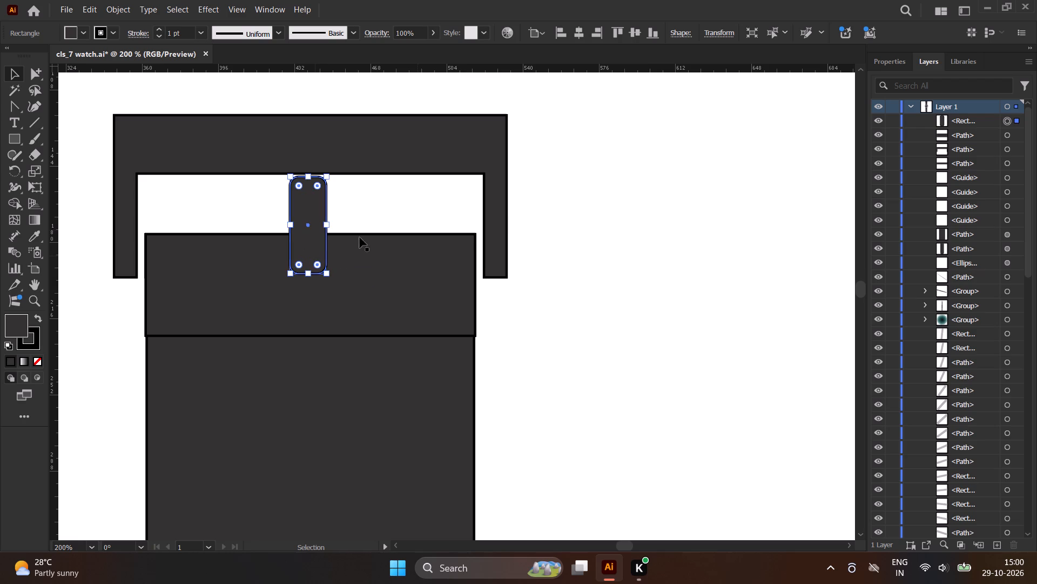
# Cut the rounded rectangle out of the strap's top piece with Shape Builder, removing the parts above and inside it.
pyautogui.keyDown('shift'); pyautogui.click(230, 266); pyautogui.keyUp('shift')
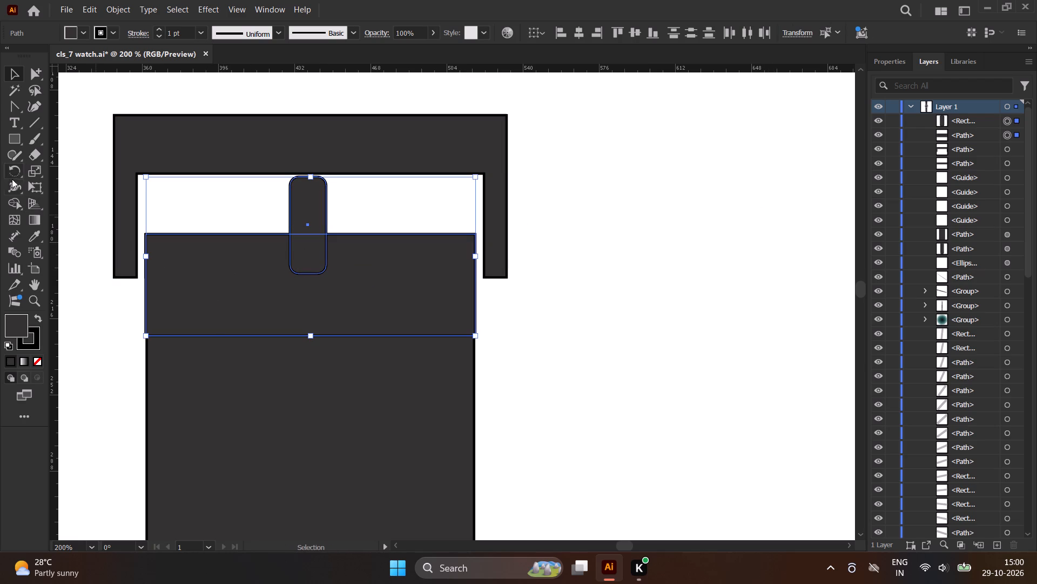
pyautogui.click(16, 198)
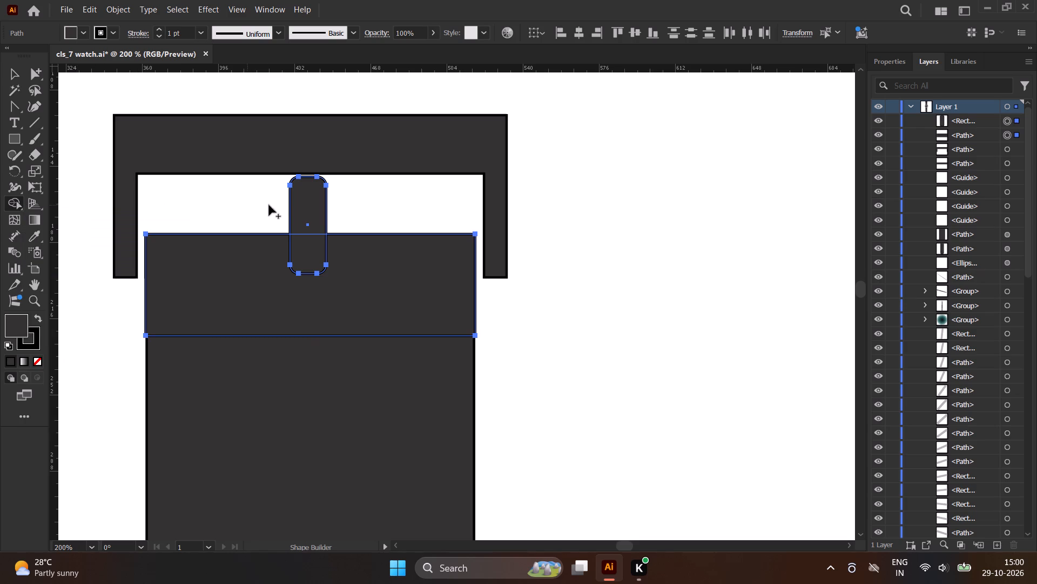
pyautogui.keyDown('alt'); pyautogui.click(307, 209); pyautogui.keyUp('alt')
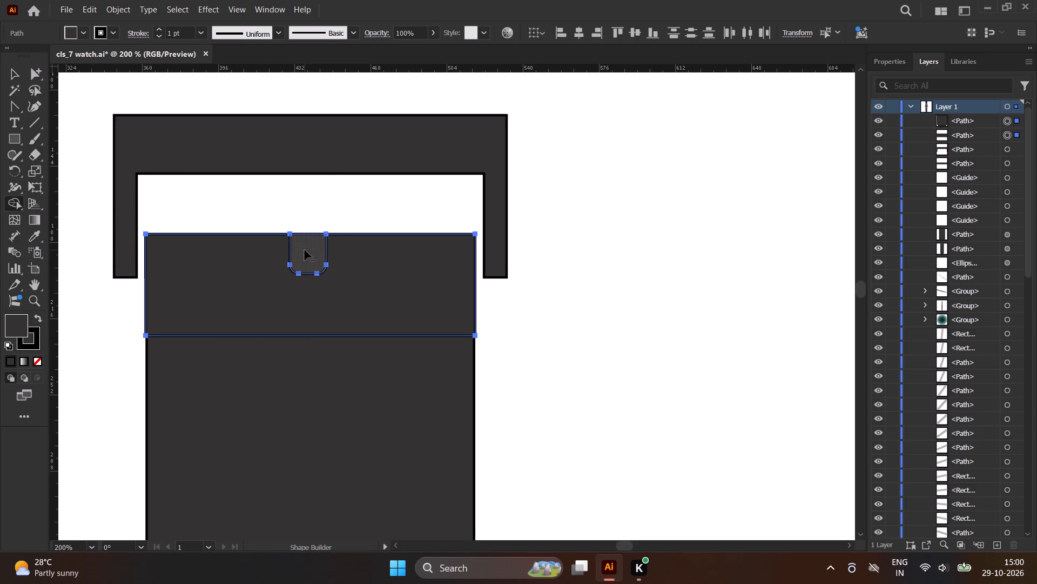
pyautogui.keyDown('alt'); pyautogui.click(305, 250); pyautogui.keyUp('alt')
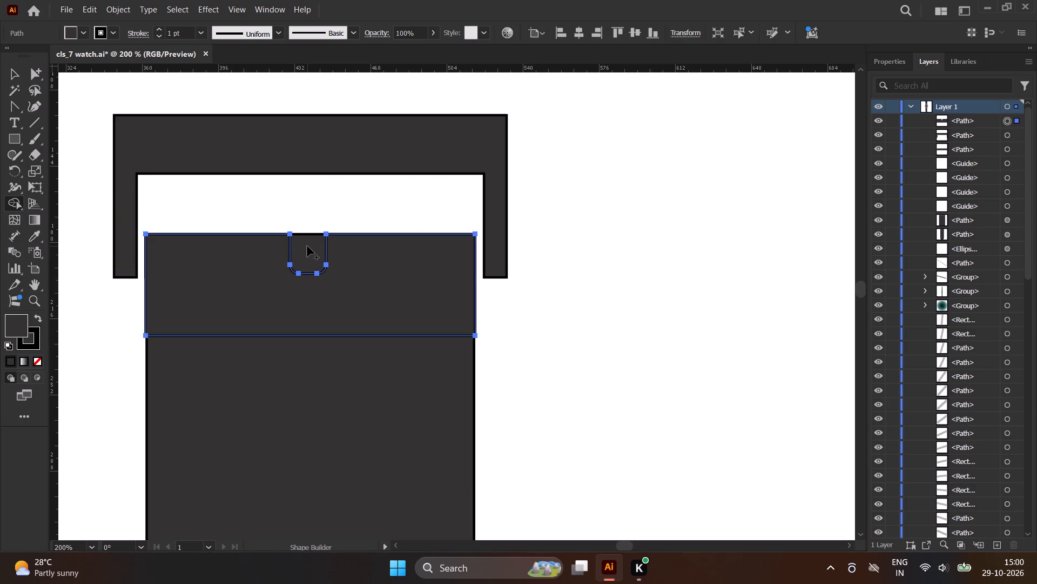
pyautogui.keyDown('shift'); pyautogui.click(319, 364); pyautogui.keyUp('shift')
# Cut the rounded notch through the strap body and the overlapping strip beneath the top piece with Shape Builder, and deselect.
pyautogui.click(8, 69)
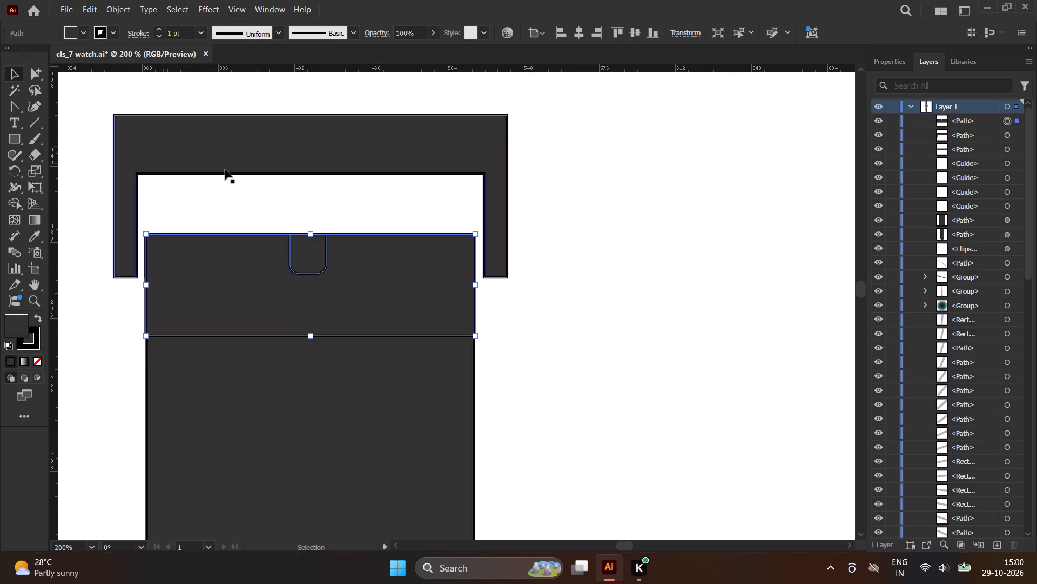
pyautogui.keyDown('shift'); pyautogui.click(338, 432); pyautogui.keyUp('shift')
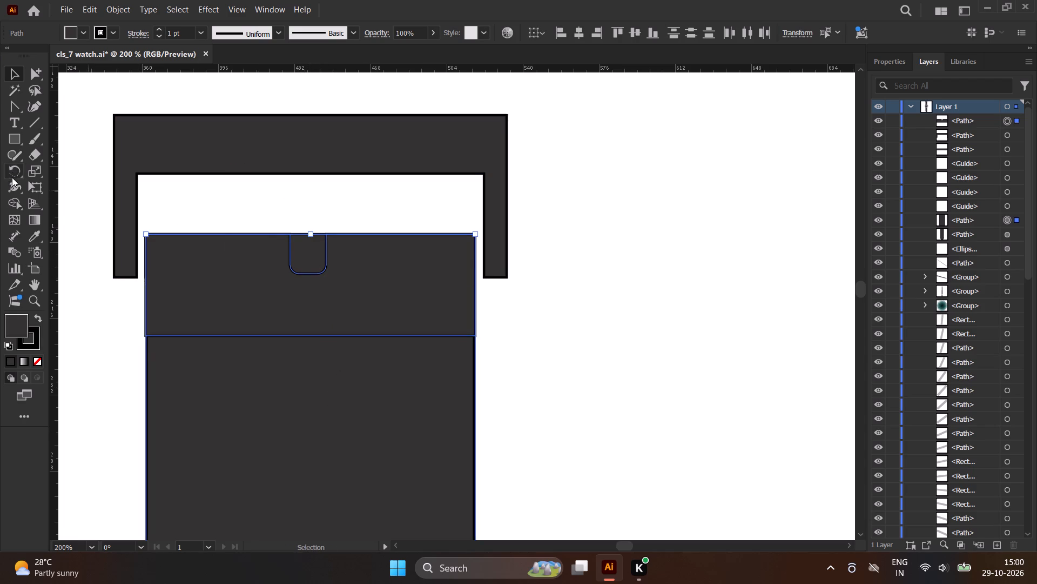
pyautogui.click(12, 198)
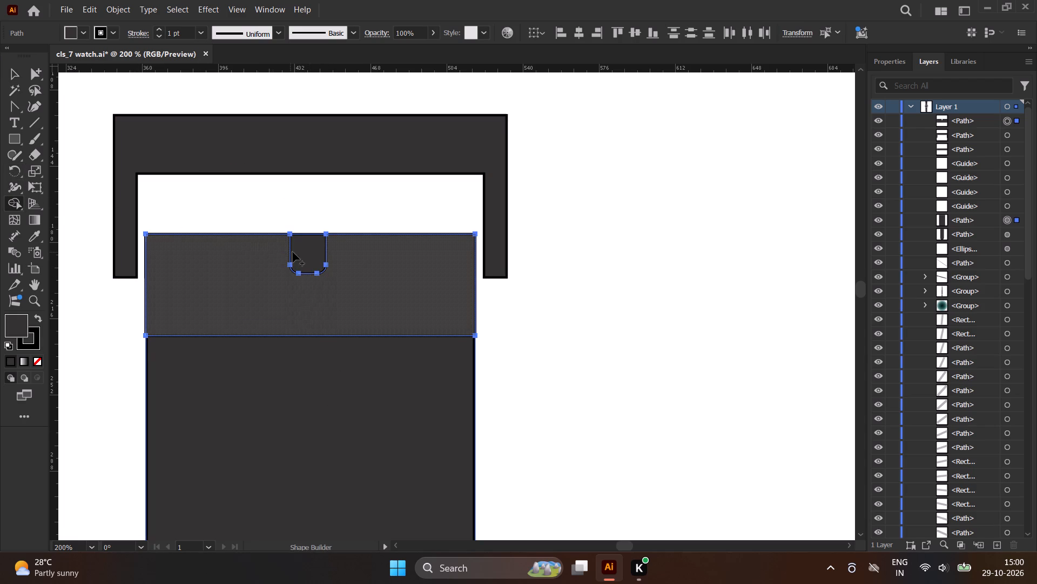
pyautogui.keyDown('alt'); pyautogui.click(309, 250); pyautogui.keyUp('alt')
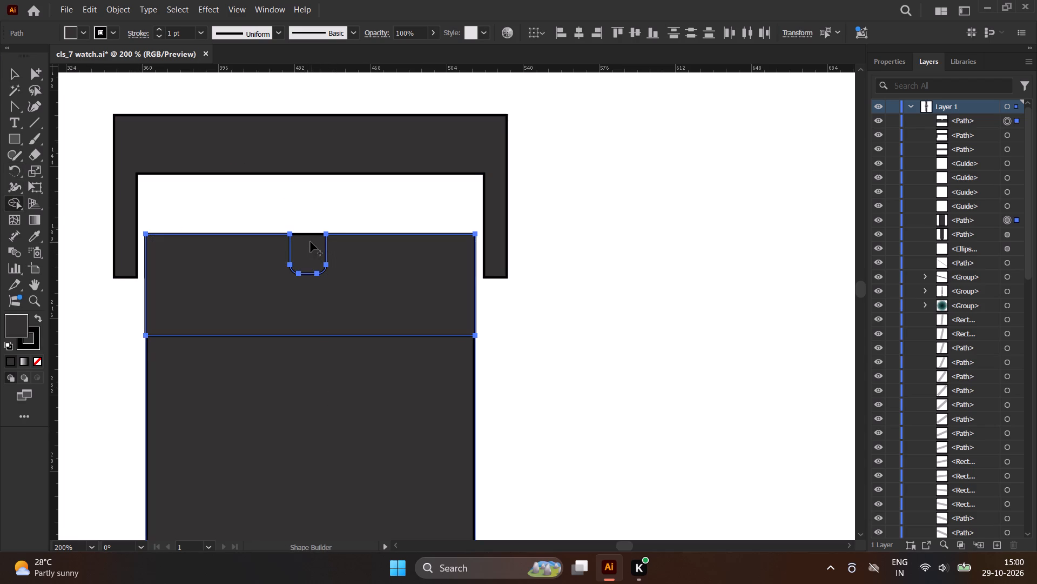
pyautogui.keyDown('alt'); pyautogui.click(311, 242); pyautogui.keyUp('alt')
pyautogui.click(16, 64)
pyautogui.click(15, 71)
pyautogui.keyDown('shift'); pyautogui.click(312, 249); pyautogui.keyUp('shift')
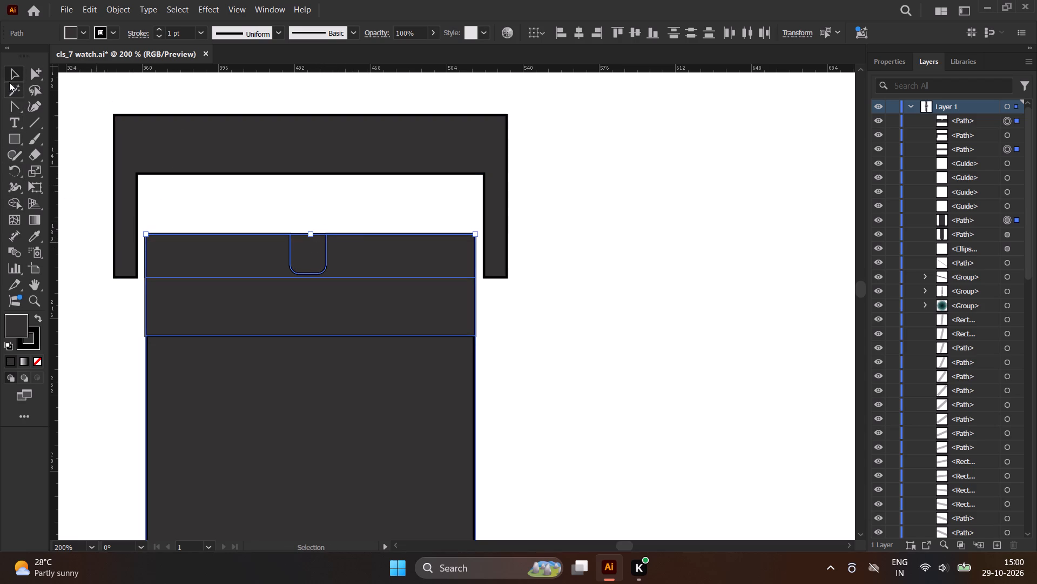
pyautogui.click(16, 203)
pyautogui.keyDown('alt'); pyautogui.click(302, 248); pyautogui.keyUp('alt')
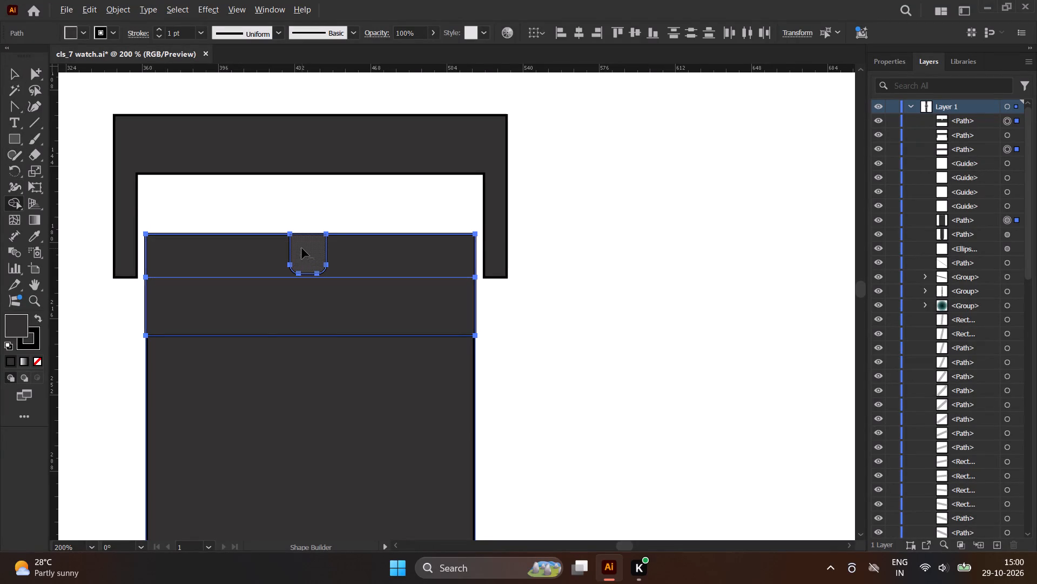
pyautogui.click(16, 69)
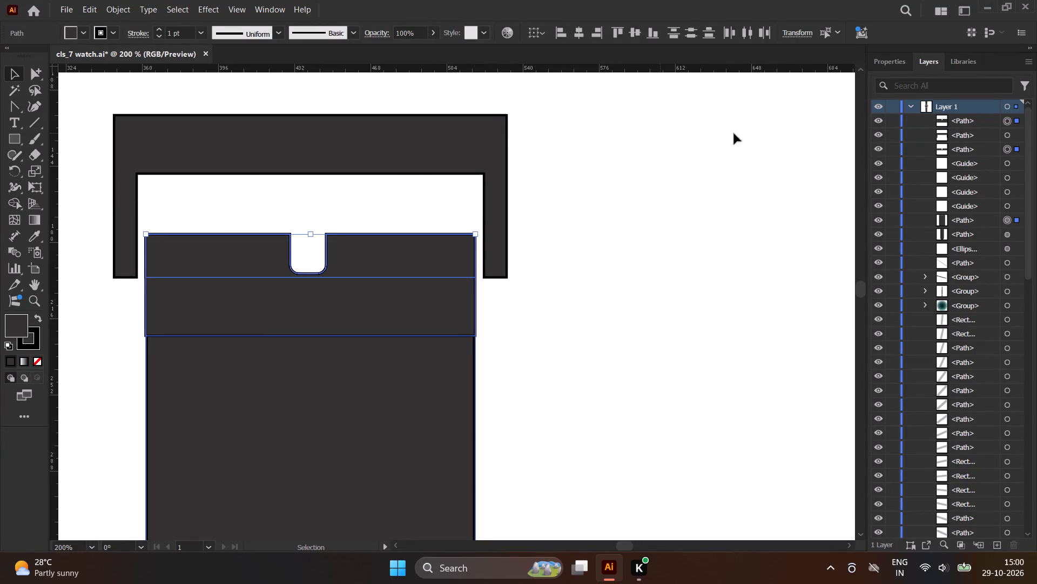
pyautogui.click(709, 165)
# Draw a small circle about 4.8 pt wide on the centreline of the lower strap, above its rounded end.
pyautogui.scroll(-1, 523, 133)
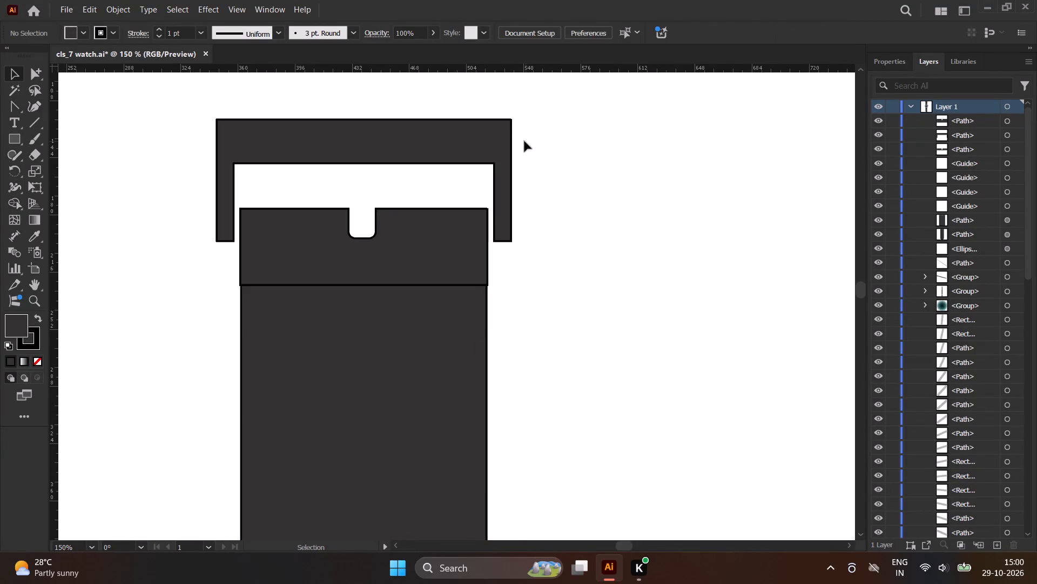
pyautogui.scroll(-1, 162, 167)
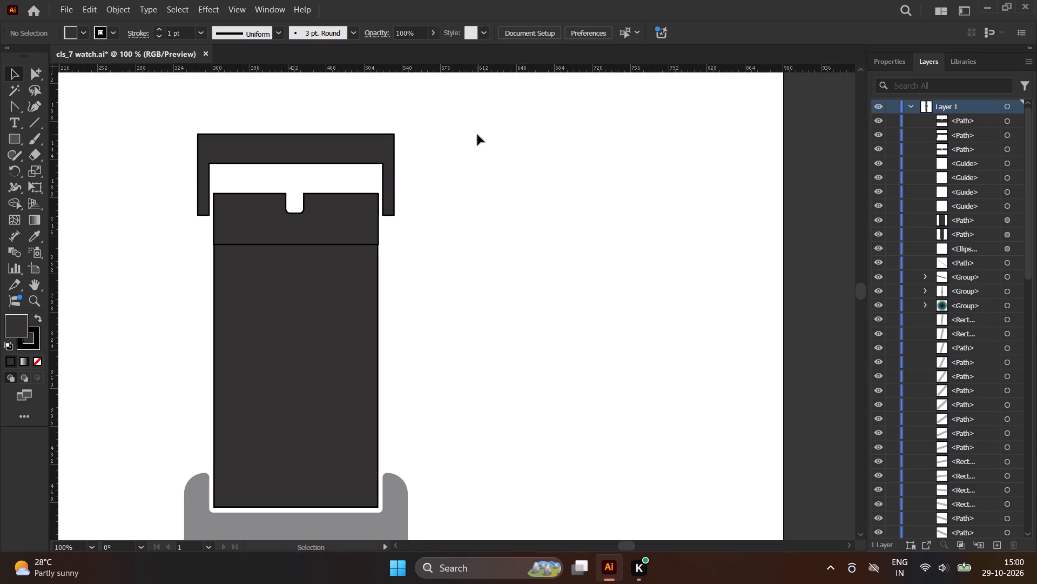
pyautogui.scroll(-1, 455, 145)
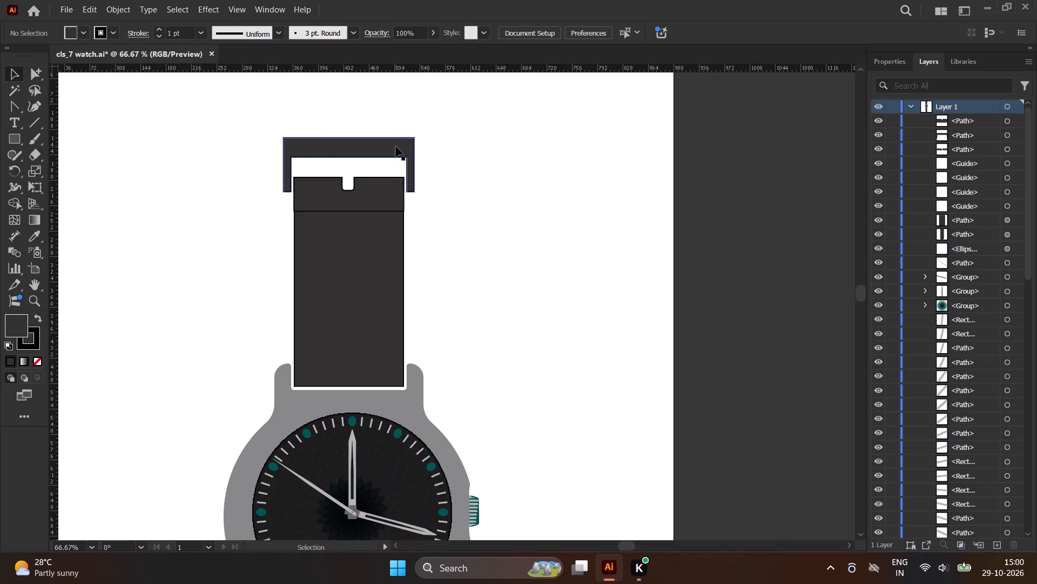
pyautogui.scroll(-1, 335, 103)
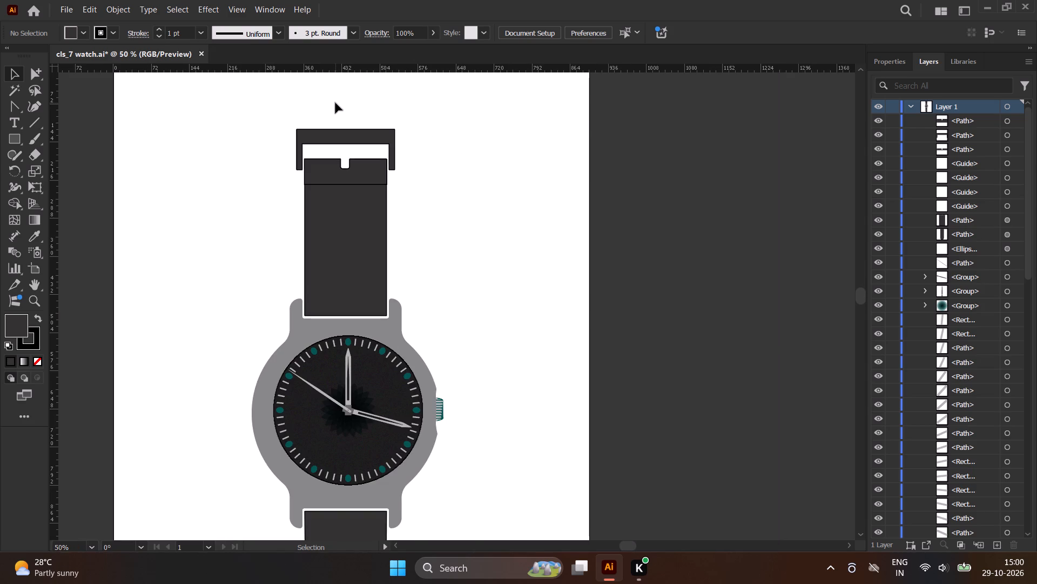
pyautogui.scroll(-2, 335, 103)
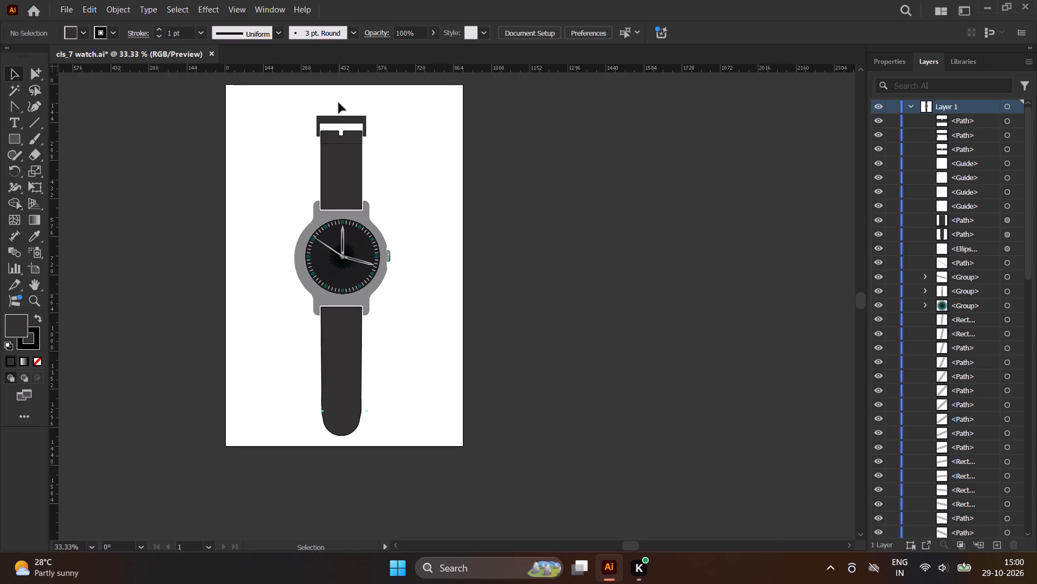
pyautogui.scroll(2, 337, 408)
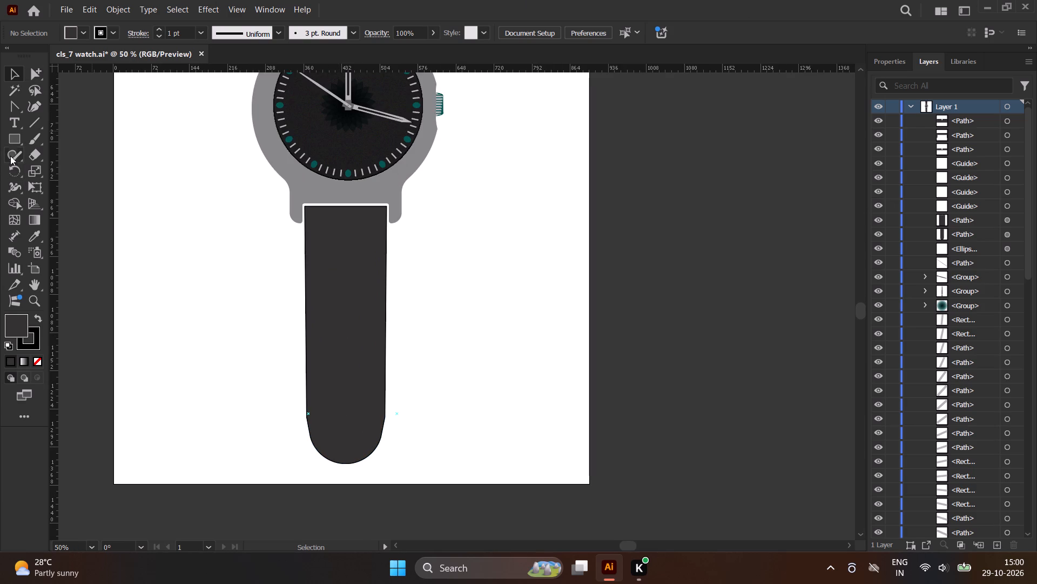
pyautogui.rightClick(11, 136)
pyautogui.click(62, 171)
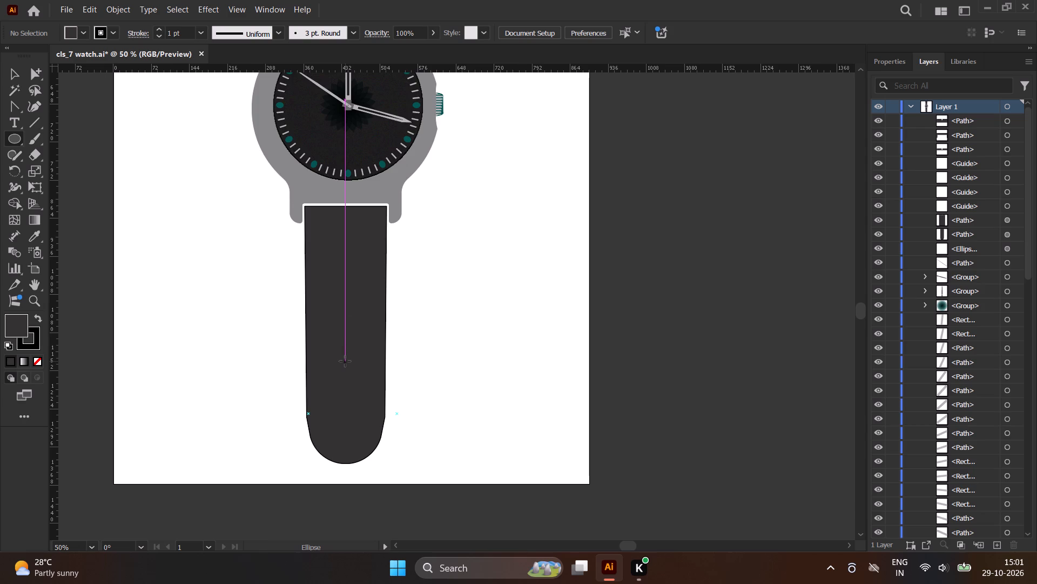
pyautogui.scroll(5, 345, 361)
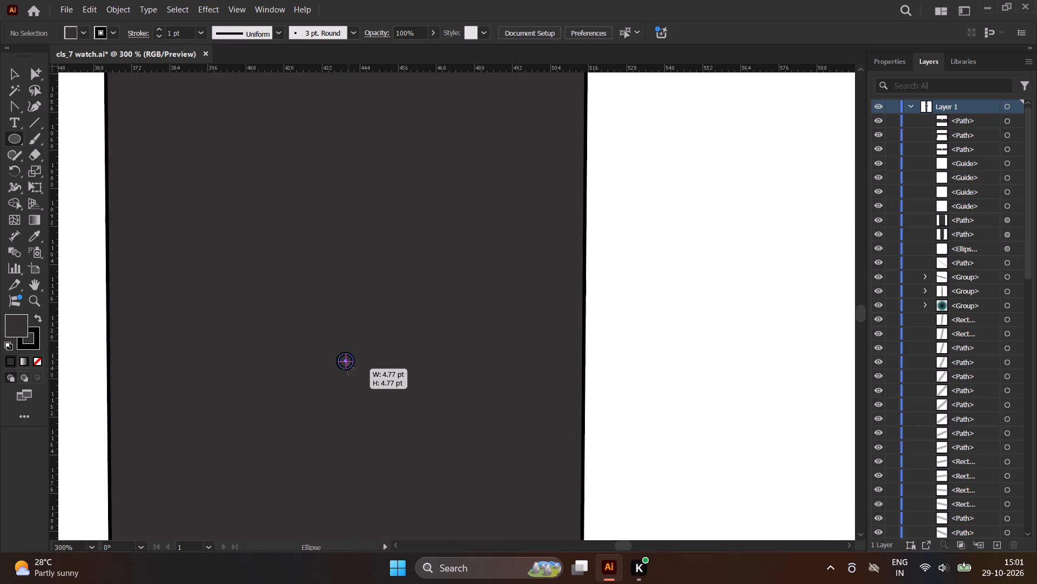
# Give the small circle a white fill and no stroke by sampling the white background with the Eyedropper, and deselect.
pyautogui.click(34, 234)
pyautogui.click(742, 263)
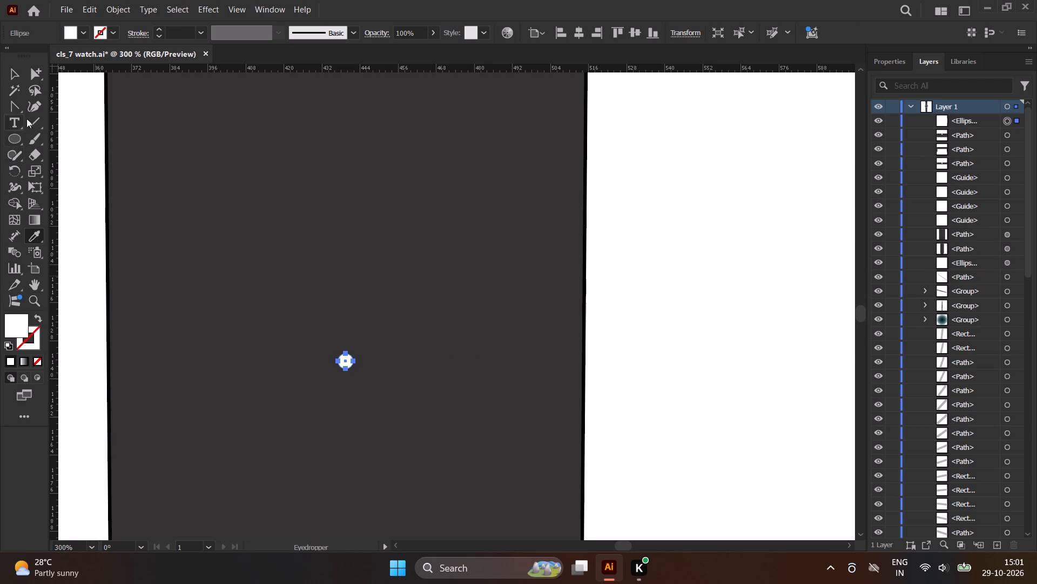
pyautogui.click(17, 68)
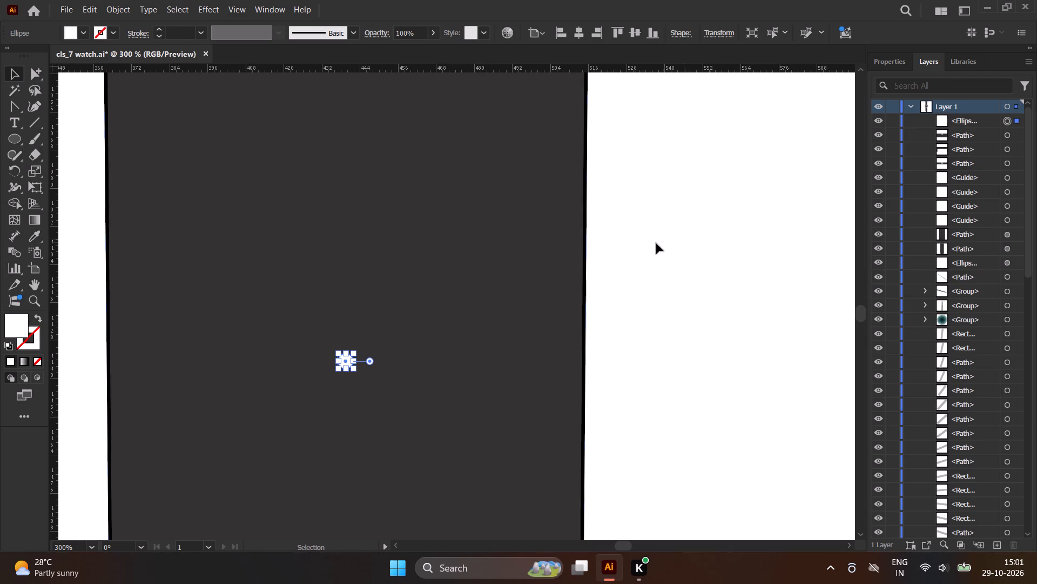
pyautogui.click(604, 247)
# Enlarge the white circle proportionally from its centre to about 8 pt in diameter and deselect.
pyautogui.scroll(-1, 467, 295)
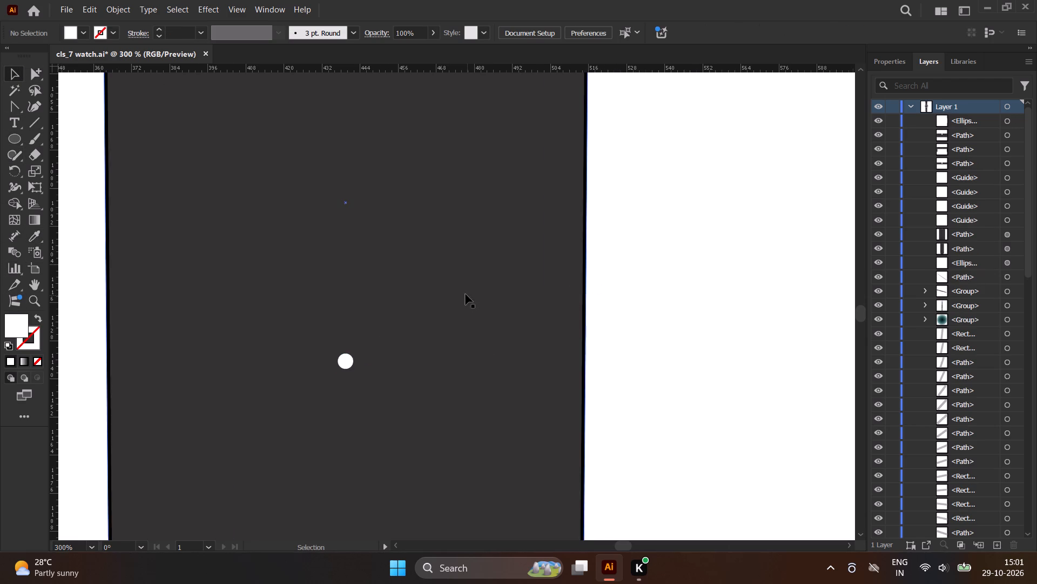
pyautogui.scroll(-1, 466, 294)
pyautogui.scroll(-2, 248, 304)
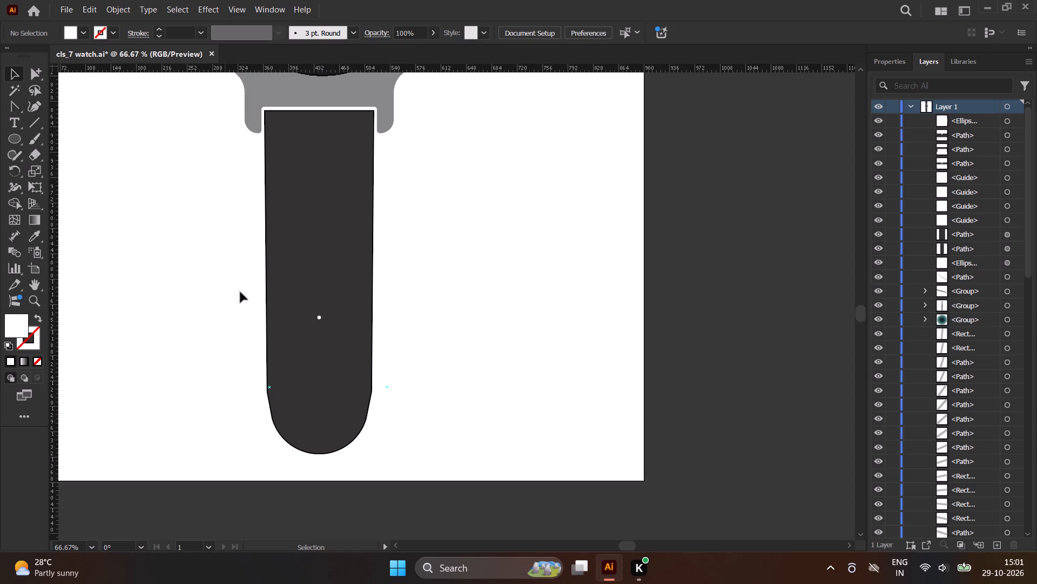
pyautogui.click(319, 319)
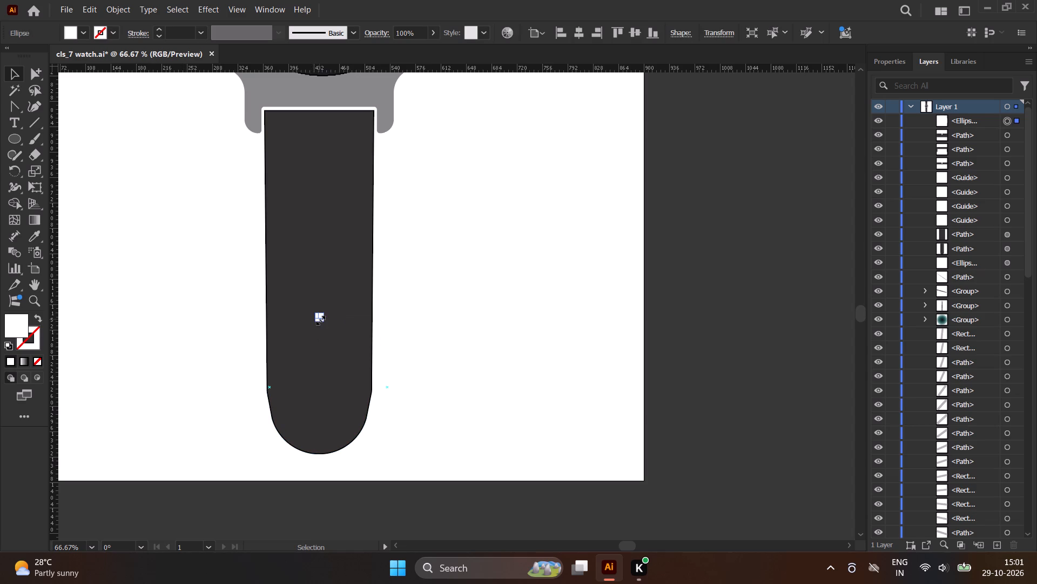
pyautogui.scroll(2, 320, 319)
pyautogui.scroll(-1, 320, 319)
pyautogui.scroll(3, 320, 319)
pyautogui.scroll(-1, 320, 319)
pyautogui.scroll(2, 320, 319)
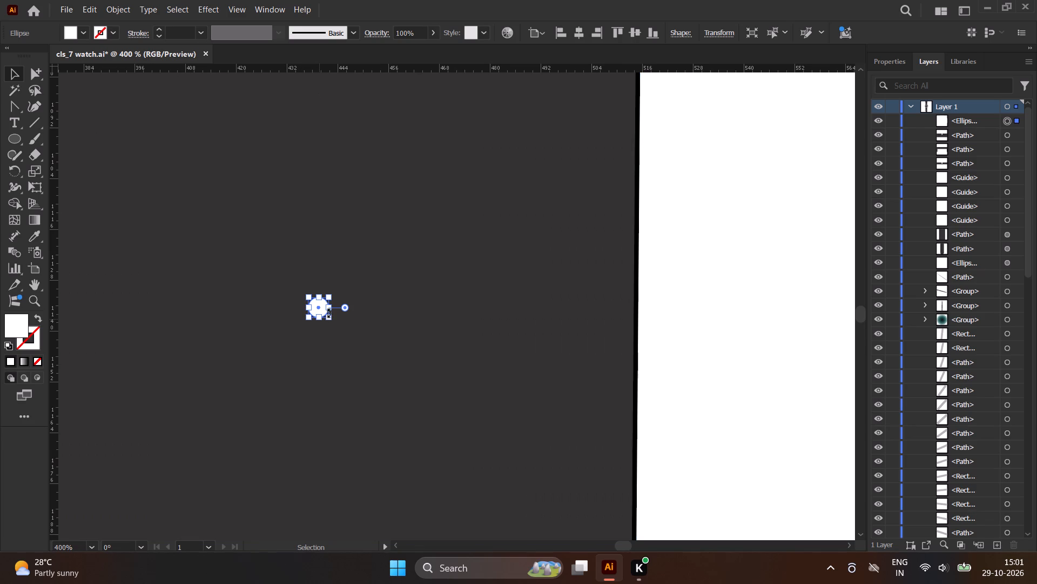
pyautogui.scroll(4, 328, 315)
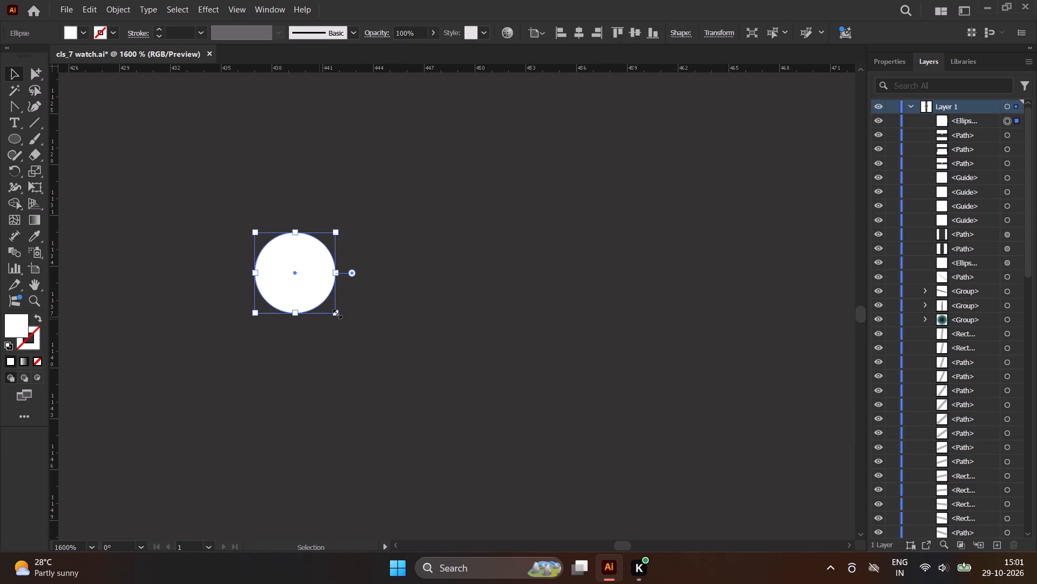
pyautogui.keyDown('alt'); pyautogui.keyDown('shift'); pyautogui.moveTo(336, 313); pyautogui.dragTo(336, 314); pyautogui.keyUp('shift'); pyautogui.keyUp('alt')
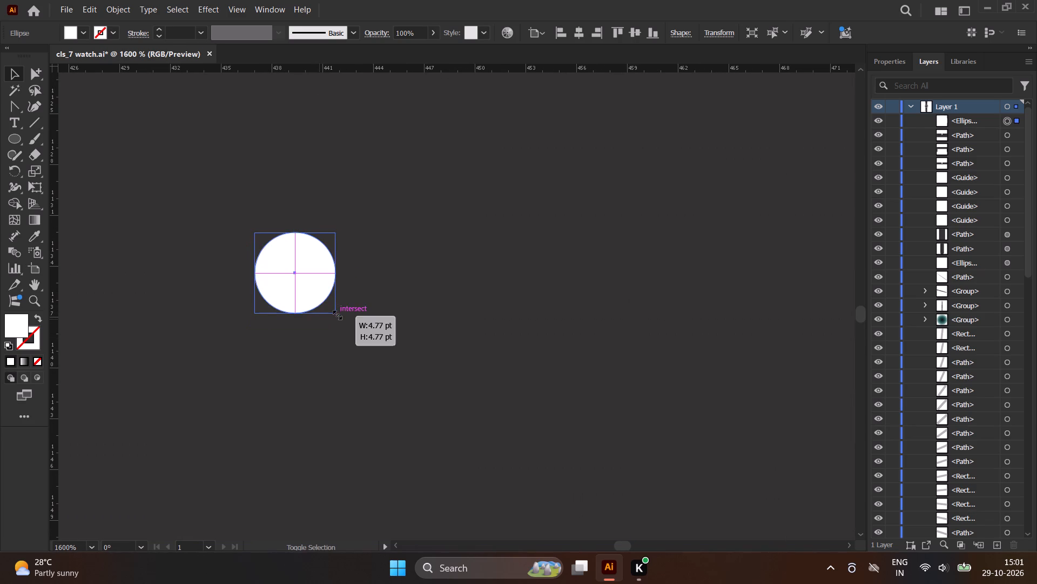
pyautogui.keyDown('alt'); pyautogui.keyDown('shift'); pyautogui.moveTo(336, 314); pyautogui.dragTo(361, 347); pyautogui.keyUp('shift'); pyautogui.keyUp('alt')
pyautogui.keyDown('alt'); pyautogui.keyDown('shift'); pyautogui.scroll(1, 336, 314); pyautogui.keyUp('shift'); pyautogui.keyUp('alt')
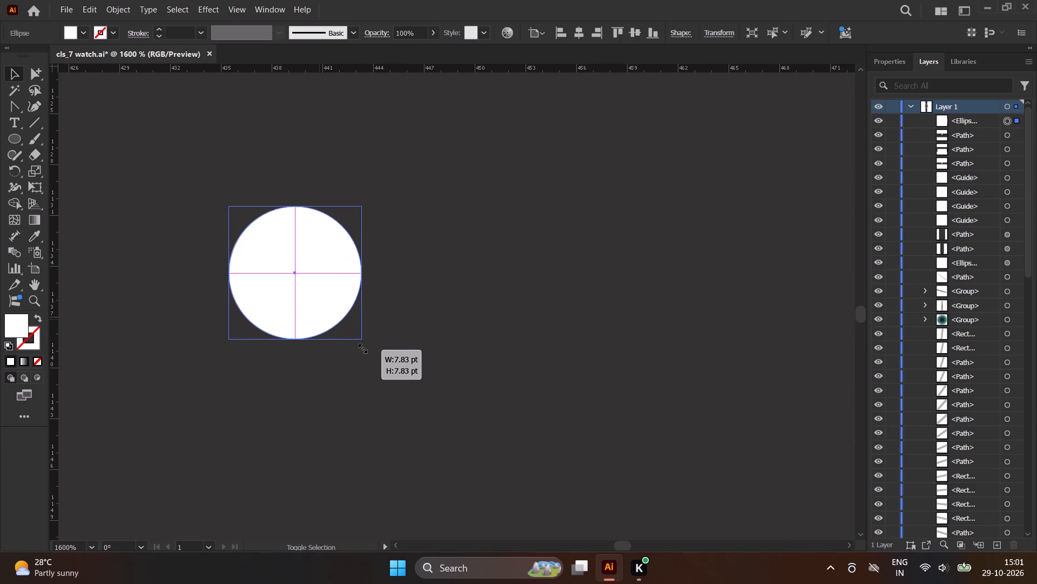
pyautogui.keyDown('alt'); pyautogui.keyDown('shift'); pyautogui.moveTo(361, 347); pyautogui.dragTo(366, 348); pyautogui.keyUp('shift'); pyautogui.keyUp('alt')
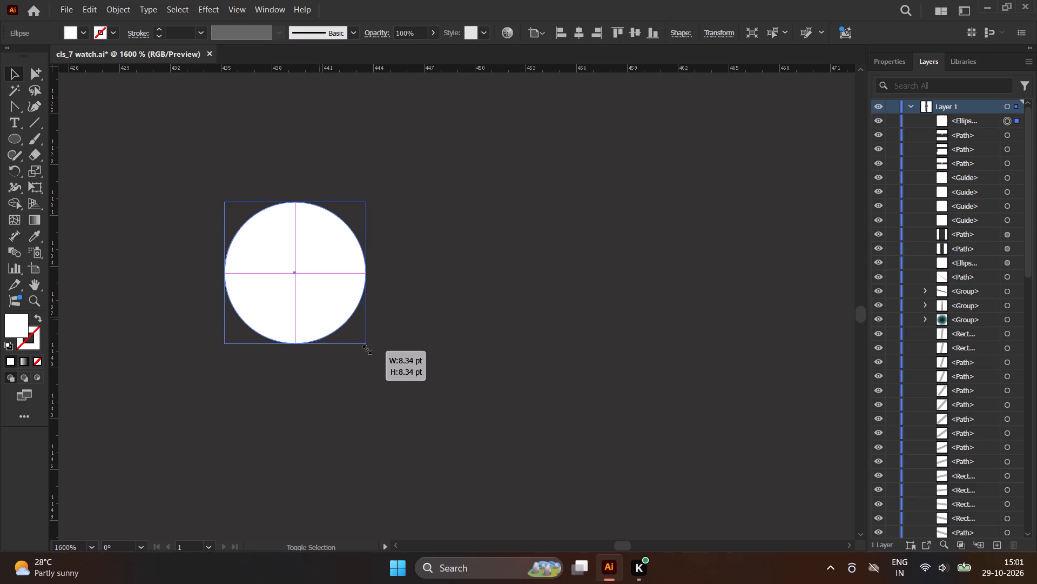
pyautogui.keyDown('alt'); pyautogui.keyDown('shift'); pyautogui.moveTo(366, 348); pyautogui.dragTo(364, 343); pyautogui.keyUp('shift'); pyautogui.keyUp('alt')
pyautogui.click(561, 291)
pyautogui.scroll(-1, 500, 289)
pyautogui.scroll(1, 500, 293)
pyautogui.scroll(-2, 500, 294)
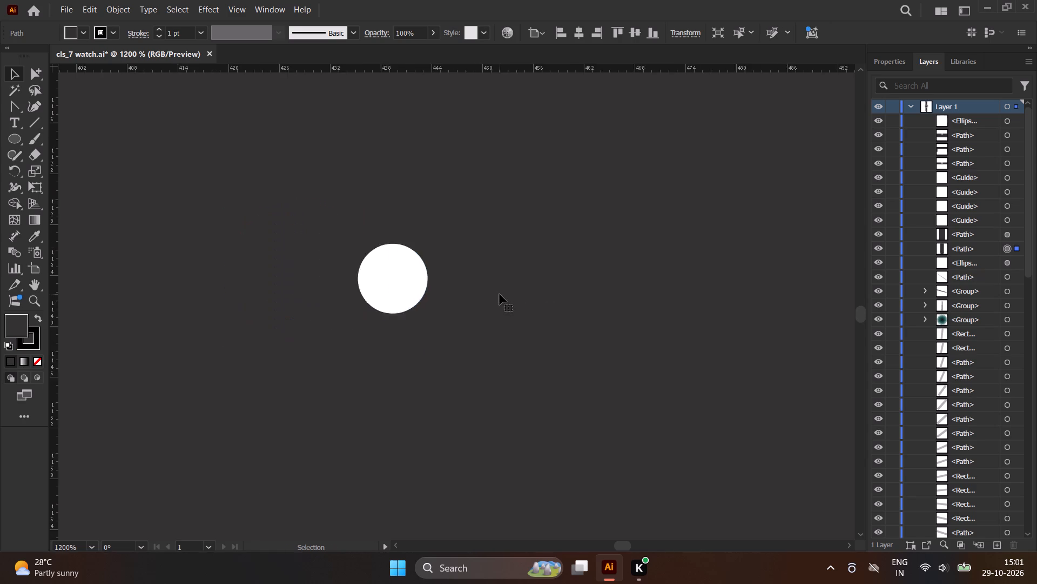
pyautogui.scroll(-3, 500, 294)
pyautogui.click(159, 318)
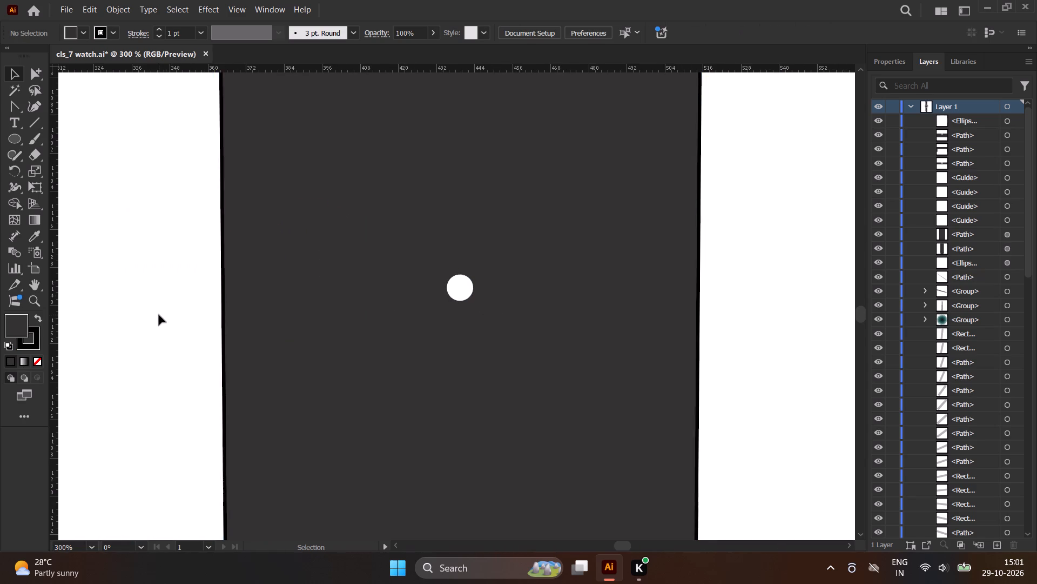
# Examine the enlarged hole's size and position on the lower strap in relation to the whole watch.
pyautogui.scroll(-2, 159, 315)
pyautogui.scroll(-1, 473, 278)
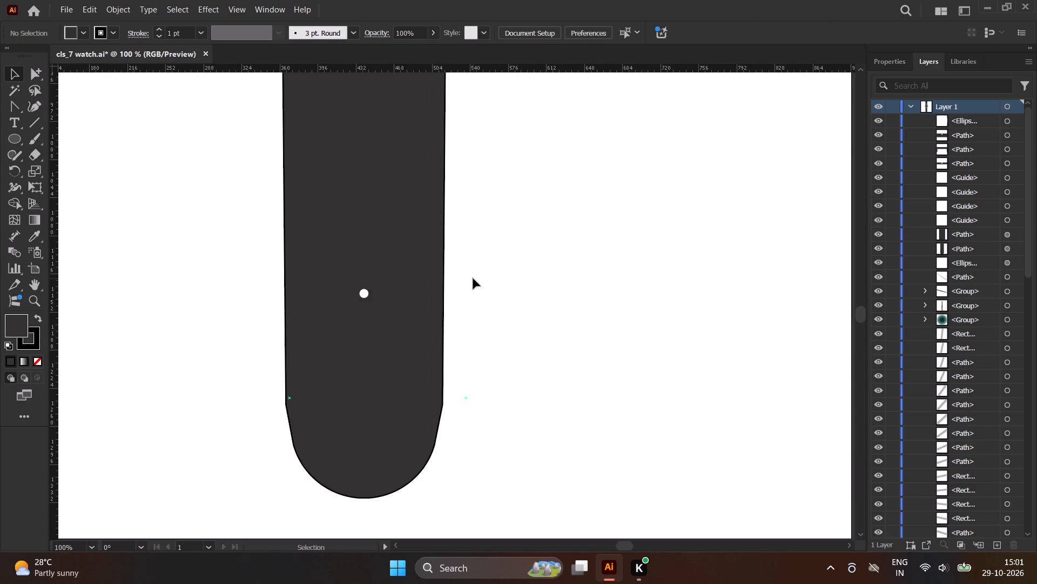
pyautogui.scroll(-1, 473, 278)
pyautogui.scroll(-1, 203, 326)
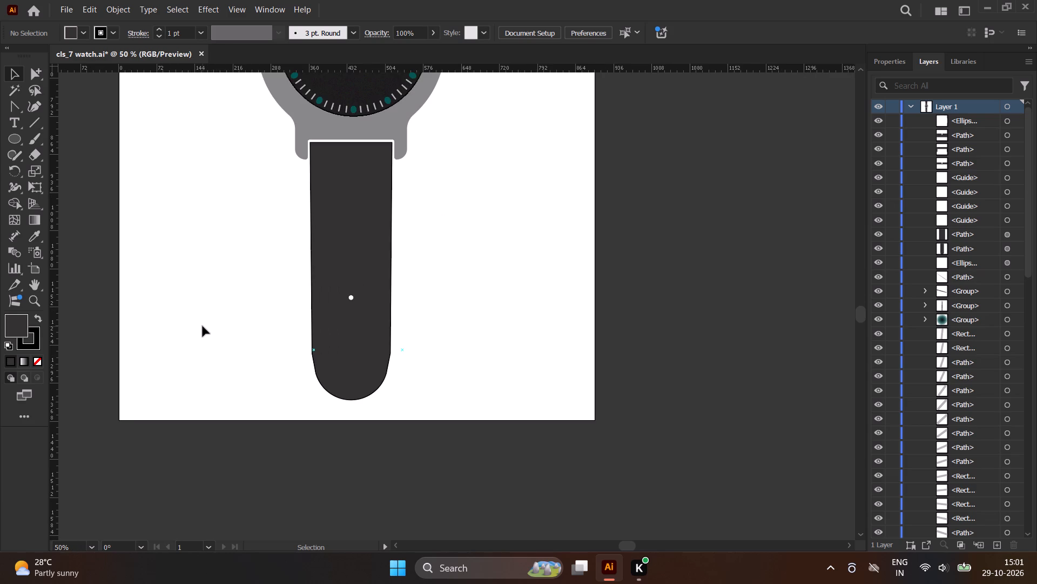
pyautogui.scroll(-3, 233, 322)
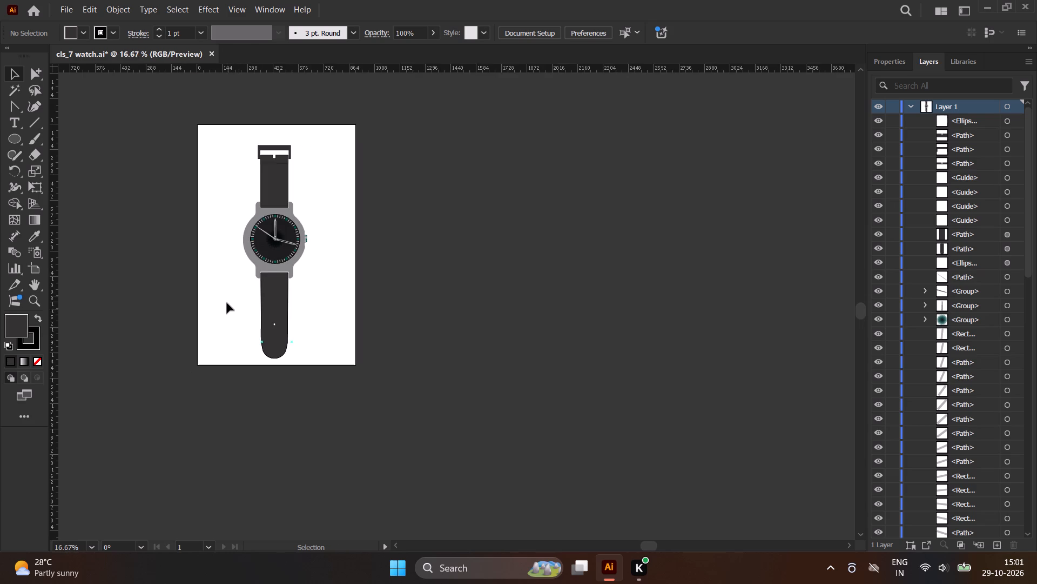
pyautogui.scroll(2, 226, 276)
pyautogui.scroll(1, 329, 374)
pyautogui.scroll(-1, 329, 379)
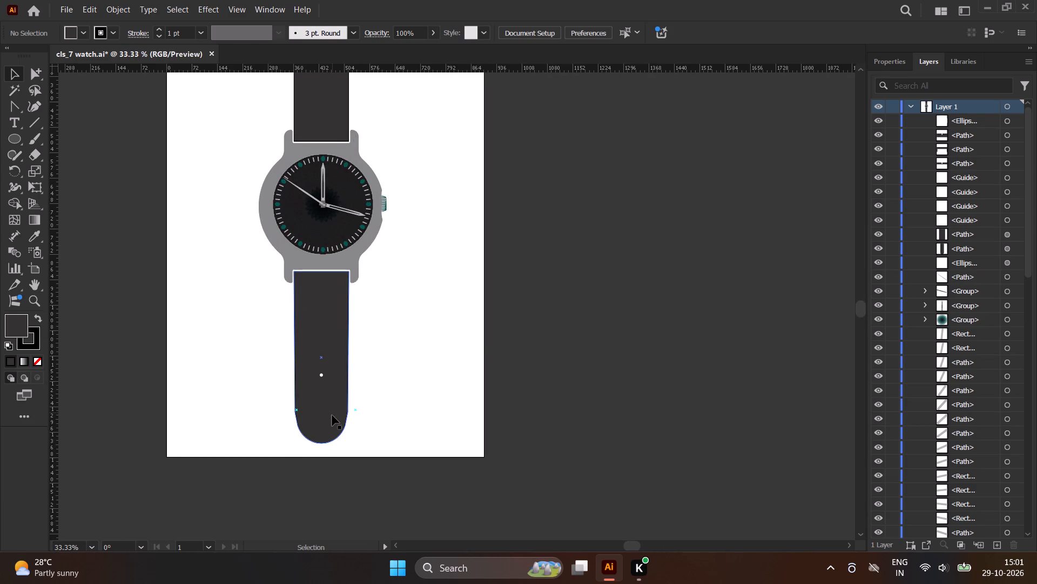
# Duplicate the white hole about 33.5 pt straight down the lower strap's centreline and select both holes.
pyautogui.scroll(4, 332, 416)
pyautogui.scroll(-1, 317, 289)
pyautogui.scroll(1, 290, 357)
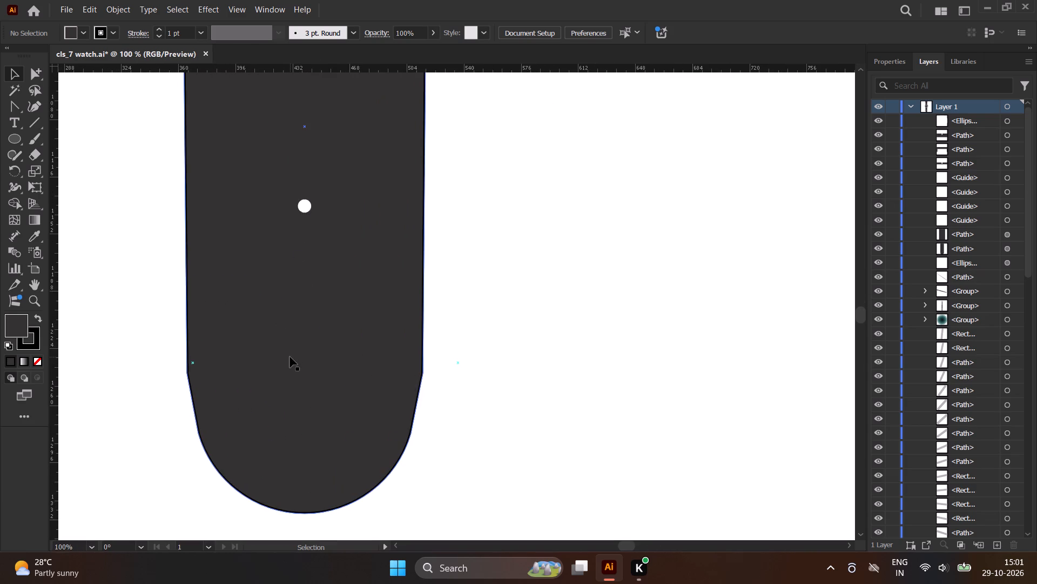
pyautogui.click(302, 207)
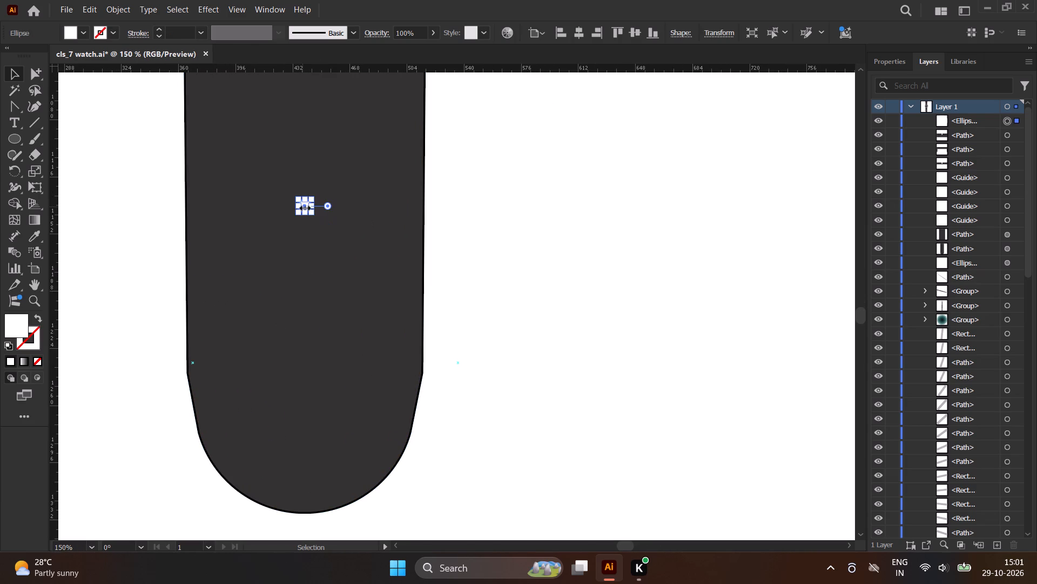
pyautogui.scroll(2, 304, 205)
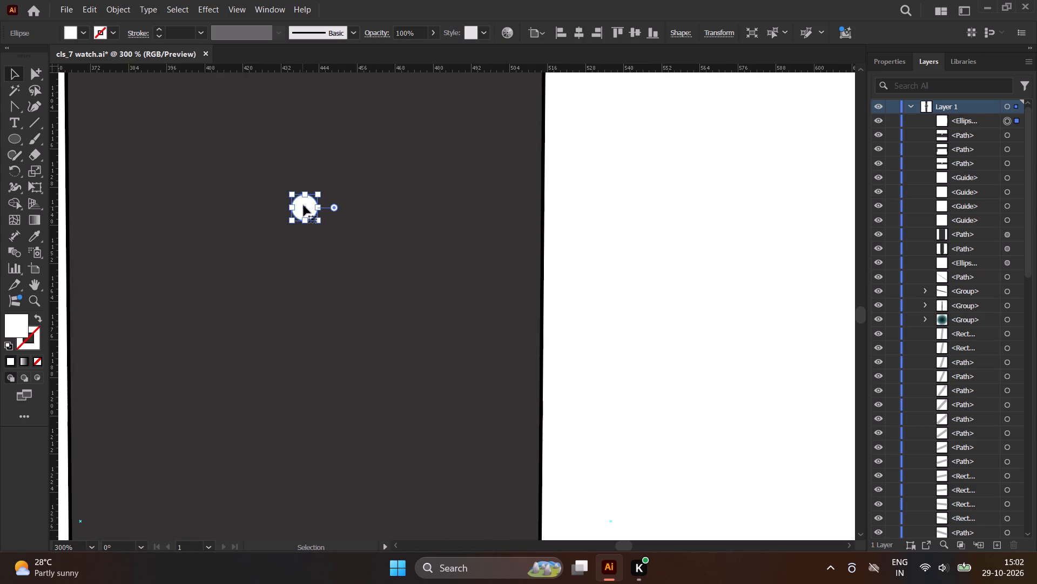
pyautogui.keyDown('alt'); pyautogui.moveTo(304, 205); pyautogui.dragTo(302, 233); pyautogui.keyUp('alt')
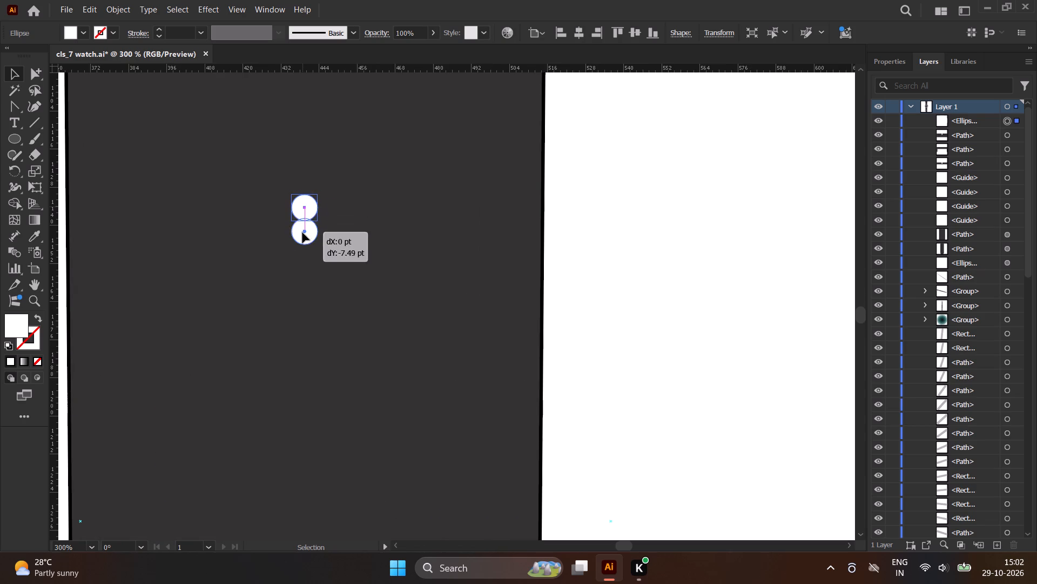
pyautogui.keyDown('alt'); pyautogui.moveTo(302, 233); pyautogui.dragTo(302, 312); pyautogui.keyUp('alt')
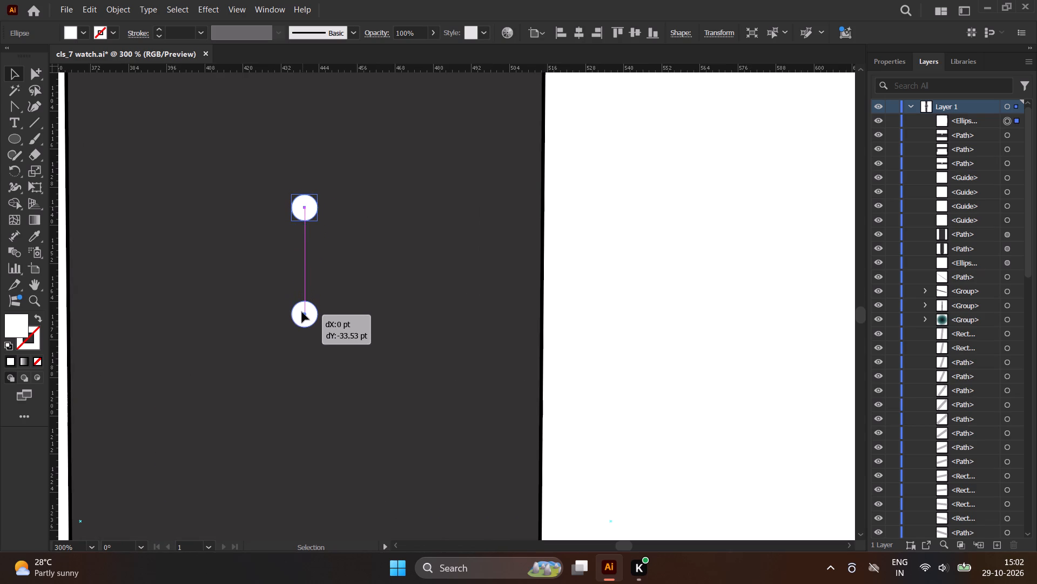
pyautogui.keyDown('alt'); pyautogui.moveTo(302, 312); pyautogui.dragTo(302, 313); pyautogui.keyUp('alt')
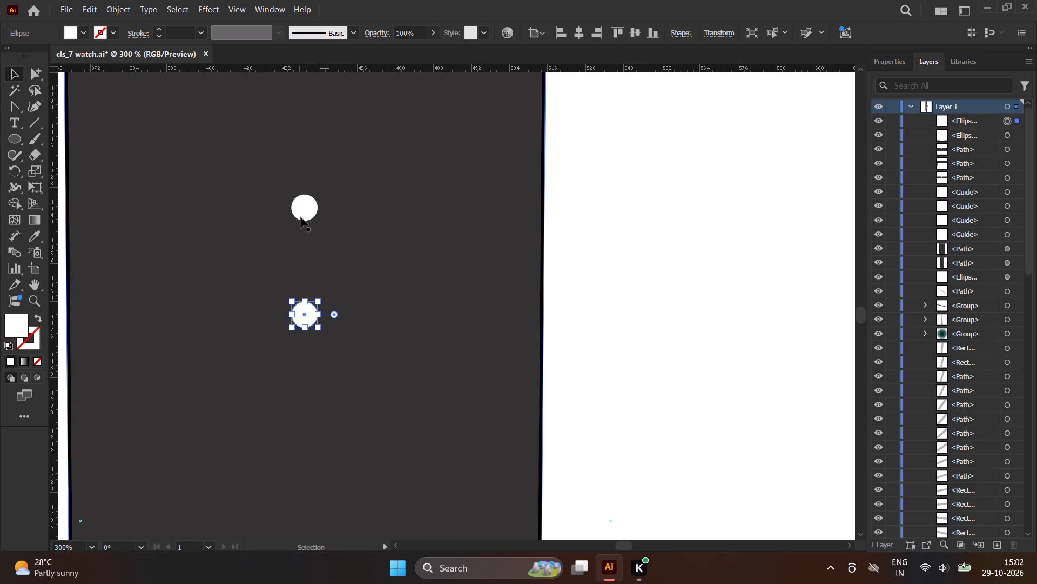
pyautogui.keyDown('shift'); pyautogui.click(302, 212); pyautogui.keyUp('shift')
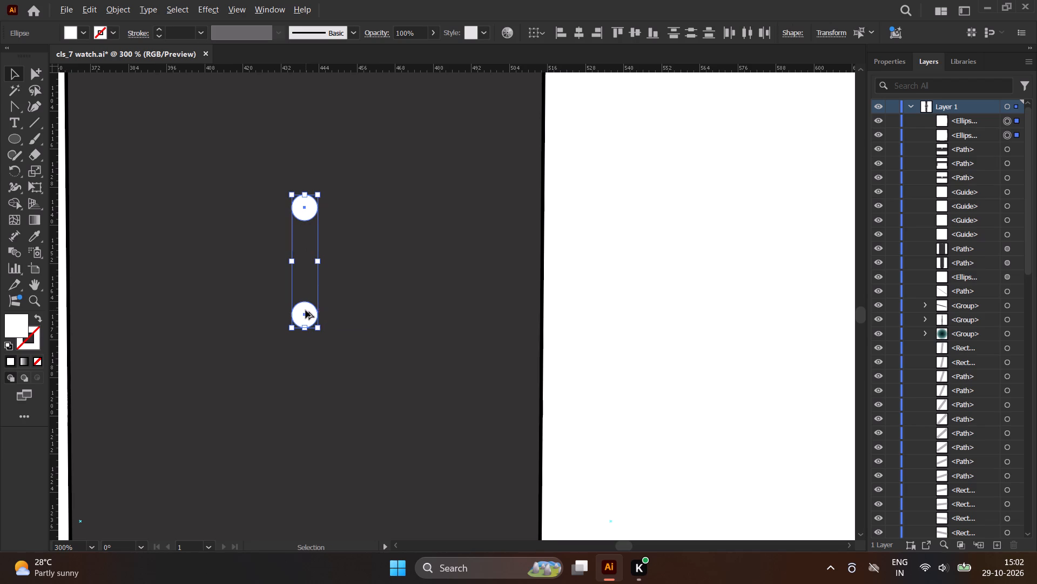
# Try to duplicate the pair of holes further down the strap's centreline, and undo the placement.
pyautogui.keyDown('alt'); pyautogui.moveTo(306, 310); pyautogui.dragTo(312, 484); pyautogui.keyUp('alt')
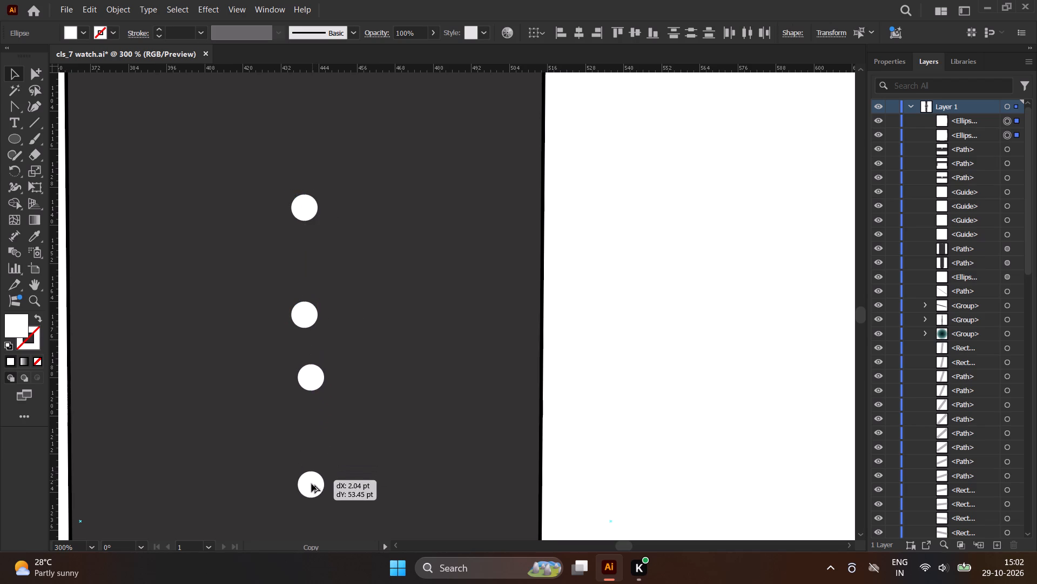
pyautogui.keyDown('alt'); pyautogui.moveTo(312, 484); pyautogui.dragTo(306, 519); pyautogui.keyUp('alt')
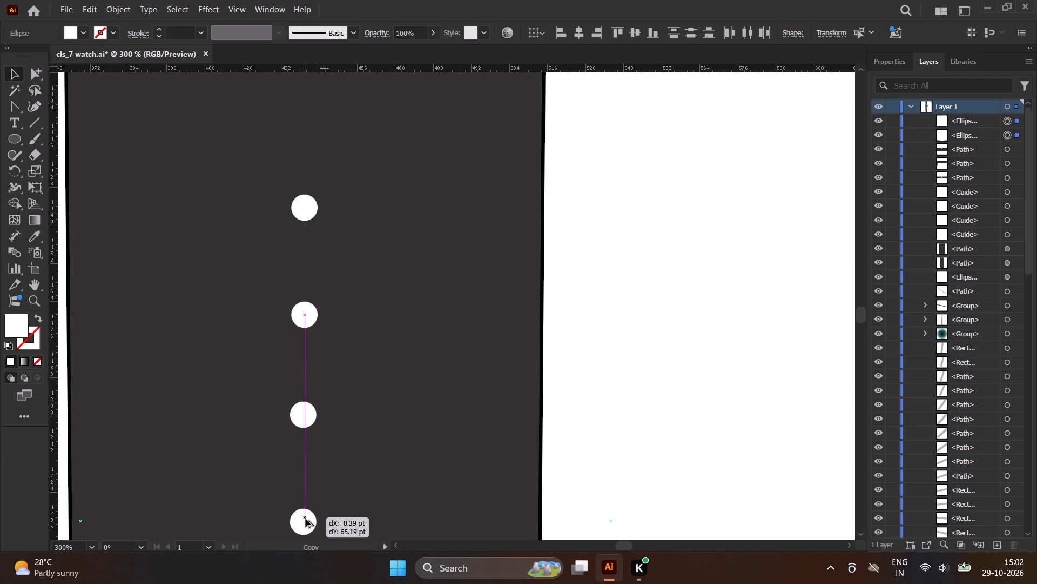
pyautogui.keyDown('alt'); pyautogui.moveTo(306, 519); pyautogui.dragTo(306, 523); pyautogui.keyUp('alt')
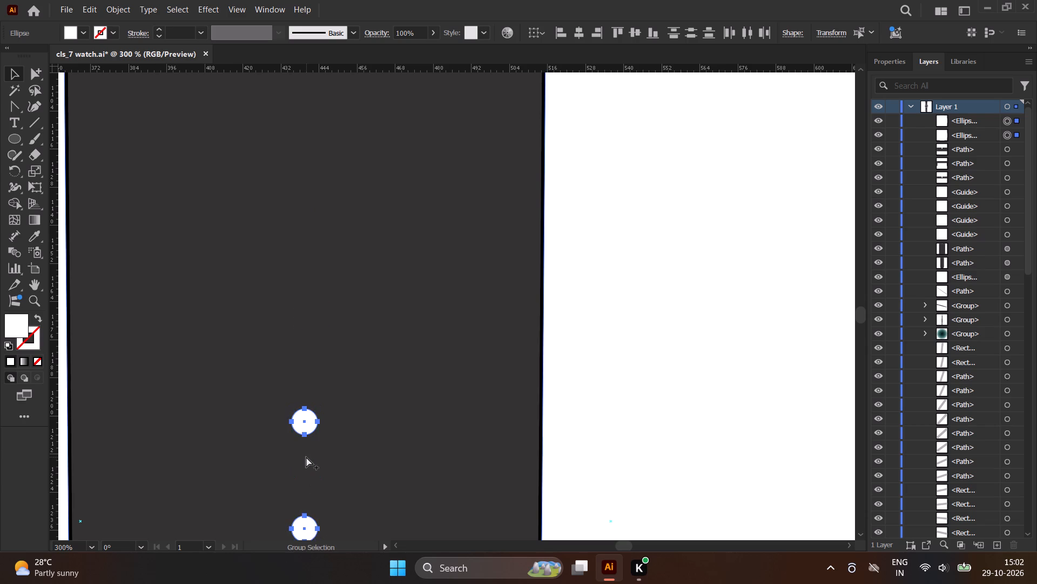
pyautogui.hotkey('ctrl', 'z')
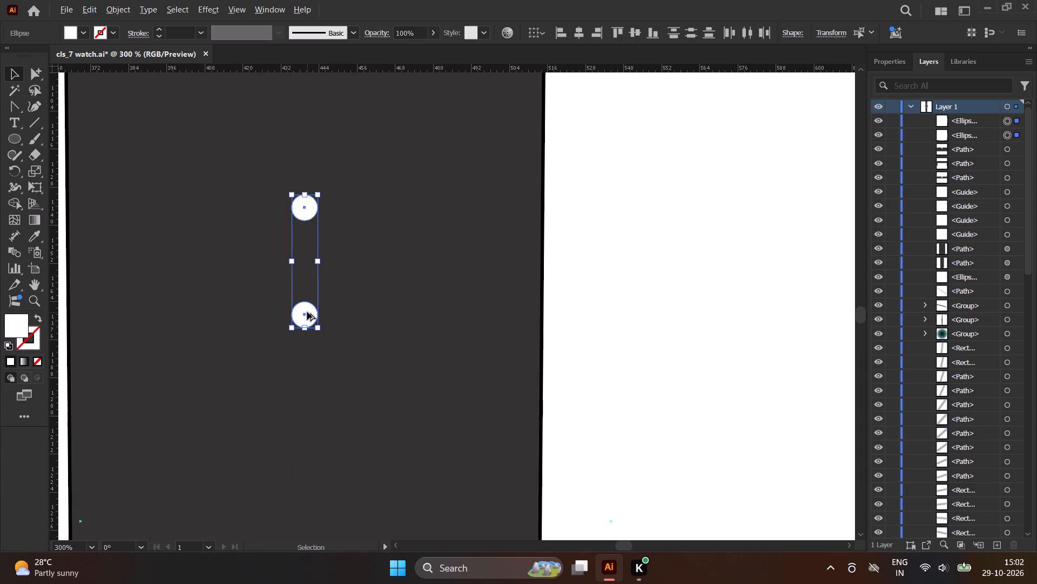
# Duplicate the pair of holes straight down the strap's centreline, continuing the spacing of the first two.
pyautogui.keyDown('alt'); pyautogui.moveTo(307, 312); pyautogui.dragTo(307, 495); pyautogui.keyUp('alt')
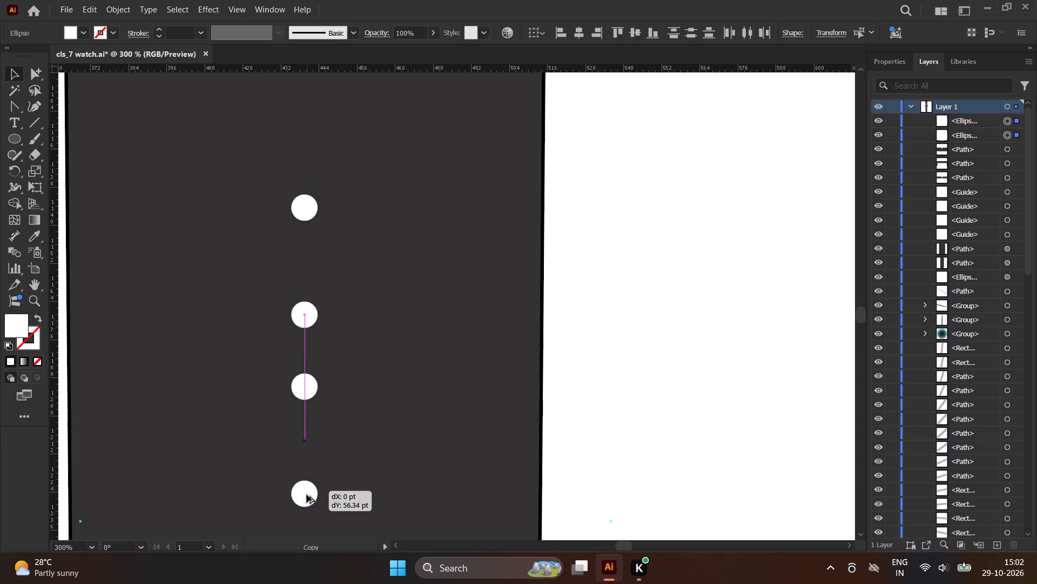
pyautogui.keyDown('alt'); pyautogui.moveTo(307, 495); pyautogui.dragTo(308, 529); pyautogui.keyUp('alt')
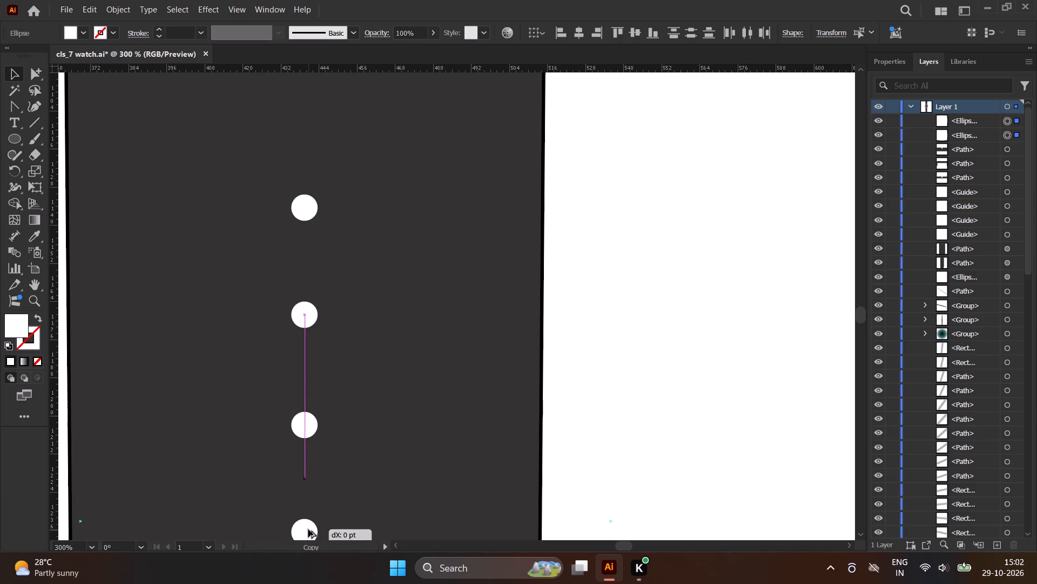
pyautogui.keyDown('alt'); pyautogui.moveTo(308, 529); pyautogui.dragTo(309, 526); pyautogui.keyUp('alt')
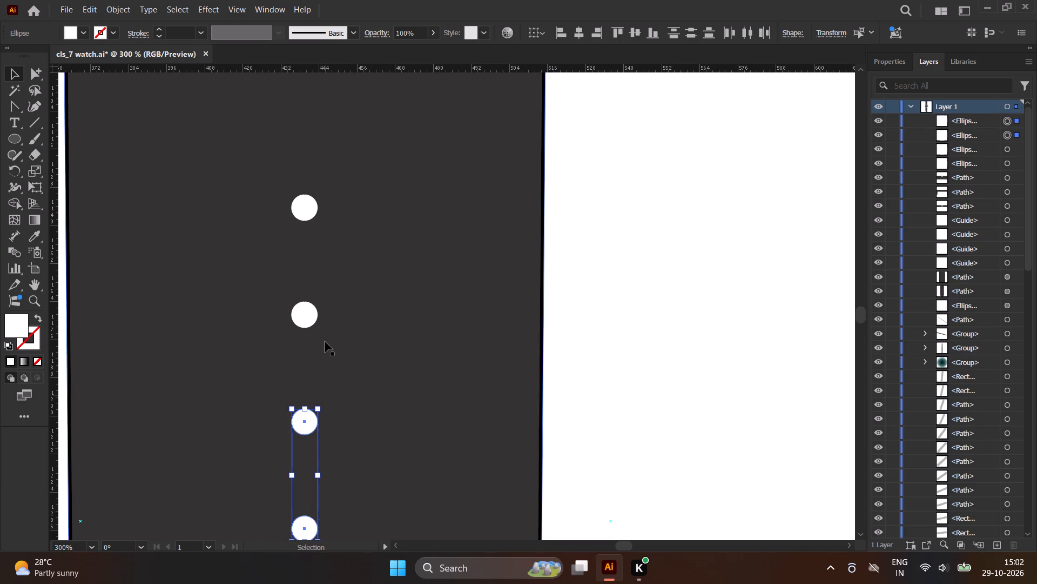
# Duplicate the lower pair of holes further down, towards the strap's rounded end.
pyautogui.scroll(-1, 322, 325)
pyautogui.scroll(-2, 299, 277)
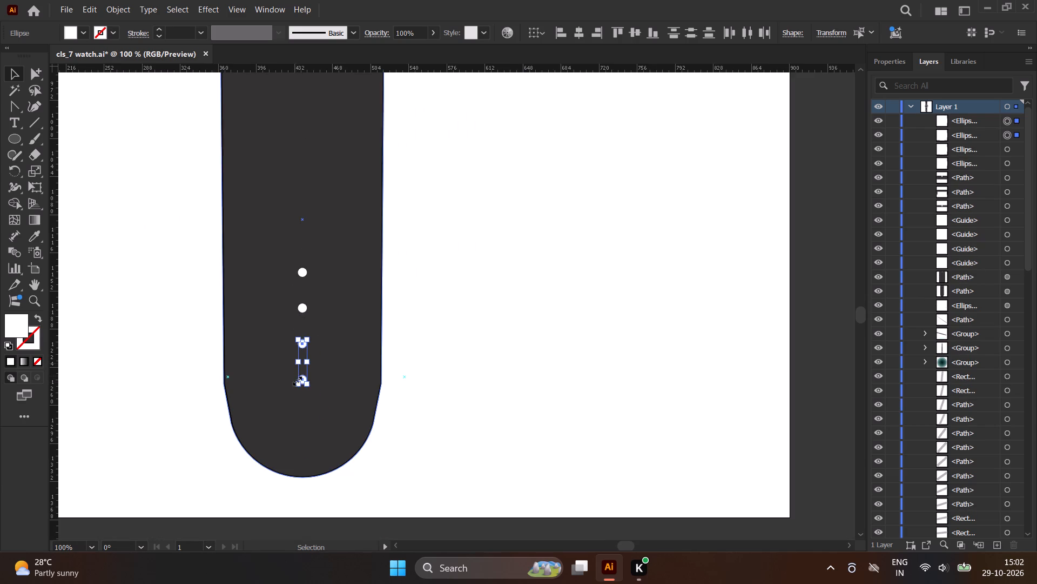
pyautogui.scroll(4, 296, 394)
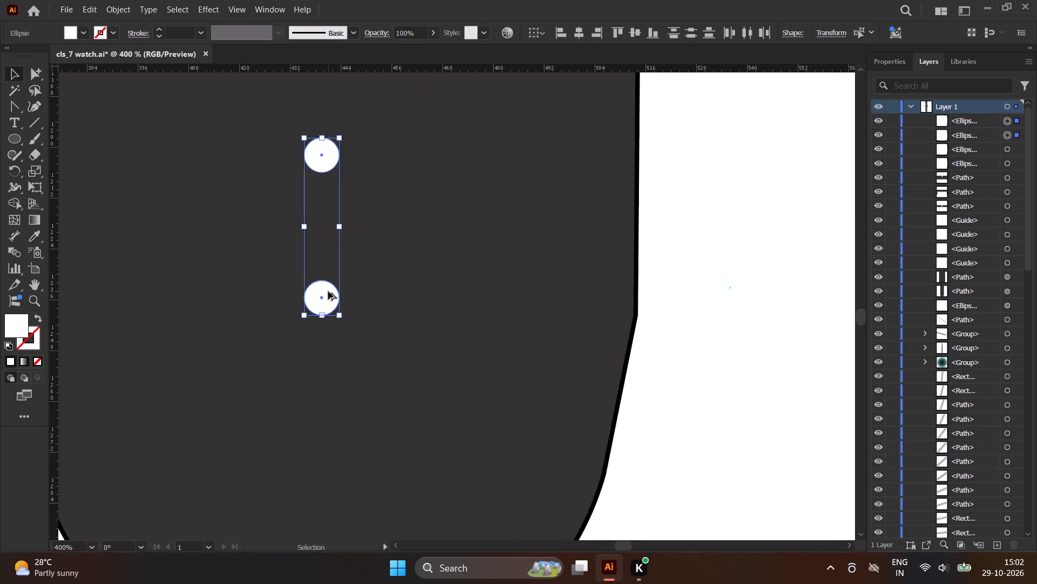
pyautogui.keyDown('alt'); pyautogui.moveTo(328, 291); pyautogui.dragTo(327, 532); pyautogui.keyUp('alt')
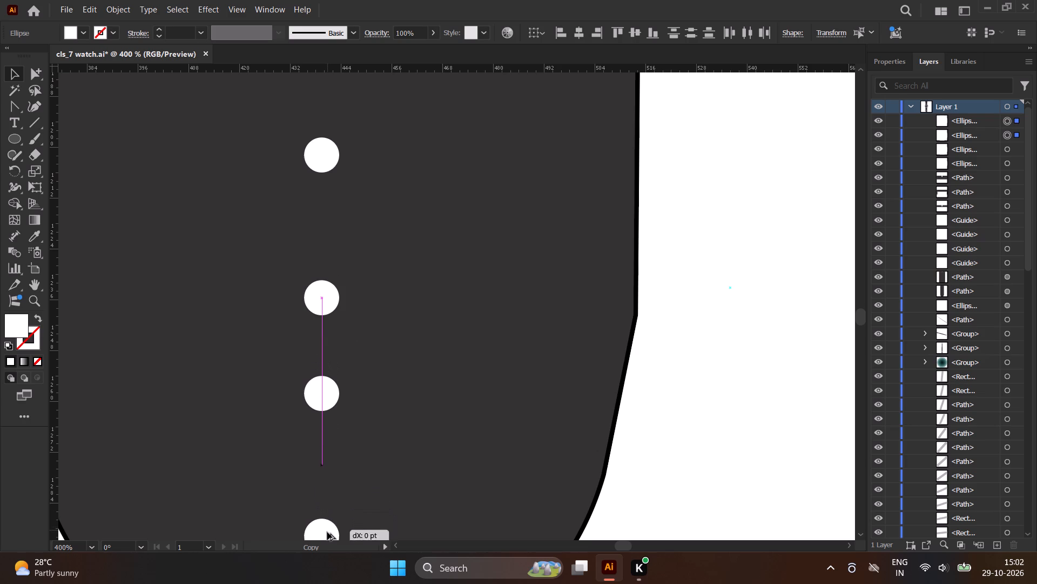
pyautogui.keyDown('alt'); pyautogui.moveTo(327, 532); pyautogui.dragTo(342, 278); pyautogui.keyUp('alt')
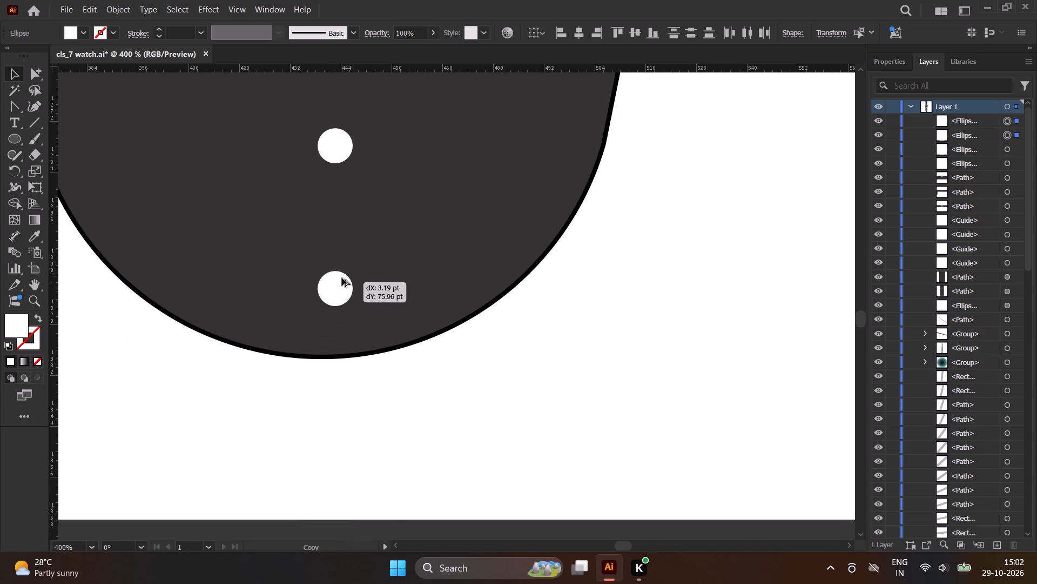
pyautogui.keyDown('alt'); pyautogui.moveTo(342, 278); pyautogui.dragTo(349, 102); pyautogui.keyUp('alt')
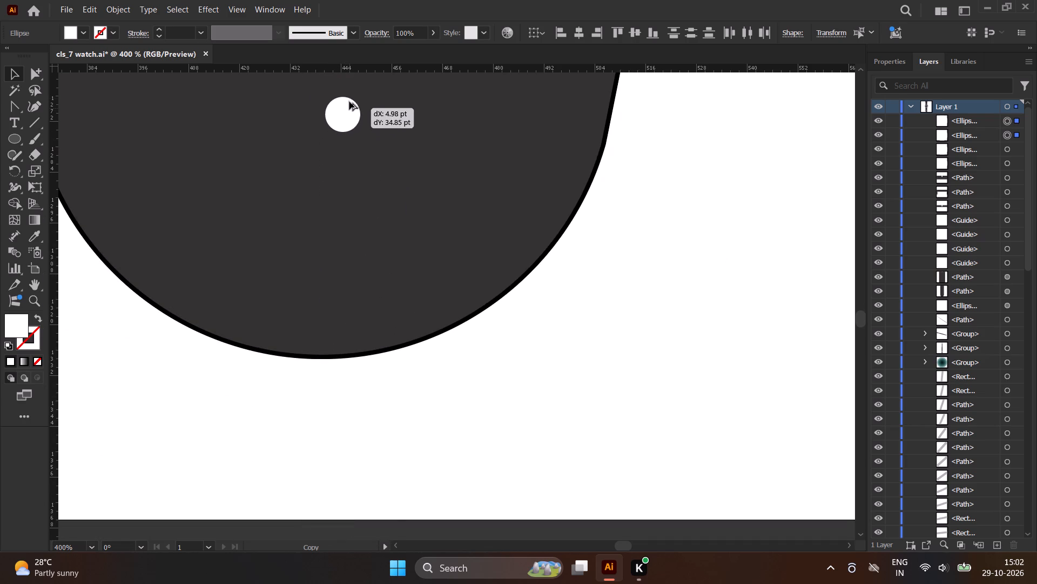
pyautogui.keyDown('alt'); pyautogui.moveTo(349, 102); pyautogui.dragTo(351, 21); pyautogui.keyUp('alt')
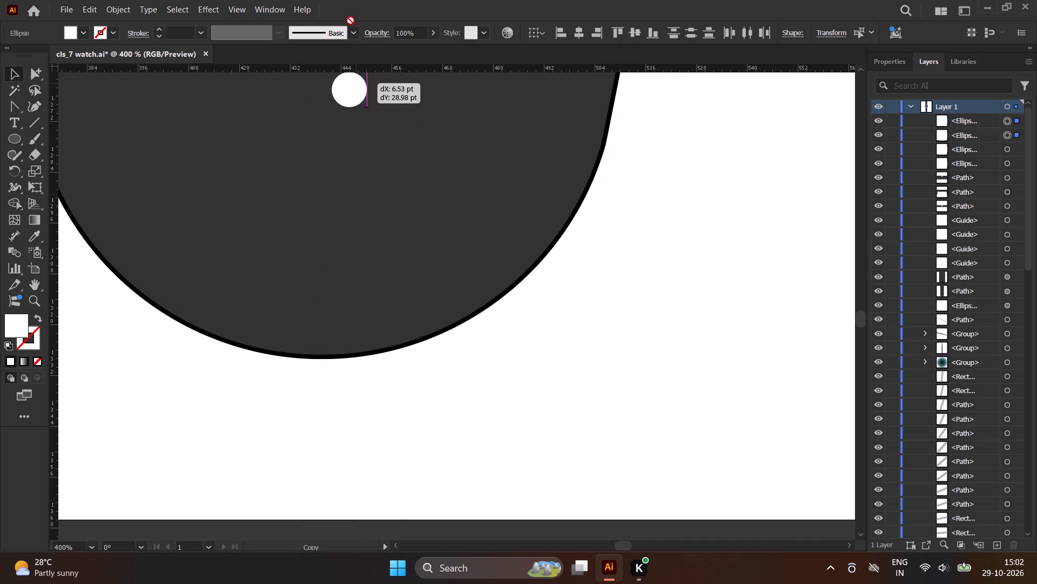
pyautogui.keyDown('alt'); pyautogui.moveTo(351, 21); pyautogui.dragTo(350, 82); pyautogui.keyUp('alt')
# Move the newest pair of holes lower into the strap's rounded end, roughly in line with the holes above.
pyautogui.scroll(-3, 303, 263)
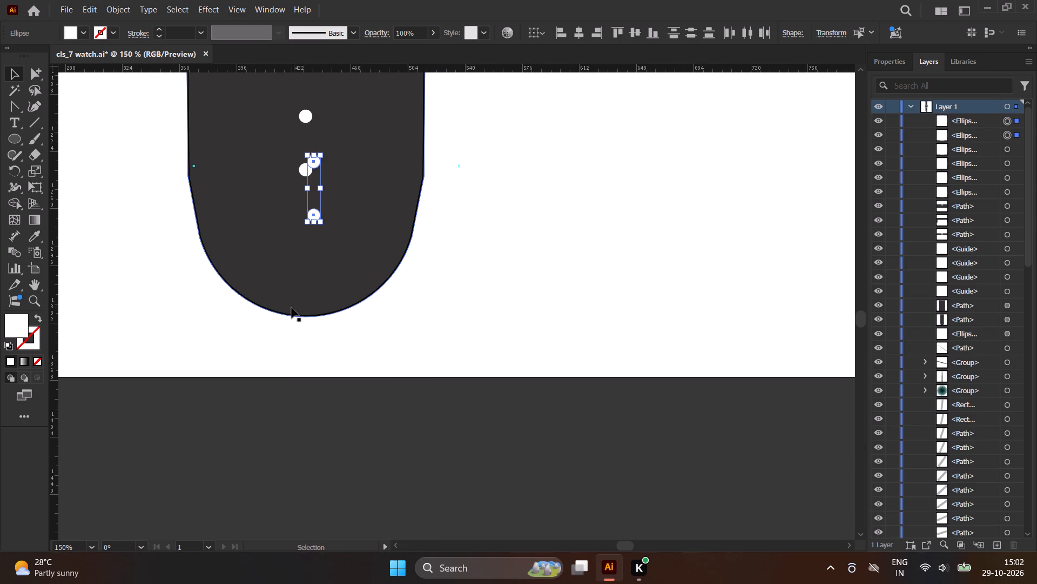
pyautogui.scroll(3, 304, 217)
pyautogui.moveTo(335, 205); pyautogui.dragTo(331, 240)
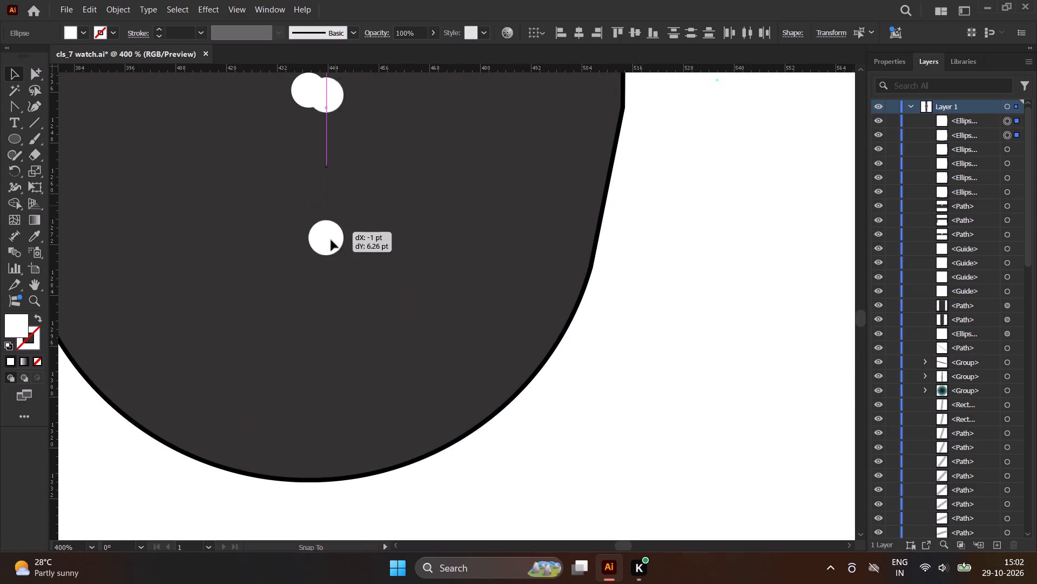
pyautogui.moveTo(331, 240); pyautogui.dragTo(317, 288)
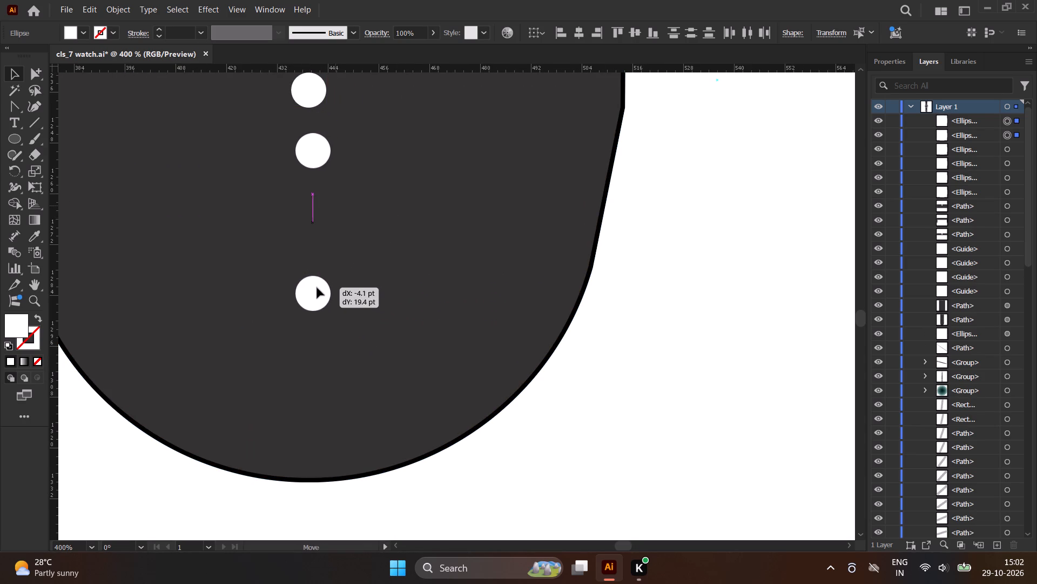
pyautogui.moveTo(317, 288); pyautogui.dragTo(315, 305)
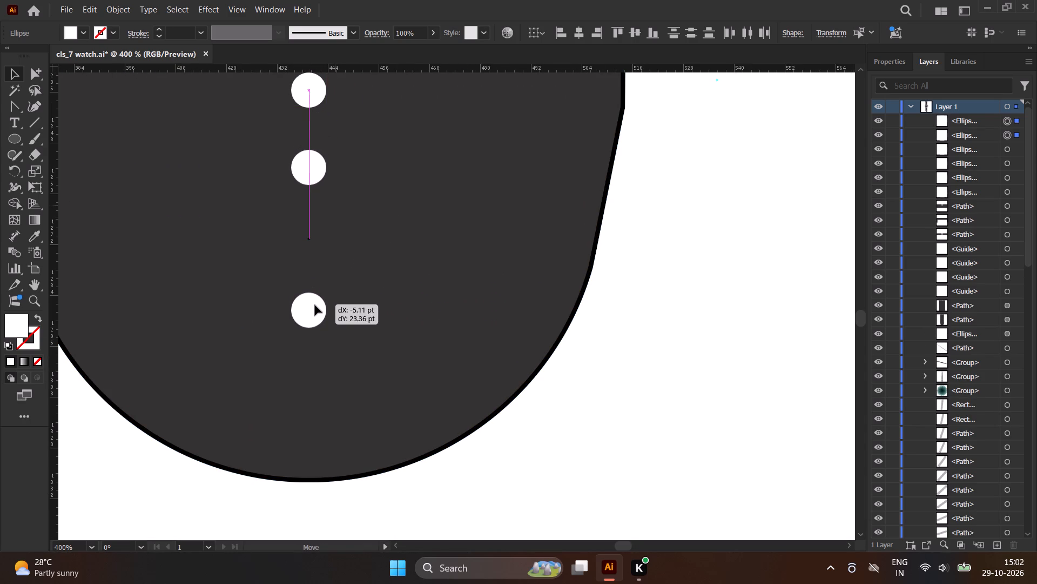
pyautogui.moveTo(315, 305); pyautogui.dragTo(315, 311)
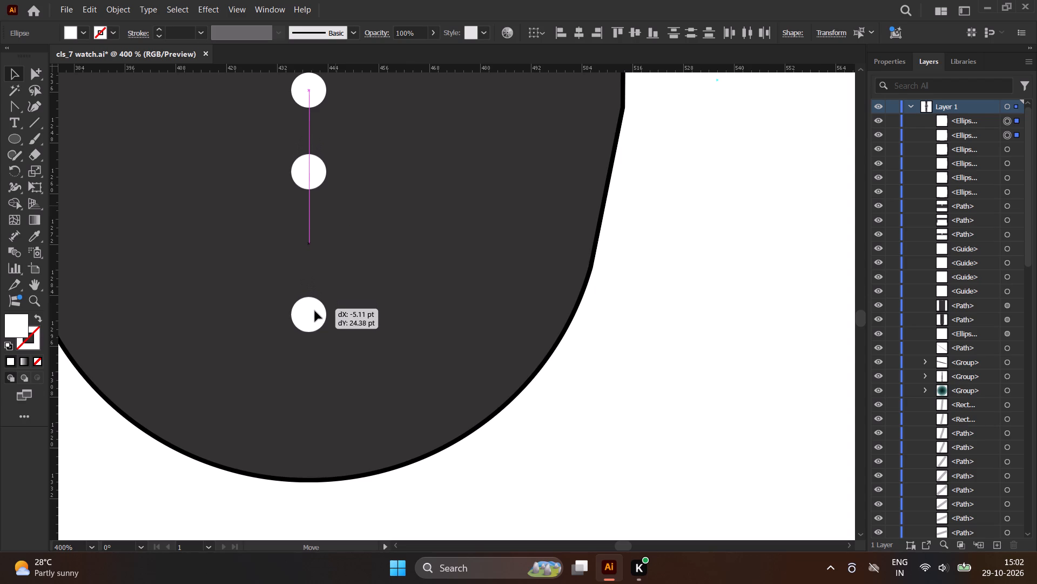
pyautogui.moveTo(315, 311); pyautogui.dragTo(324, 329)
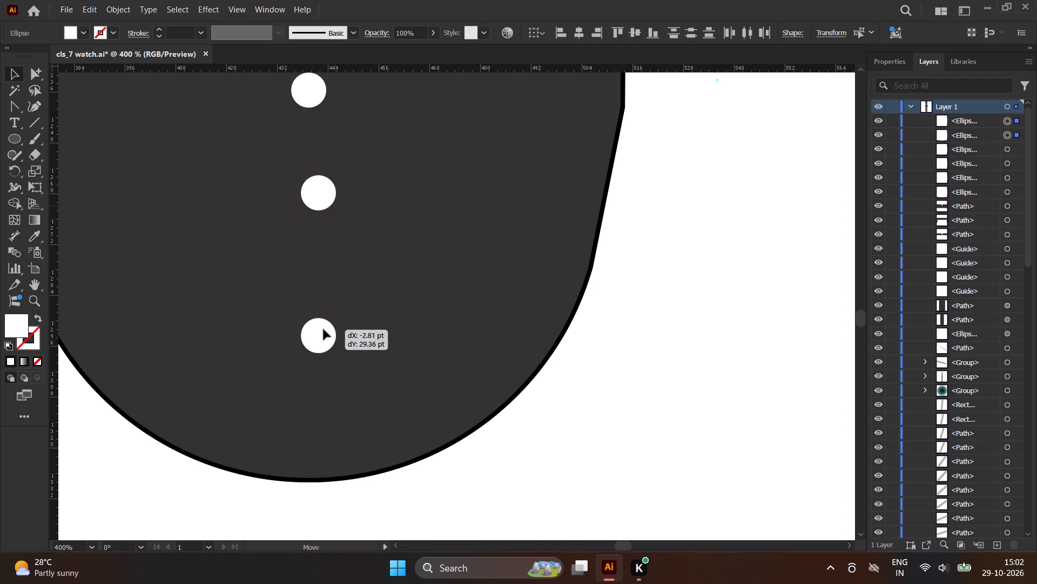
pyautogui.moveTo(324, 329); pyautogui.dragTo(316, 348)
# Align all six white holes to their common horizontal centre, distribute them vertically by their centres, and deselect.
pyautogui.scroll(-2, 301, 357)
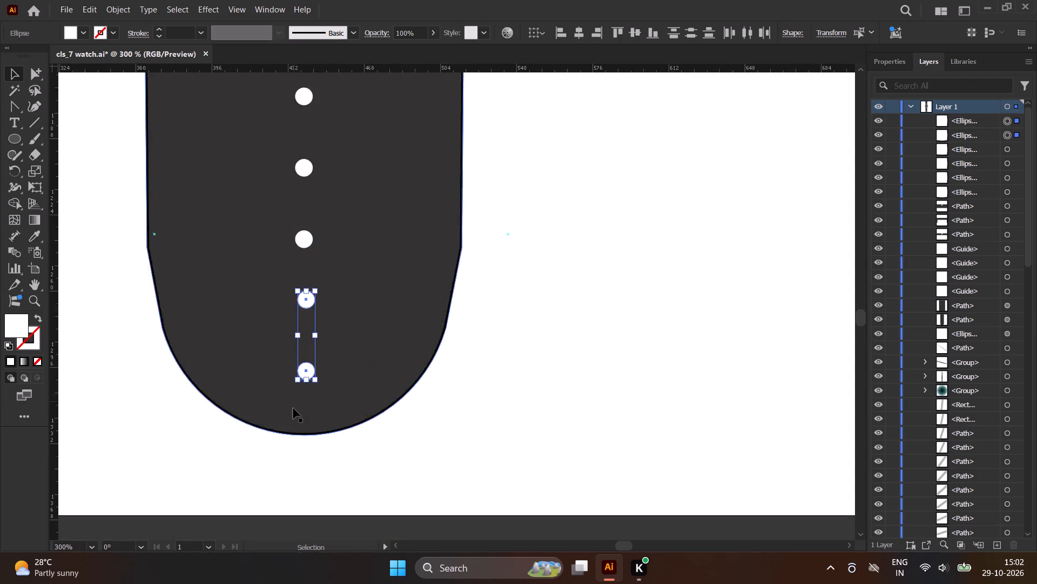
pyautogui.scroll(-1, 293, 408)
pyautogui.keyDown('shift'); pyautogui.click(304, 281); pyautogui.keyUp('shift')
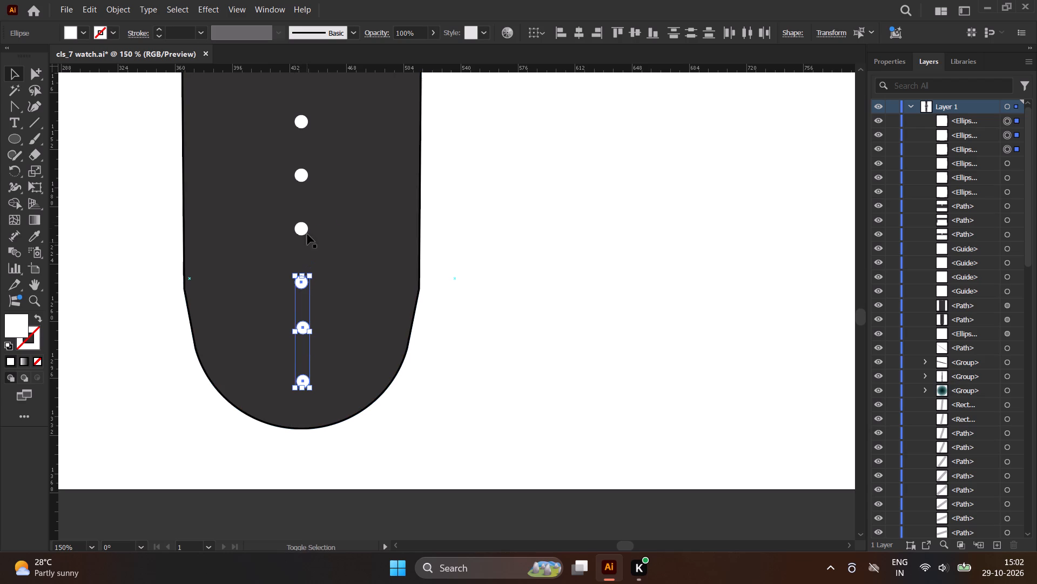
pyautogui.keyDown('shift'); pyautogui.click(301, 228); pyautogui.keyUp('shift')
pyautogui.keyDown('shift'); pyautogui.click(301, 171); pyautogui.keyUp('shift')
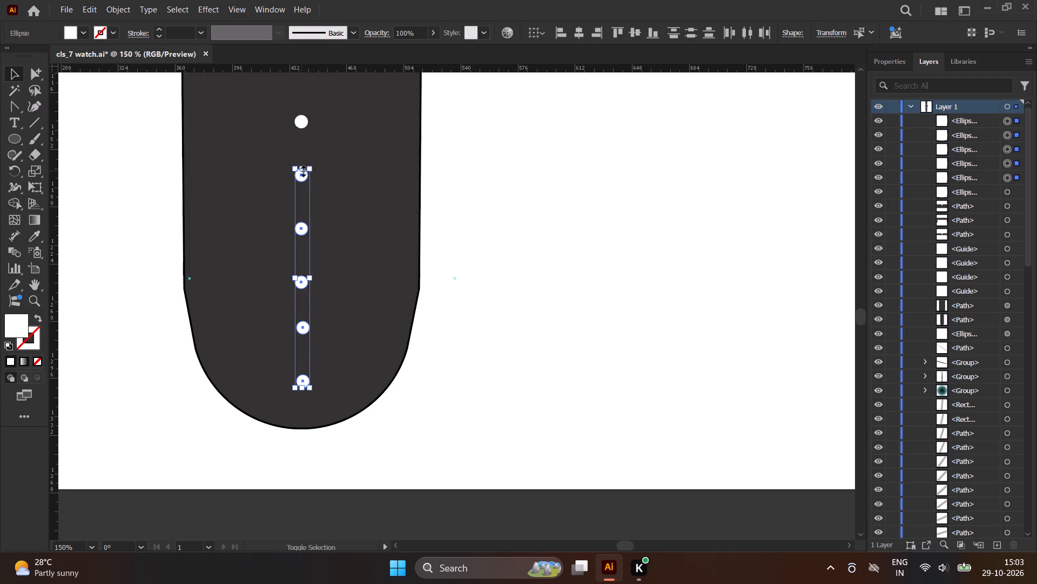
pyautogui.keyDown('shift'); pyautogui.click(304, 122); pyautogui.keyUp('shift')
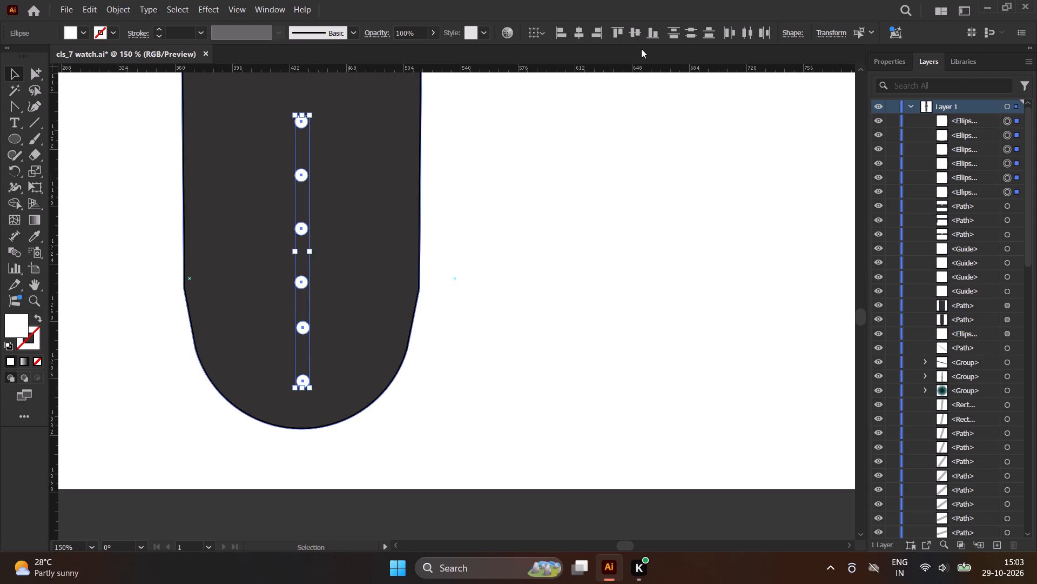
pyautogui.click(582, 30)
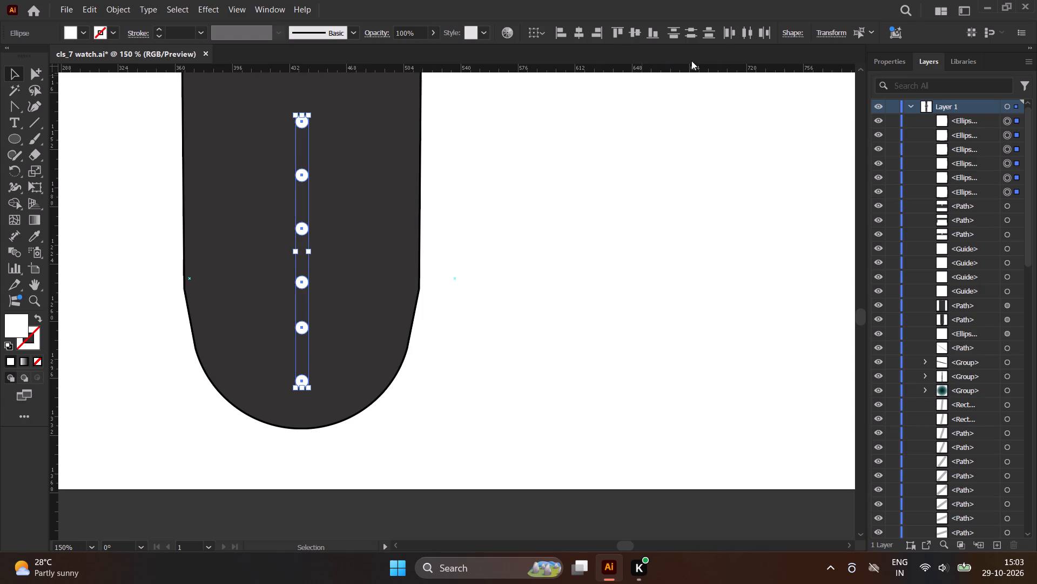
pyautogui.click(692, 28)
pyautogui.click(549, 174)
# Move all six white holes together slightly up the lower strap, away from its rounded end, and deselect them.
pyautogui.scroll(-1, 418, 243)
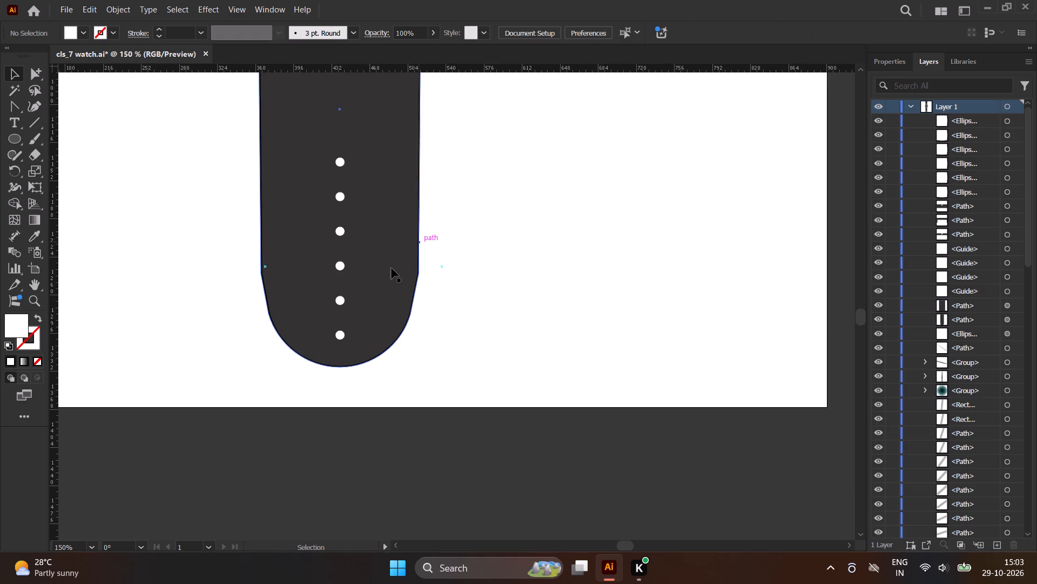
pyautogui.scroll(-1, 214, 356)
pyautogui.scroll(-2, 248, 436)
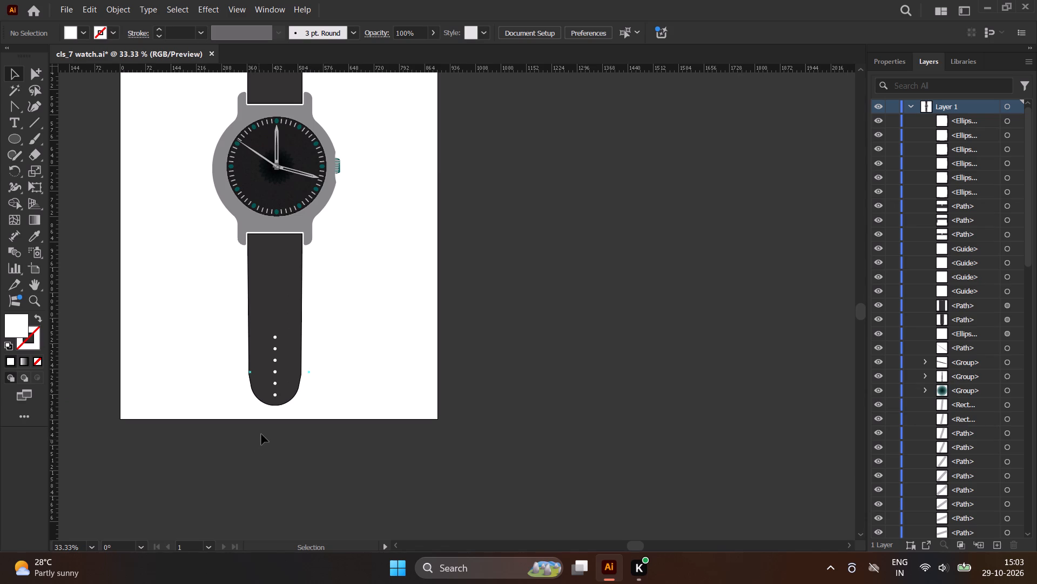
pyautogui.click(275, 396)
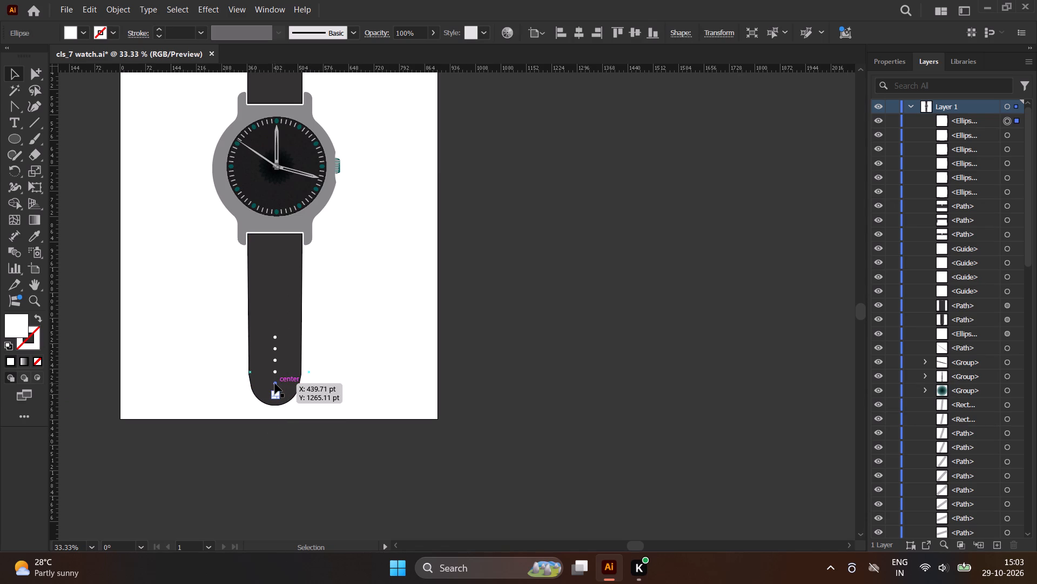
pyautogui.keyDown('shift'); pyautogui.click(275, 383); pyautogui.keyUp('shift')
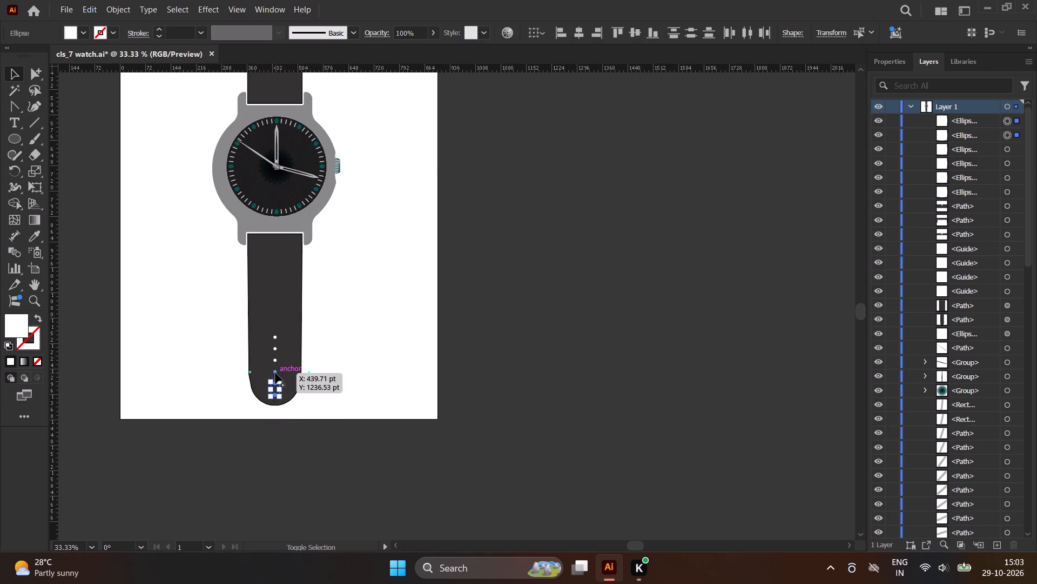
pyautogui.keyDown('shift'); pyautogui.click(276, 373); pyautogui.keyUp('shift')
pyautogui.keyDown('shift'); pyautogui.click(275, 361); pyautogui.keyUp('shift')
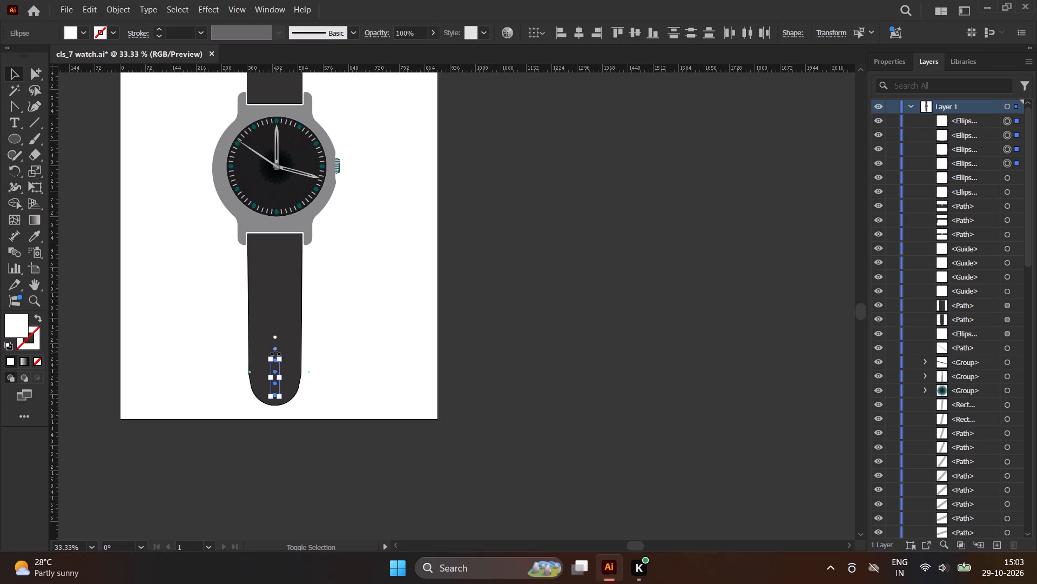
pyautogui.keyDown('shift'); pyautogui.click(277, 351); pyautogui.keyUp('shift')
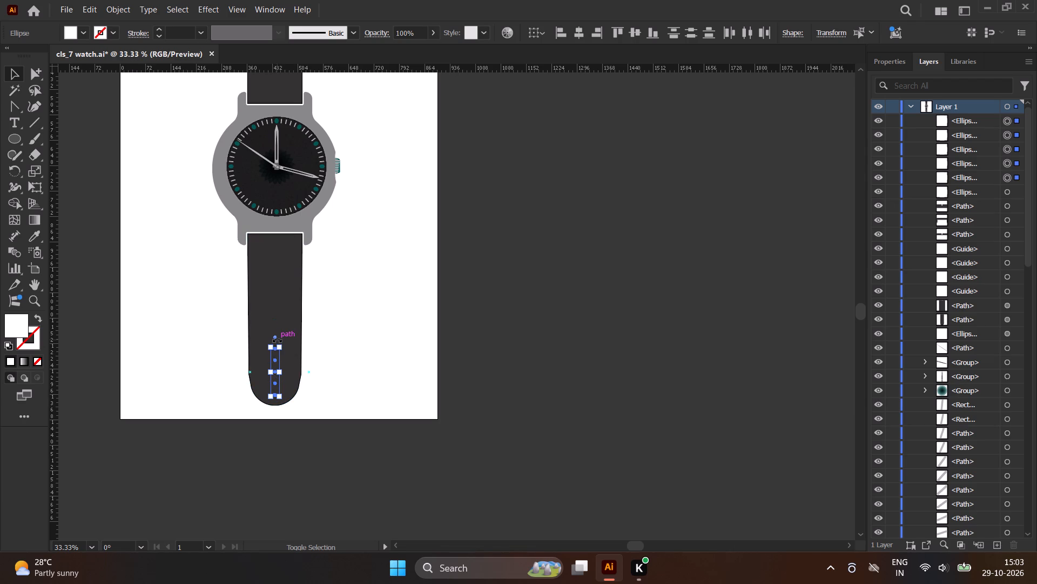
pyautogui.keyDown('shift'); pyautogui.click(277, 337); pyautogui.keyUp('shift')
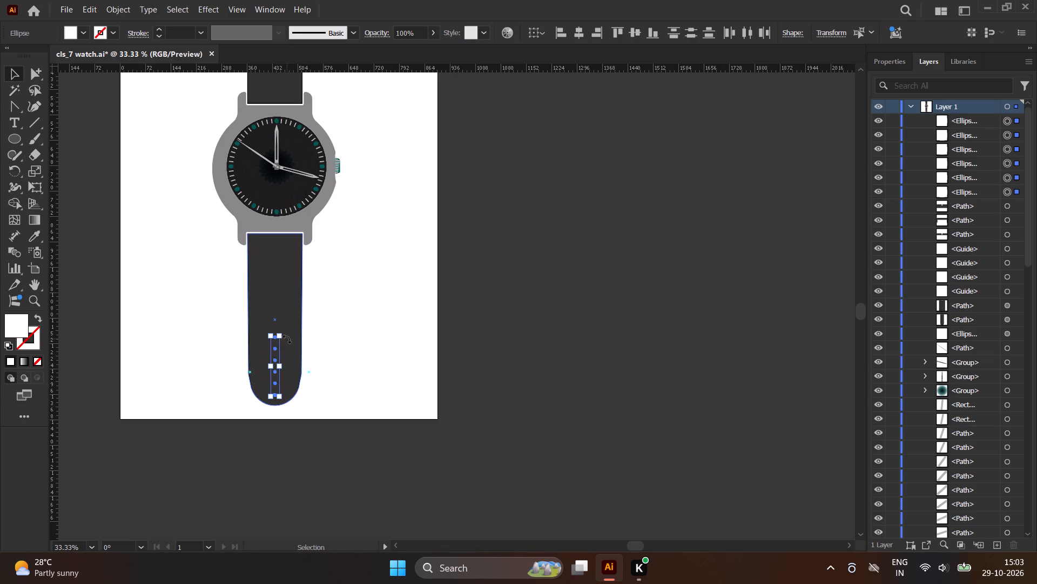
pyautogui.press('Up')
pyautogui.press('Up')
pyautogui.press('Up')
pyautogui.press('Up')
pyautogui.press('Up')
pyautogui.press('Up')
pyautogui.press('Up')
pyautogui.press('Up')
pyautogui.press('Up')
pyautogui.press('Up')
pyautogui.press('Up')
pyautogui.press('Up')
pyautogui.press('Up')
pyautogui.press('Up')
pyautogui.press('Up')
pyautogui.press('Up')
pyautogui.press('Up')
pyautogui.press('Up')
pyautogui.press('Up')
pyautogui.press('Up')
pyautogui.press('Up')
pyautogui.press('Up')
pyautogui.press('Up')
pyautogui.press('Up')
pyautogui.press('Up')
pyautogui.press('Up')
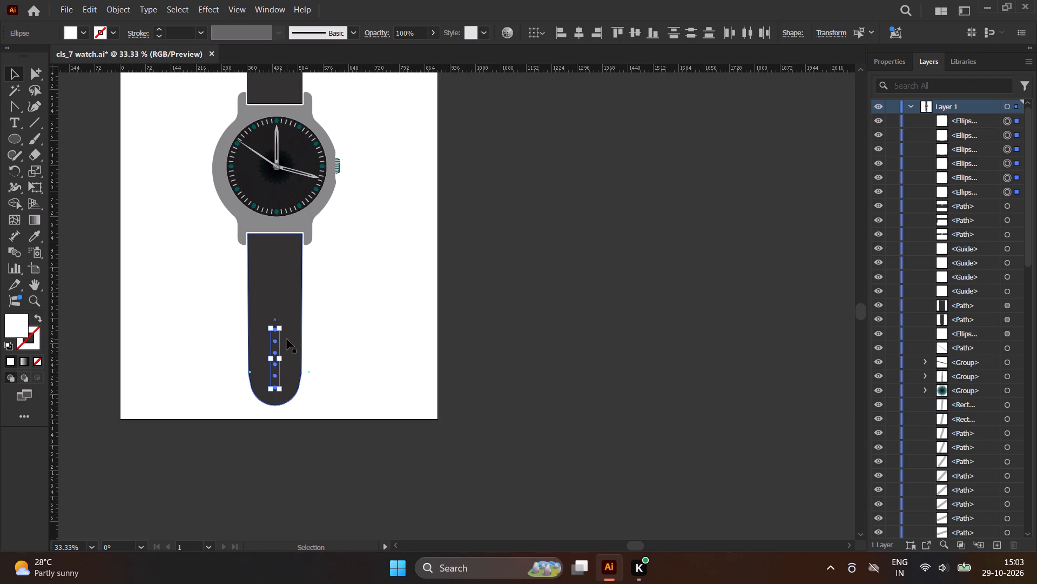
pyautogui.press('Up')
pyautogui.press('Up')
pyautogui.press('Up')
pyautogui.press('Up')
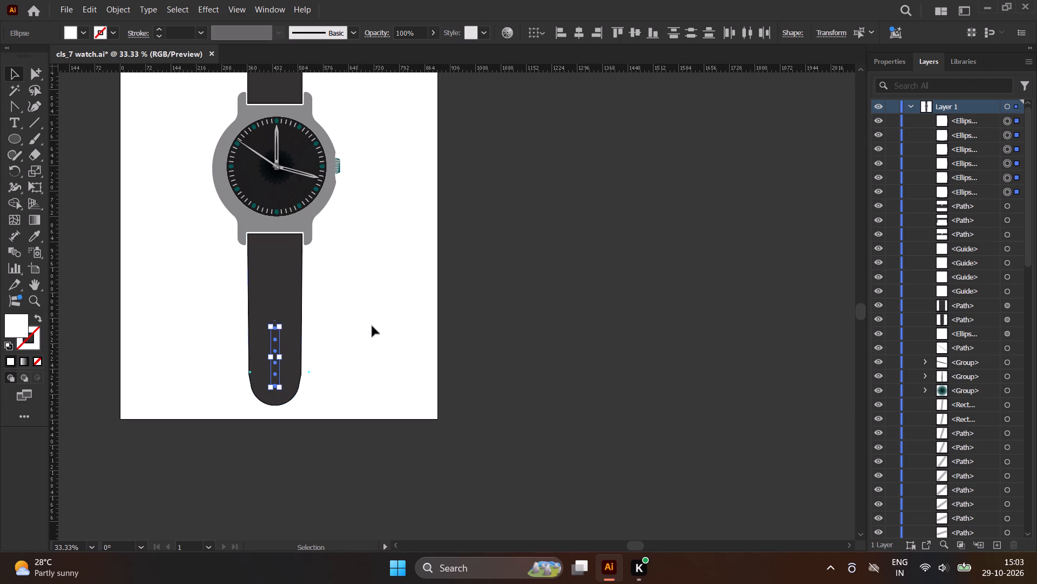
pyautogui.click(379, 327)
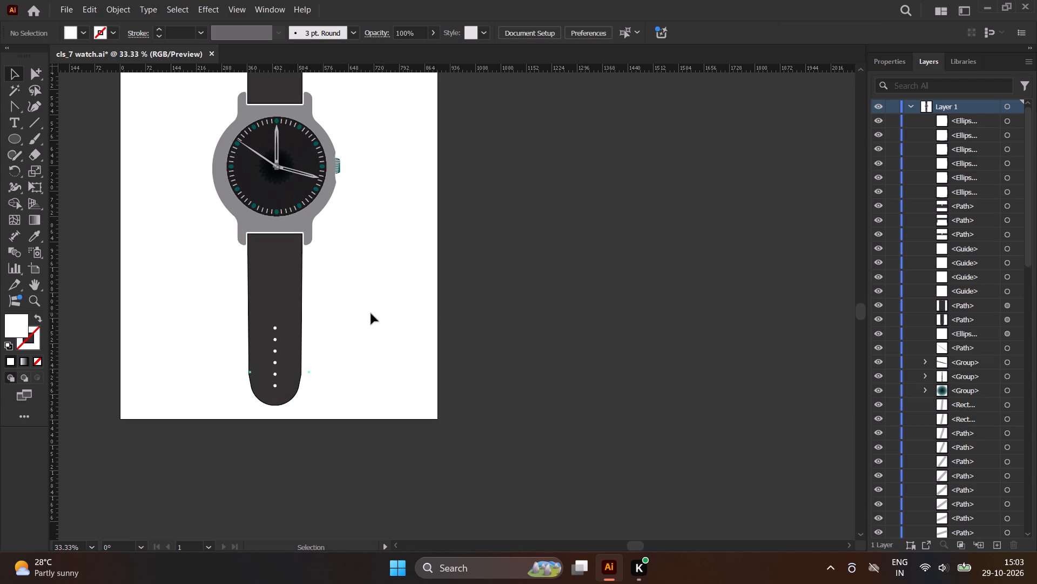
# Examine the whole watch, including the buckle, the strap holes, the grey case and the ridged crown.
pyautogui.scroll(-1, 342, 340)
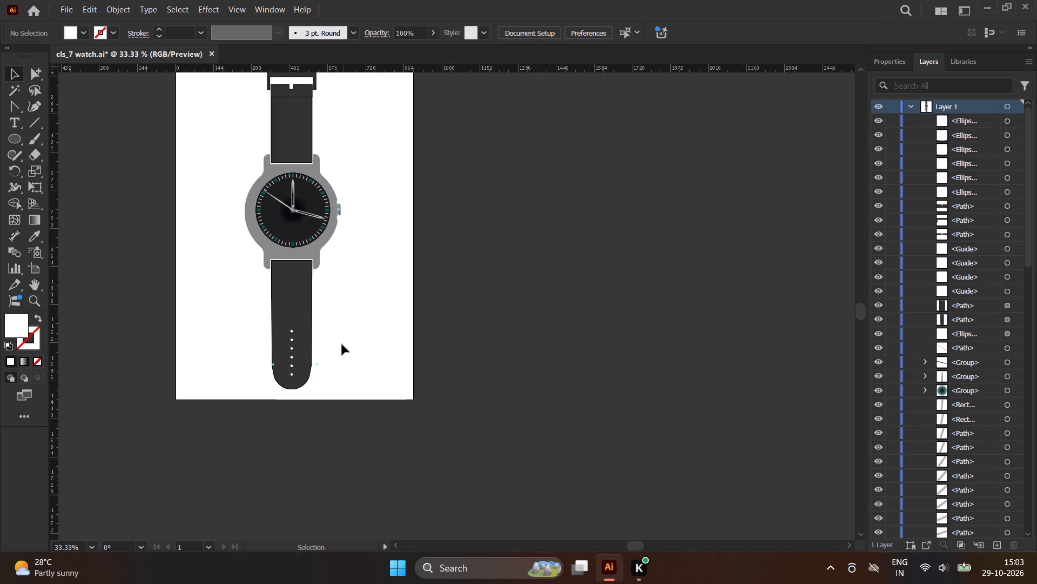
pyautogui.scroll(-1, 315, 380)
pyautogui.scroll(1, 276, 203)
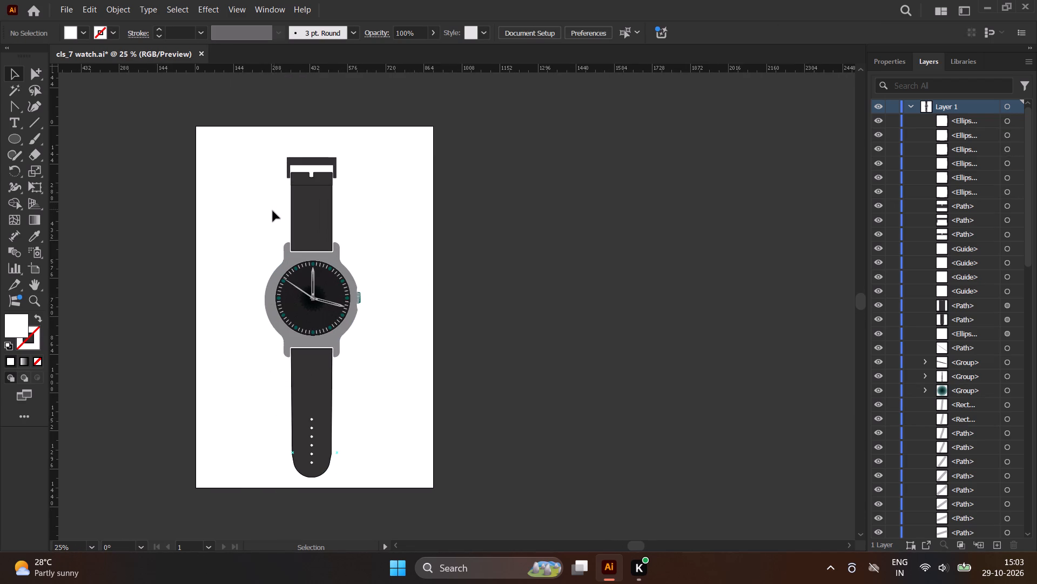
pyautogui.scroll(1, 258, 443)
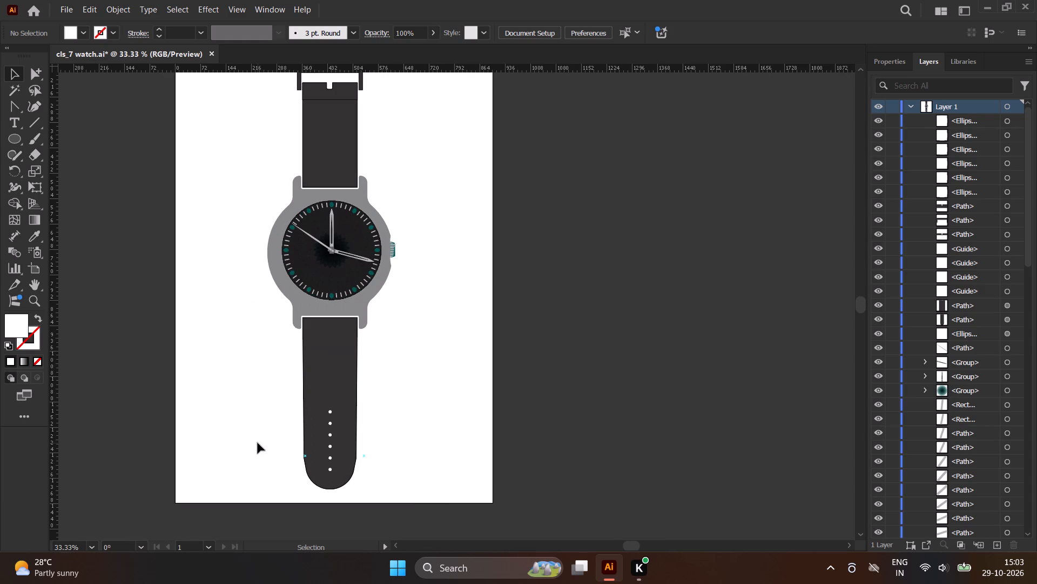
pyautogui.scroll(1, 258, 443)
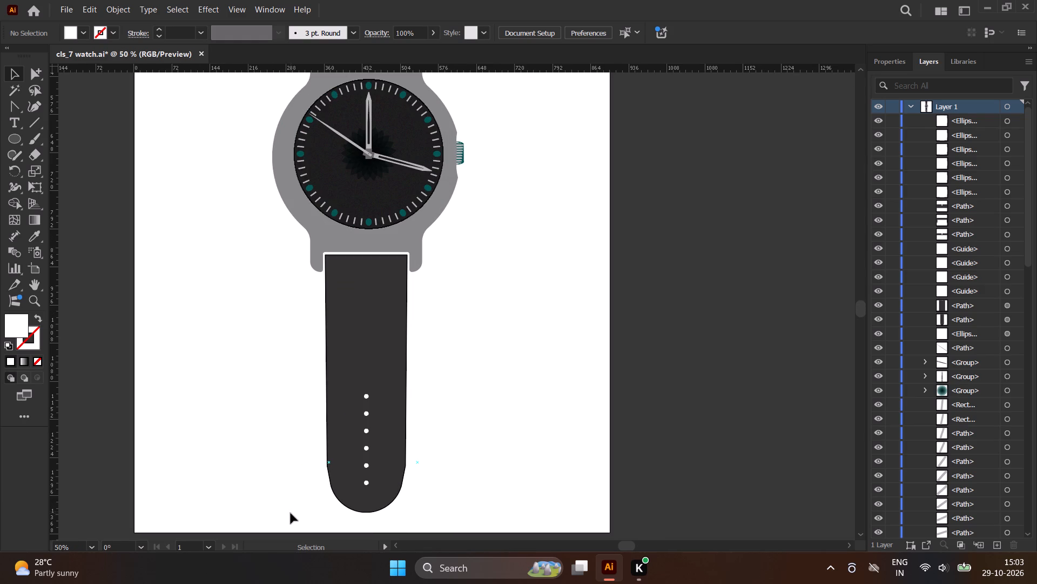
pyautogui.scroll(-2, 291, 514)
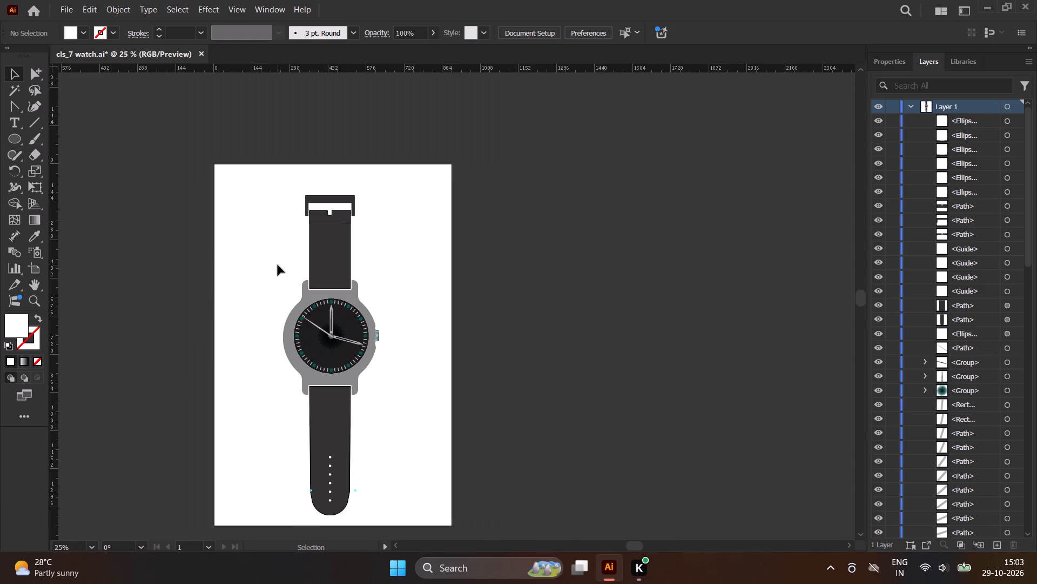
pyautogui.scroll(1, 273, 305)
pyautogui.scroll(1, 281, 403)
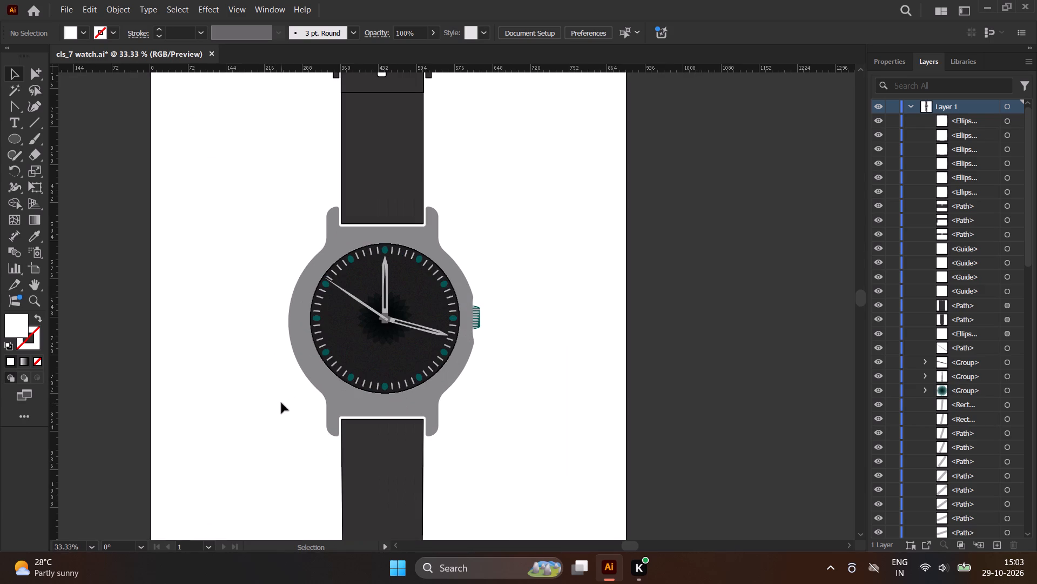
pyautogui.scroll(-1, 281, 403)
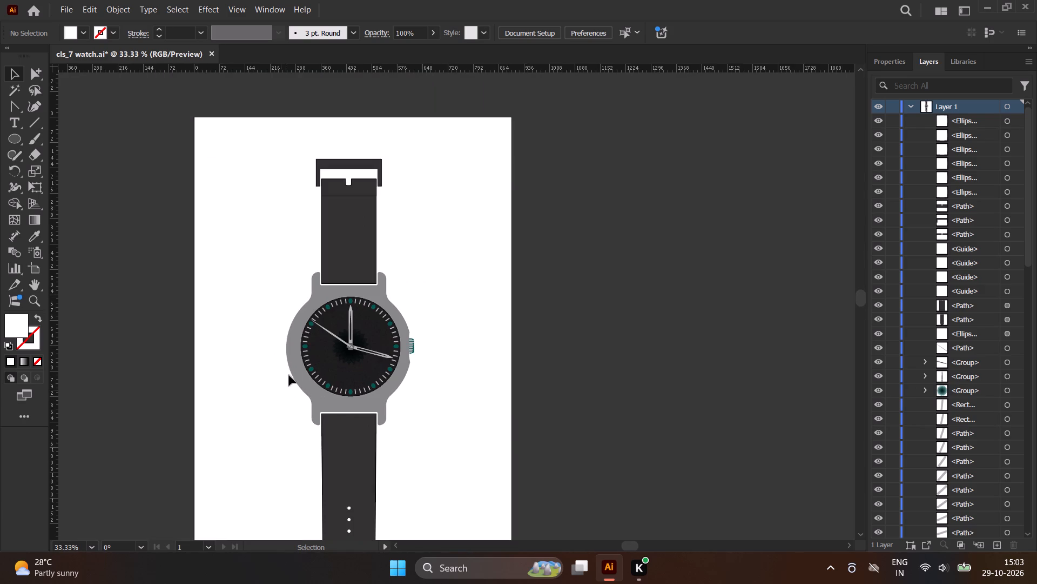
pyautogui.scroll(3, 441, 344)
pyautogui.scroll(1, 389, 349)
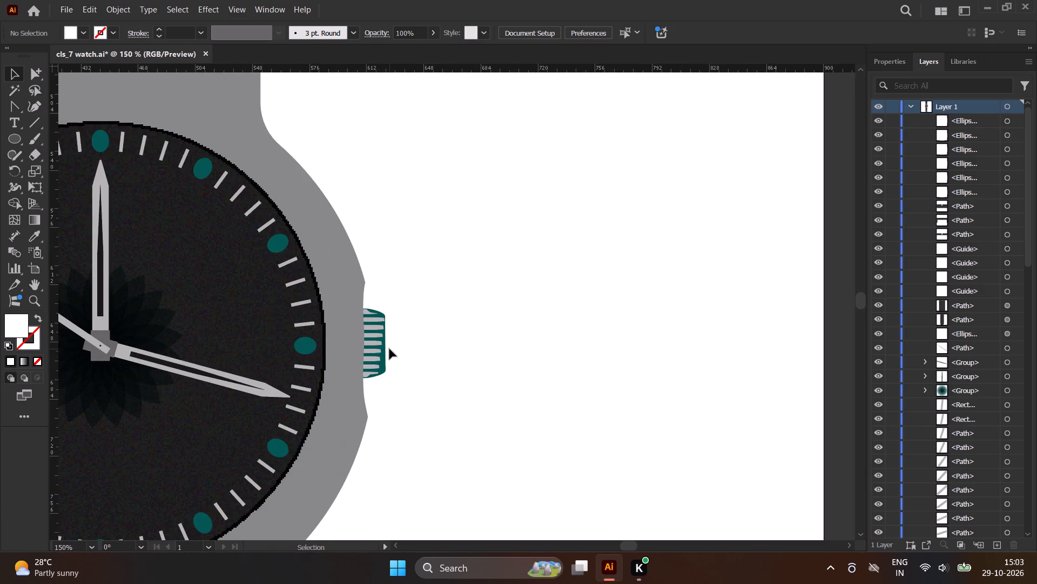
pyautogui.scroll(3, 389, 349)
pyautogui.scroll(-2, 389, 349)
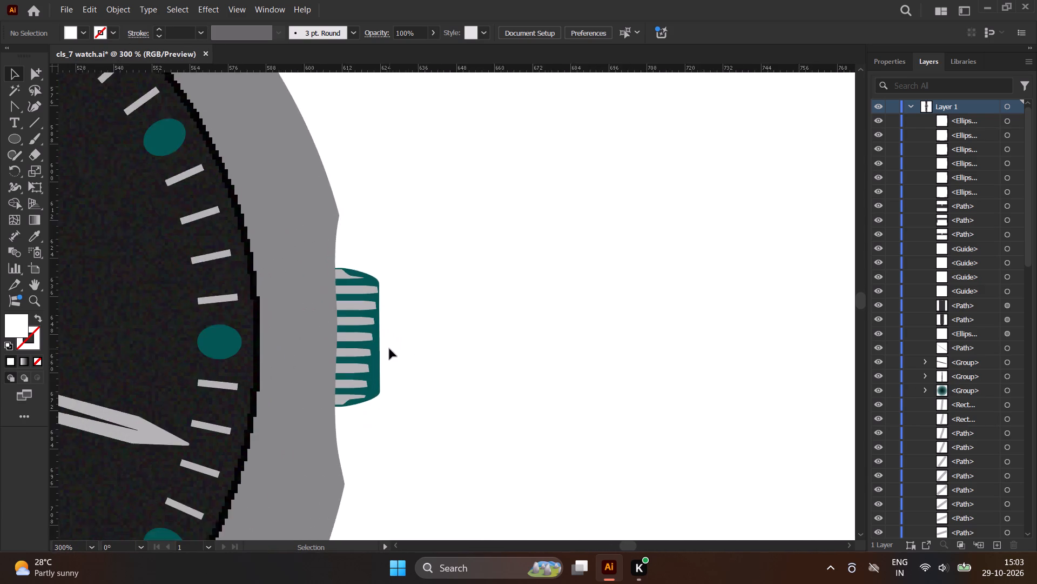
pyautogui.scroll(-1, 389, 349)
pyautogui.scroll(1, 389, 349)
pyautogui.scroll(-2, 389, 349)
pyautogui.scroll(1, 356, 349)
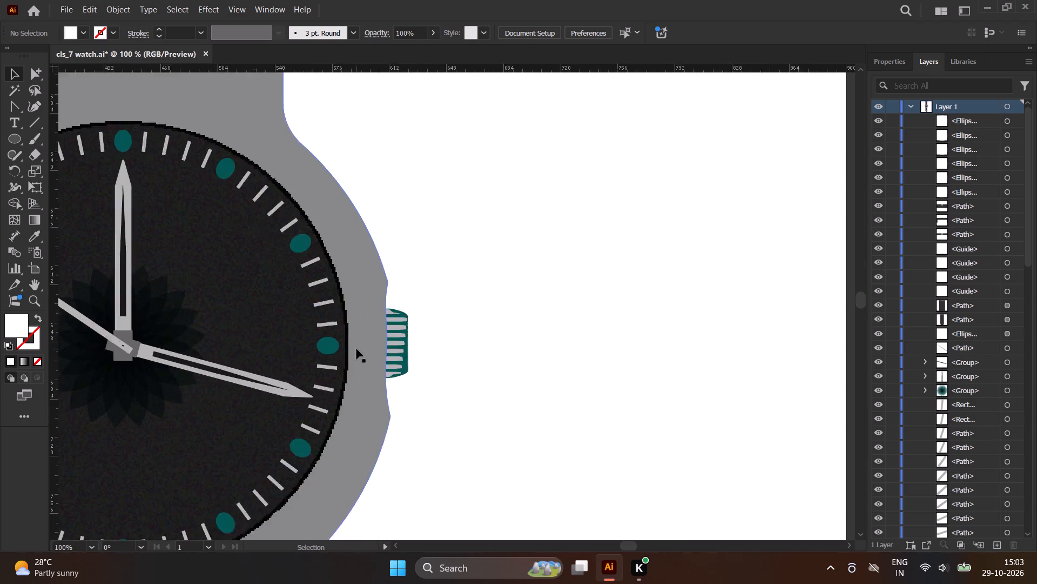
pyautogui.scroll(1, 356, 349)
pyautogui.scroll(-4, 366, 349)
pyautogui.scroll(1, 381, 346)
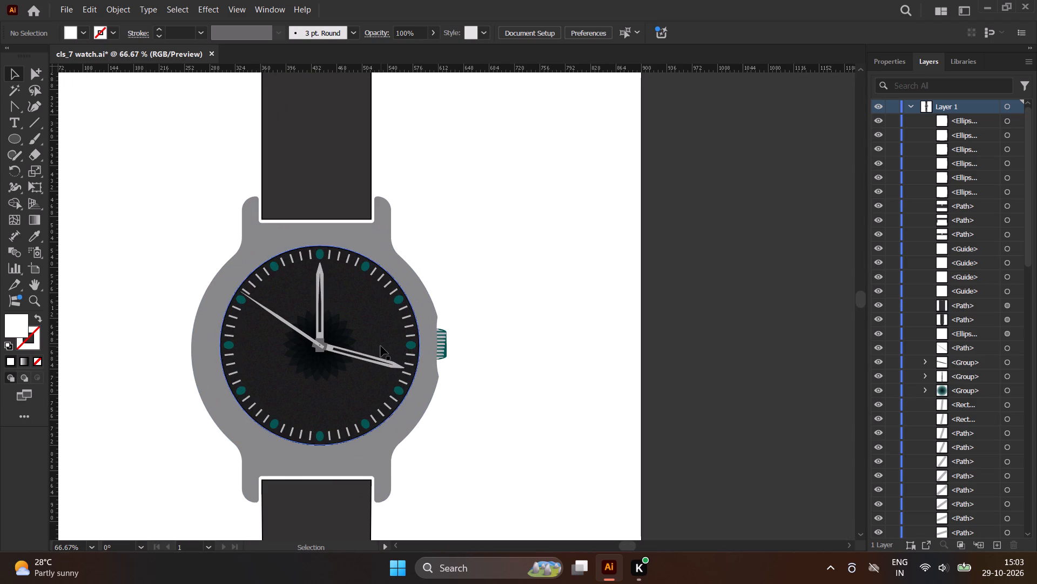
pyautogui.scroll(-1, 281, 368)
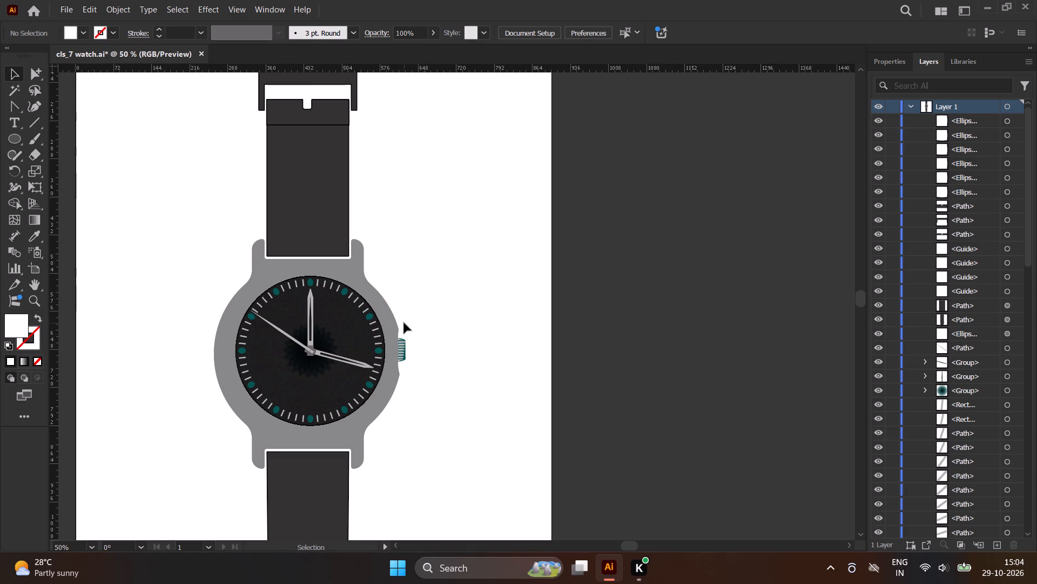
pyautogui.scroll(-1, 223, 322)
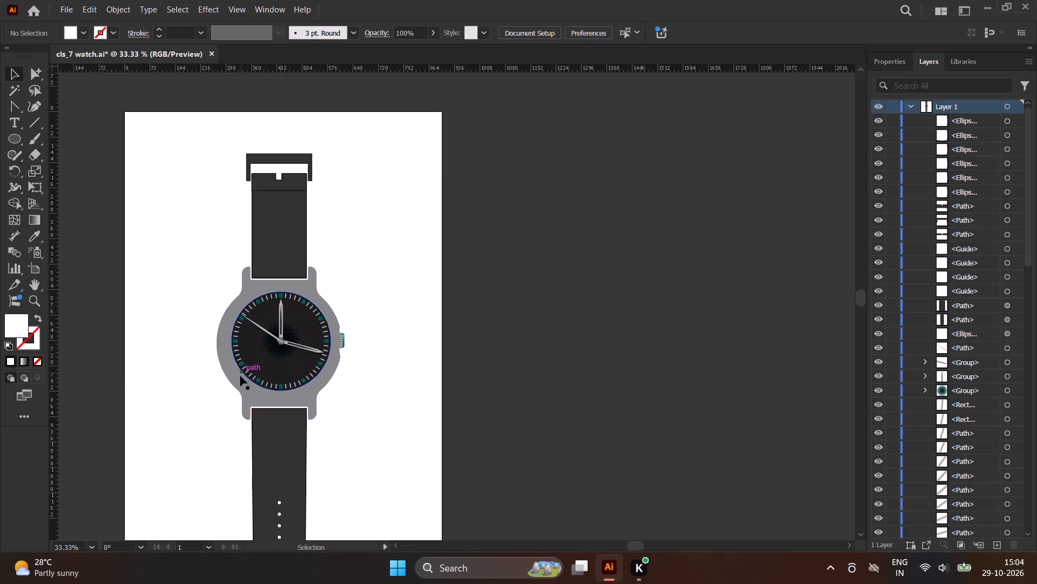
# Draw a closed white crescent highlight, about 58 by 31 pt, with the Pen tool on the grey case beside the dial's upper-left edge.
pyautogui.scroll(3, 238, 386)
pyautogui.scroll(-1, 252, 410)
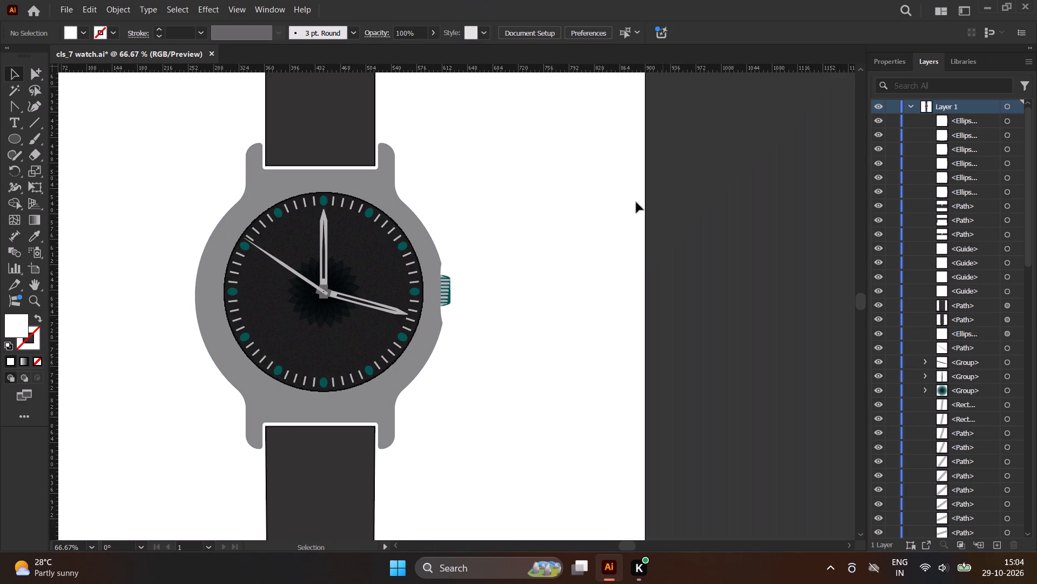
pyautogui.rightClick(16, 99)
pyautogui.rightClick(15, 89)
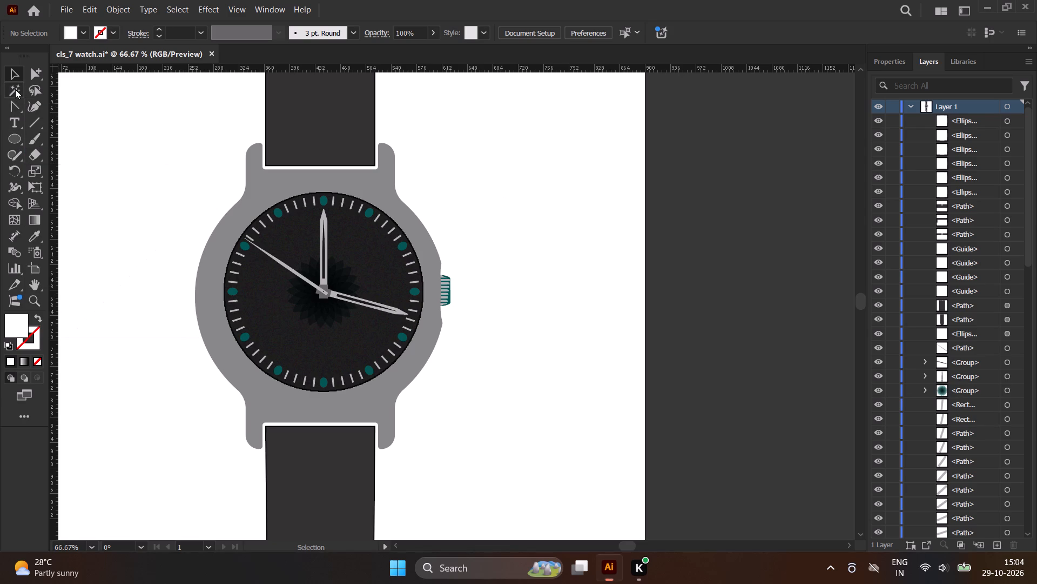
pyautogui.rightClick(14, 100)
pyautogui.click(75, 112)
pyautogui.click(252, 215)
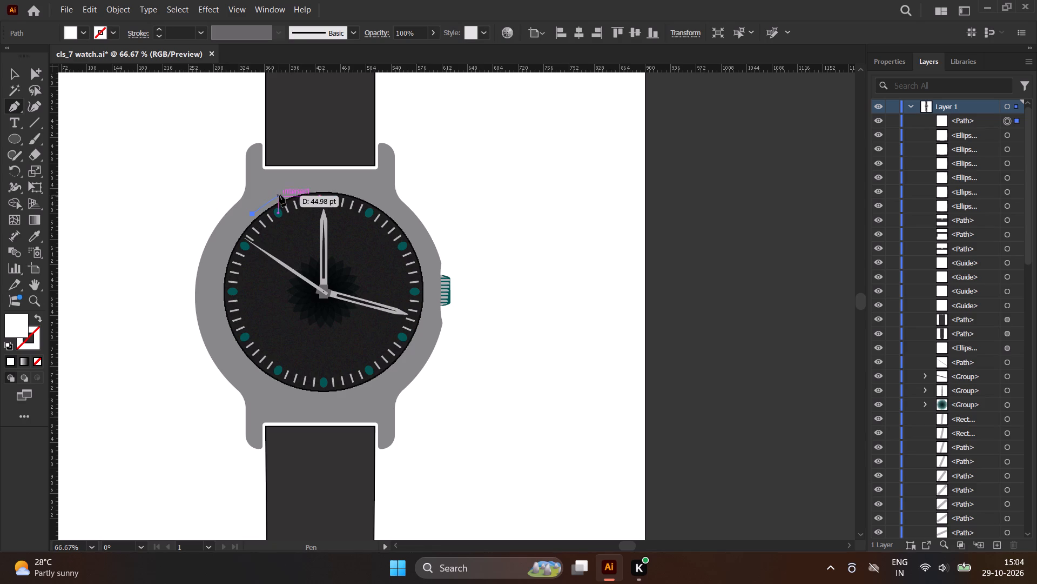
pyautogui.click(291, 192)
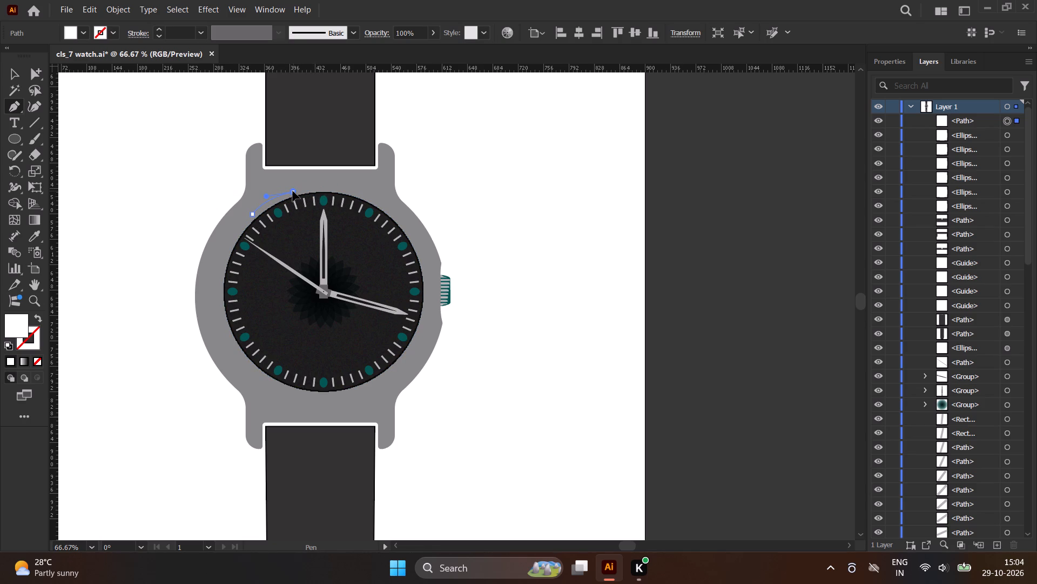
pyautogui.scroll(1, 254, 204)
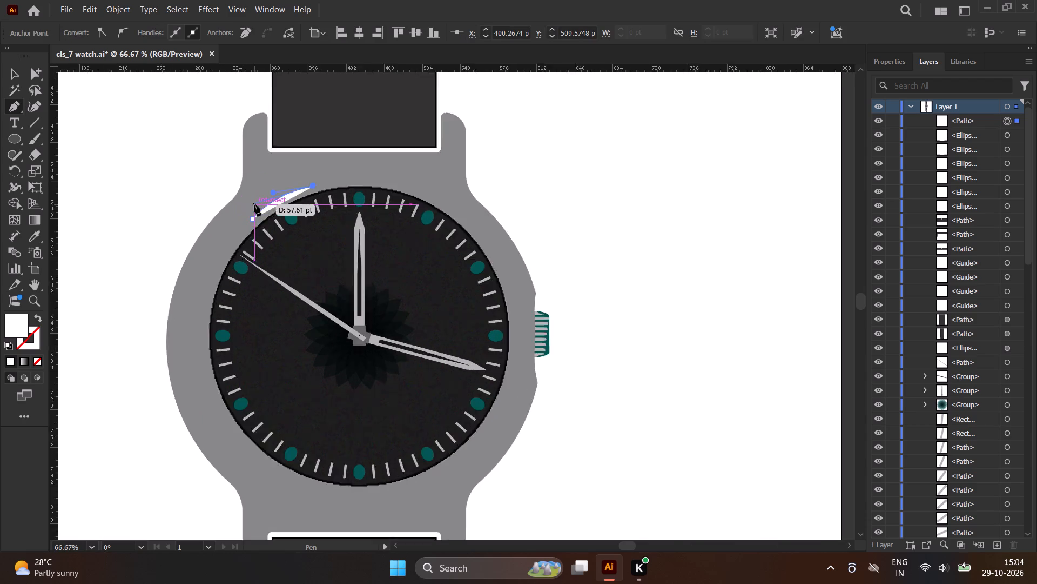
pyautogui.scroll(4, 254, 204)
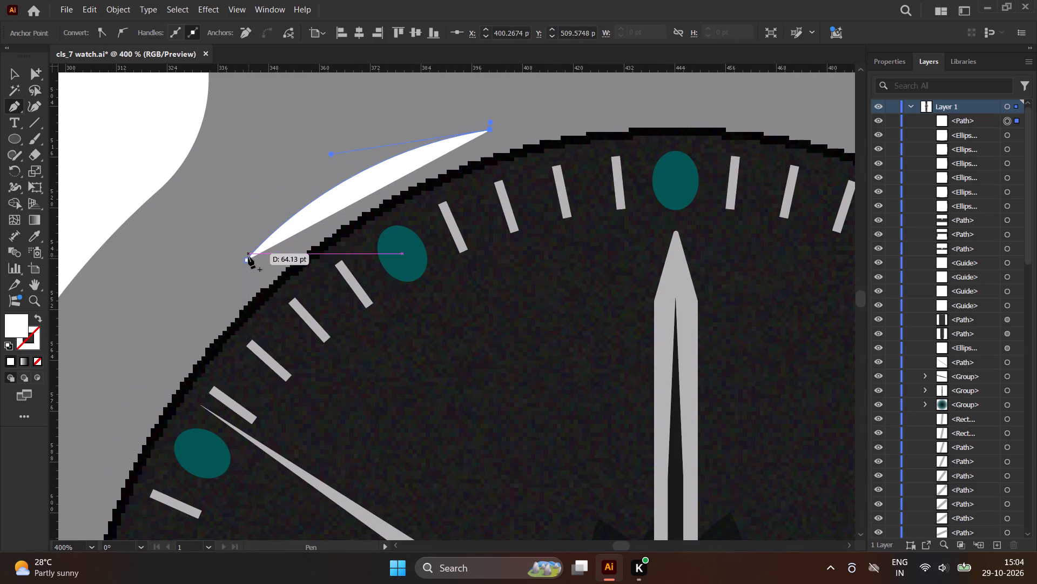
pyautogui.moveTo(248, 260); pyautogui.dragTo(247, 274)
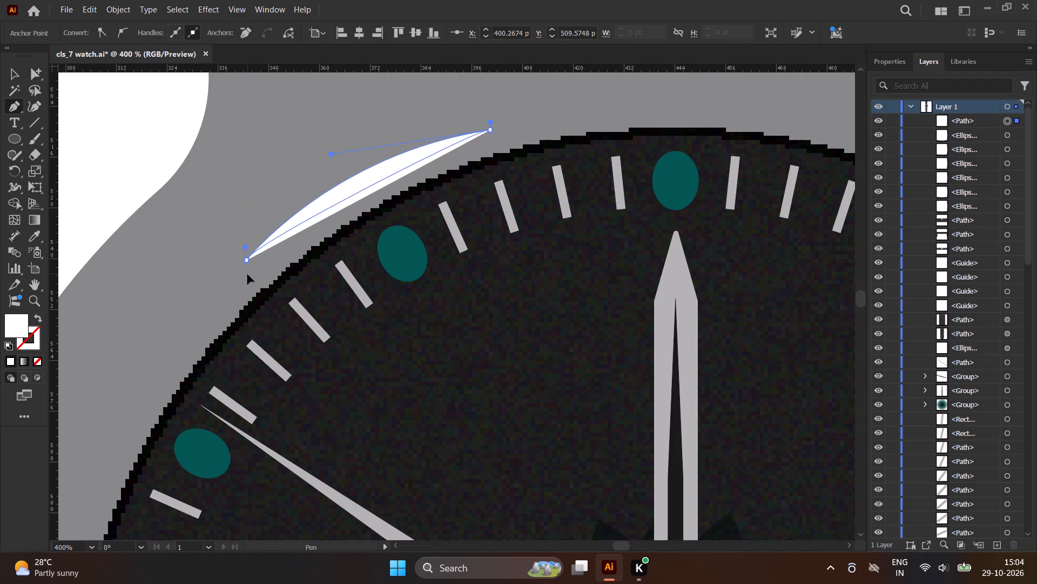
pyautogui.moveTo(247, 274); pyautogui.dragTo(180, 368)
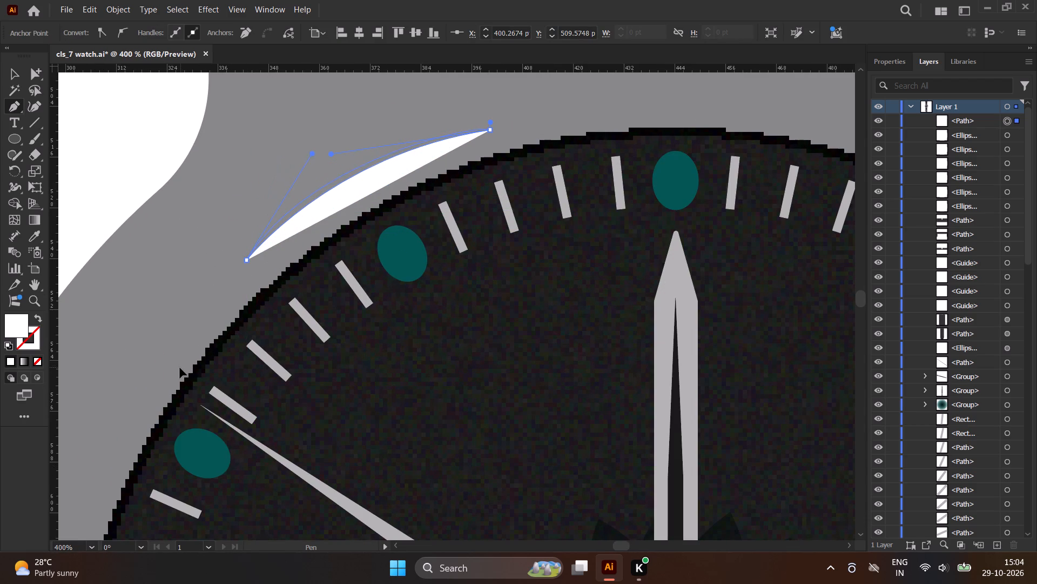
pyautogui.moveTo(180, 368); pyautogui.dragTo(180, 401)
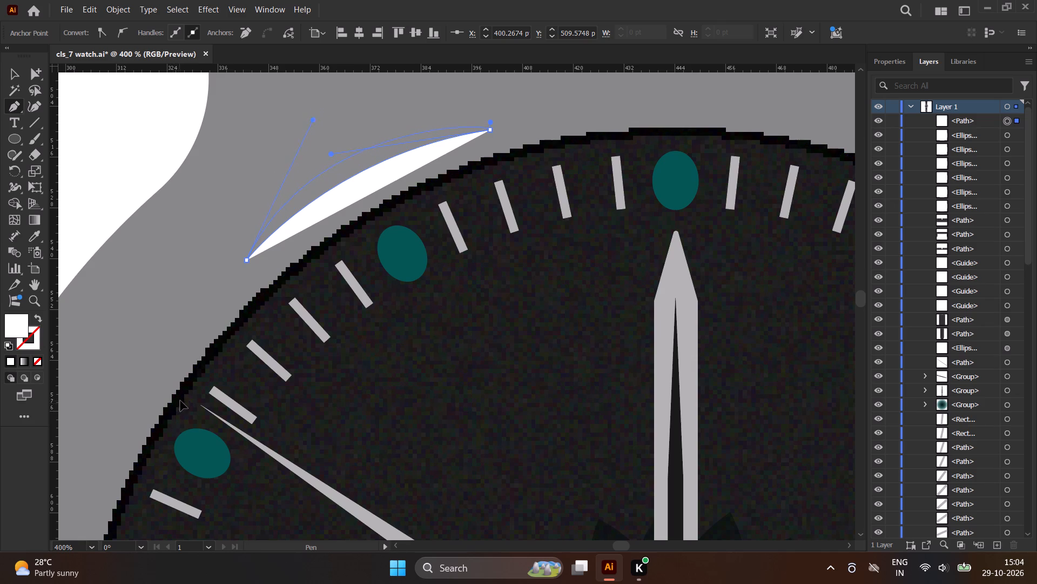
pyautogui.moveTo(180, 401); pyautogui.dragTo(183, 385)
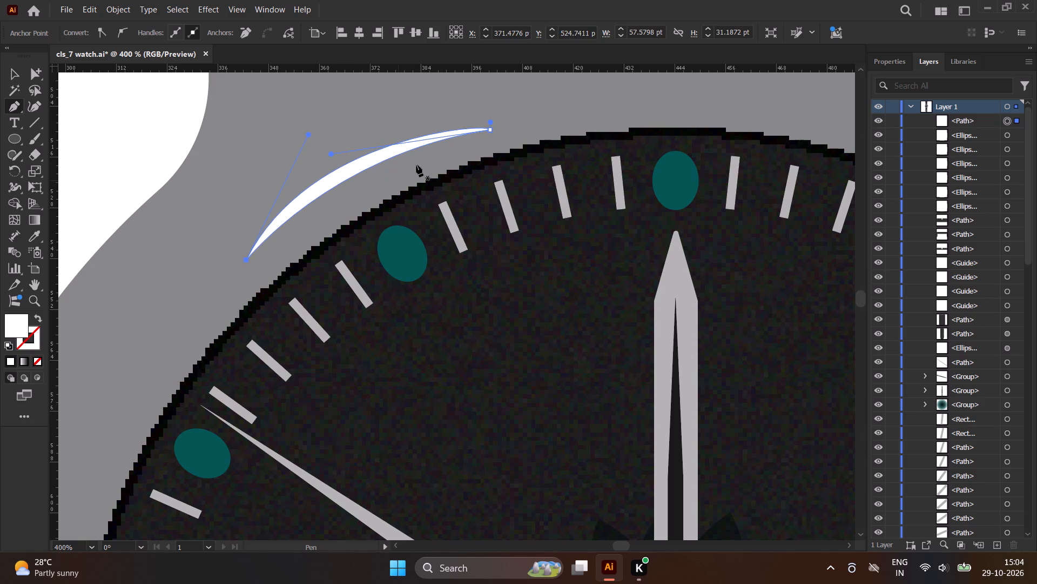
# Recolour the white crescent beside the dial's upper-left edge by sampling the black dial with the Eyedropper, and deselect it.
pyautogui.scroll(-3, 291, 214)
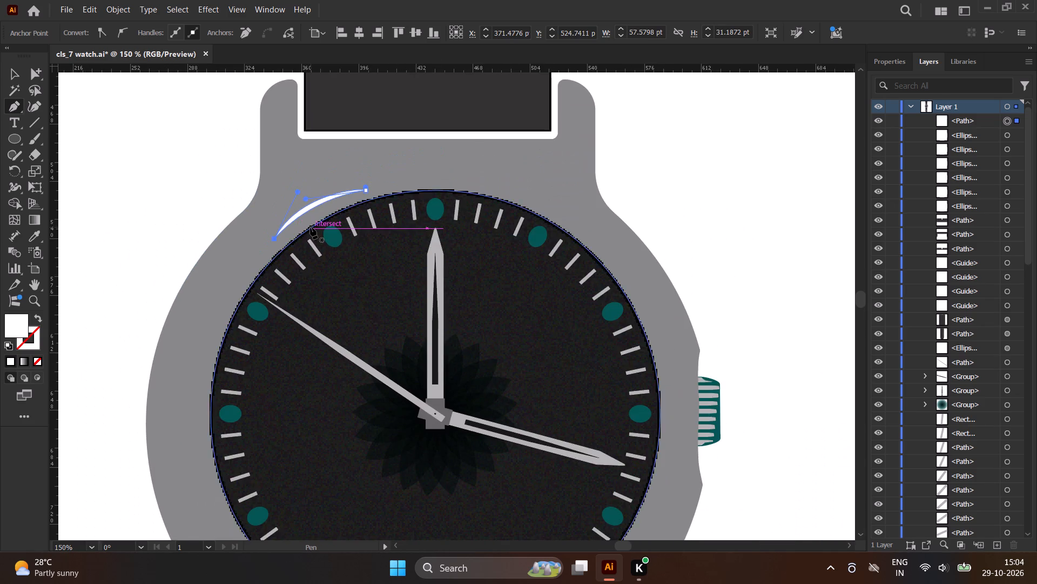
pyautogui.scroll(-1, 311, 227)
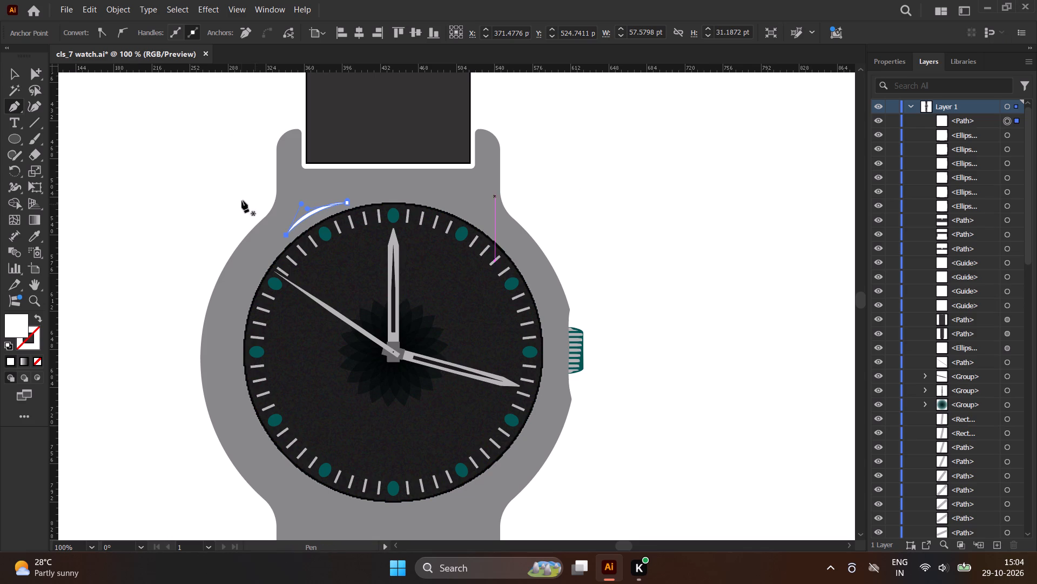
pyautogui.click(9, 70)
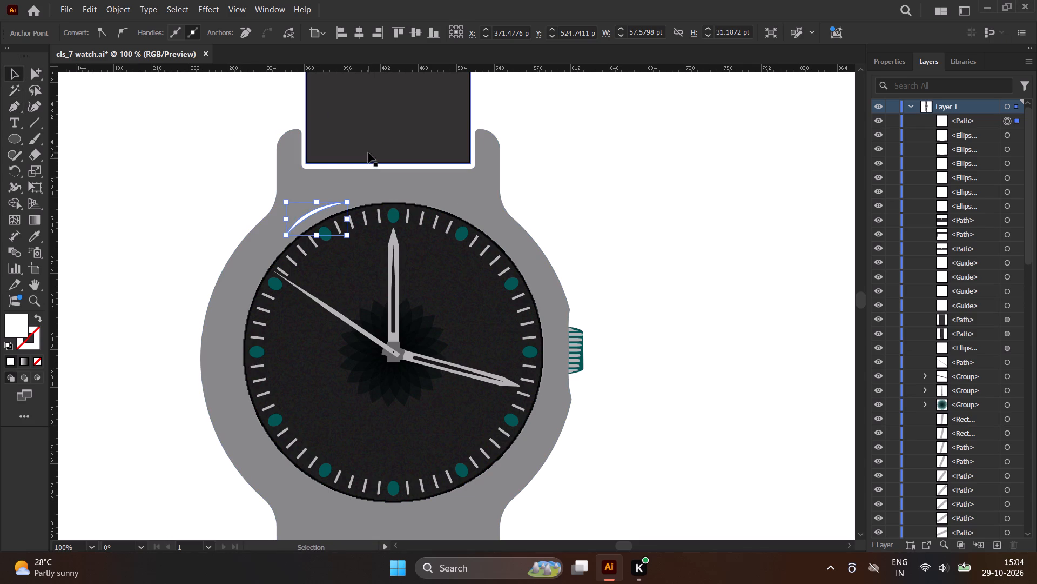
pyautogui.click(39, 233)
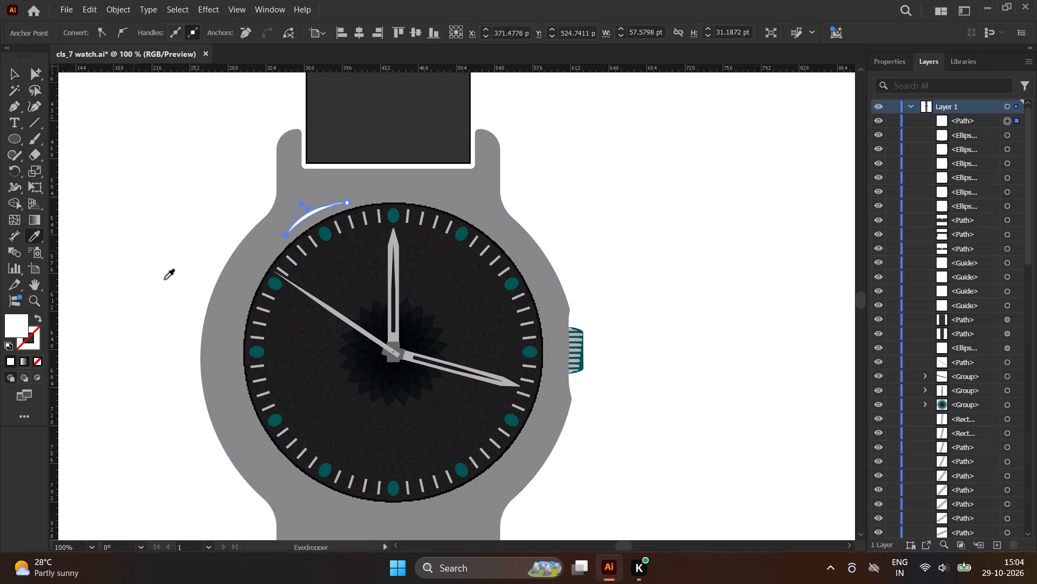
pyautogui.click(299, 342)
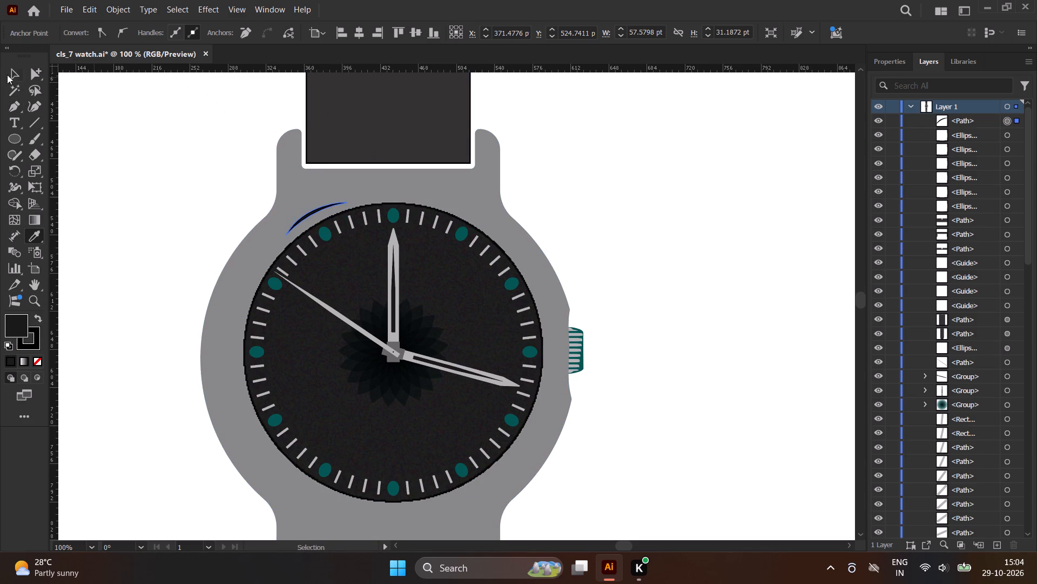
pyautogui.click(19, 75)
pyautogui.scroll(-1, 100, 186)
pyautogui.click(106, 188)
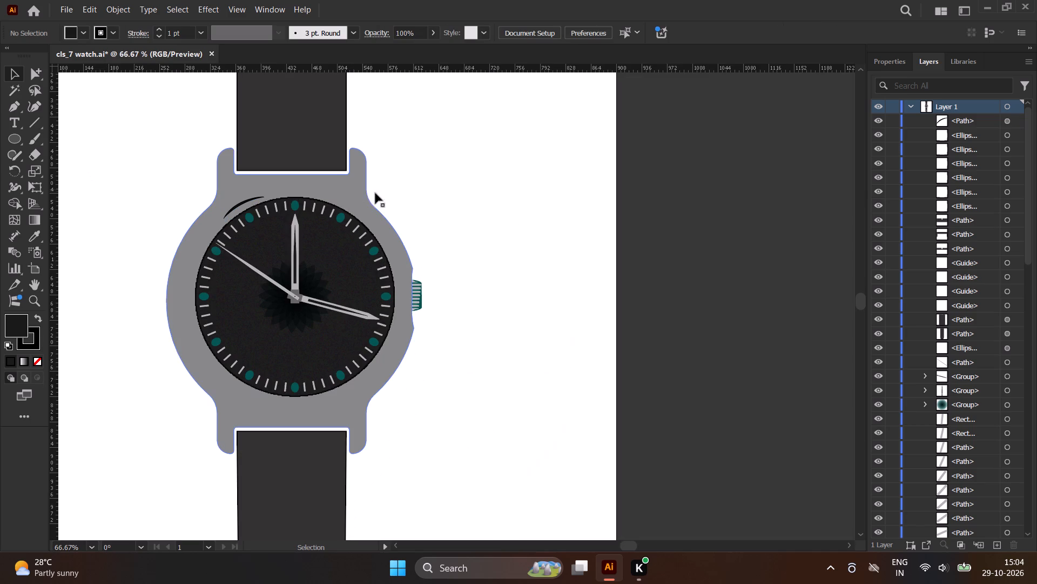
# Enlarge the black crescent from its centre to about 95 pt wide, move it closer to the dial, and rotate it slightly to follow the rim.
pyautogui.scroll(-1, 416, 226)
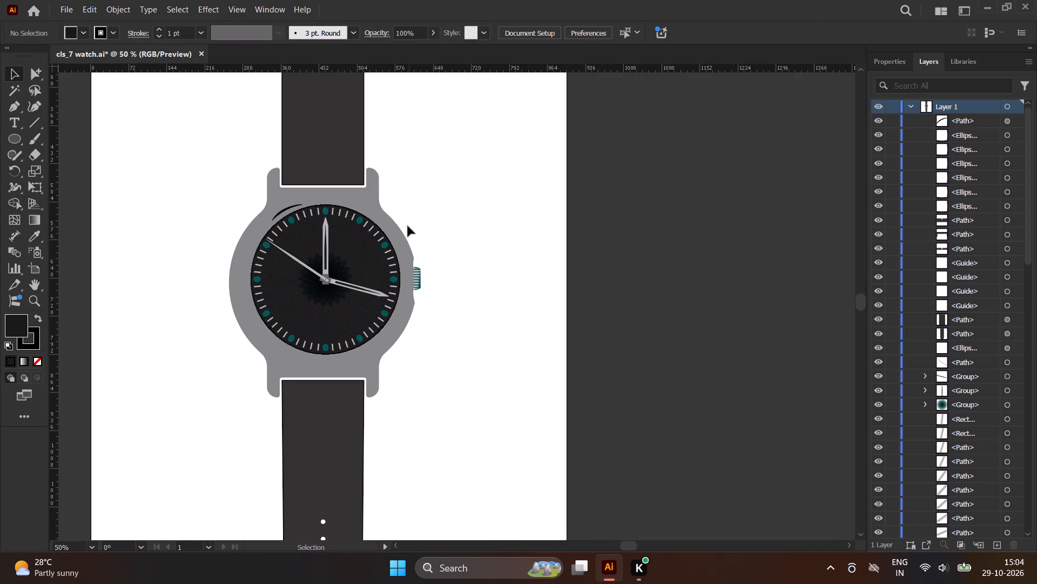
pyautogui.click(278, 213)
pyautogui.scroll(-1, 278, 213)
pyautogui.scroll(2, 278, 213)
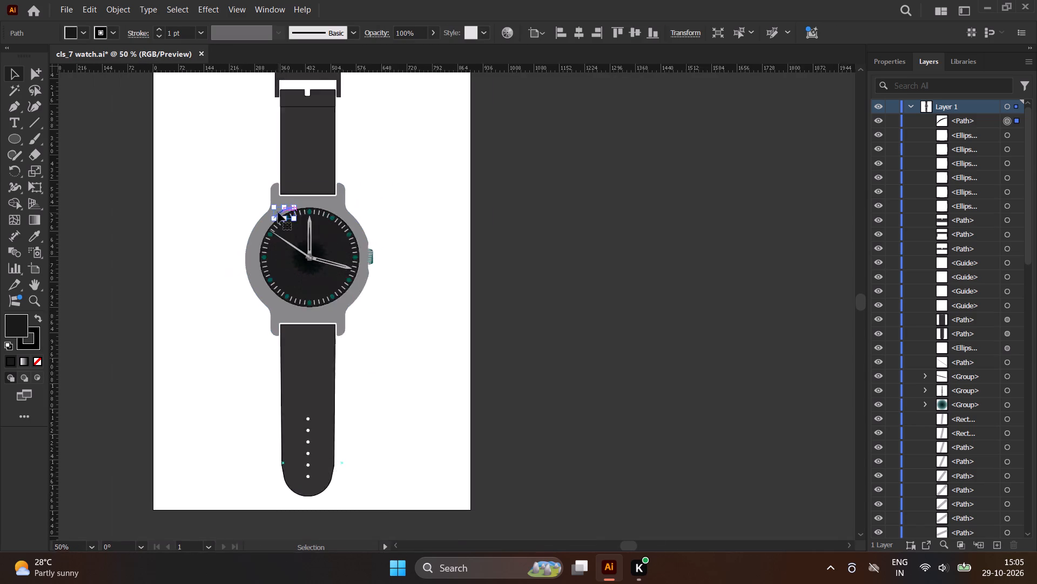
pyautogui.scroll(6, 278, 213)
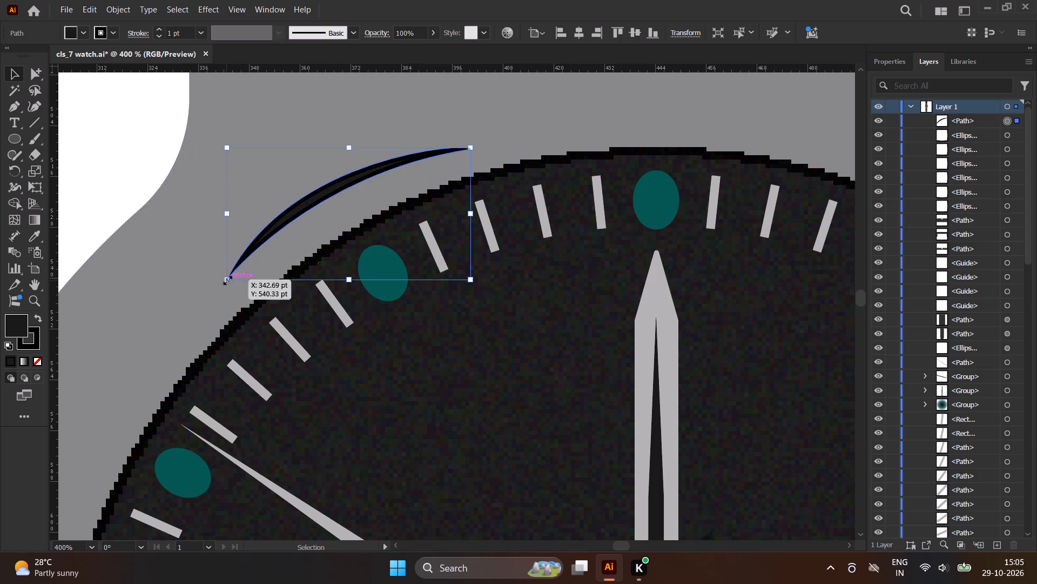
pyautogui.keyDown('alt'); pyautogui.click(226, 273); pyautogui.keyUp('alt')
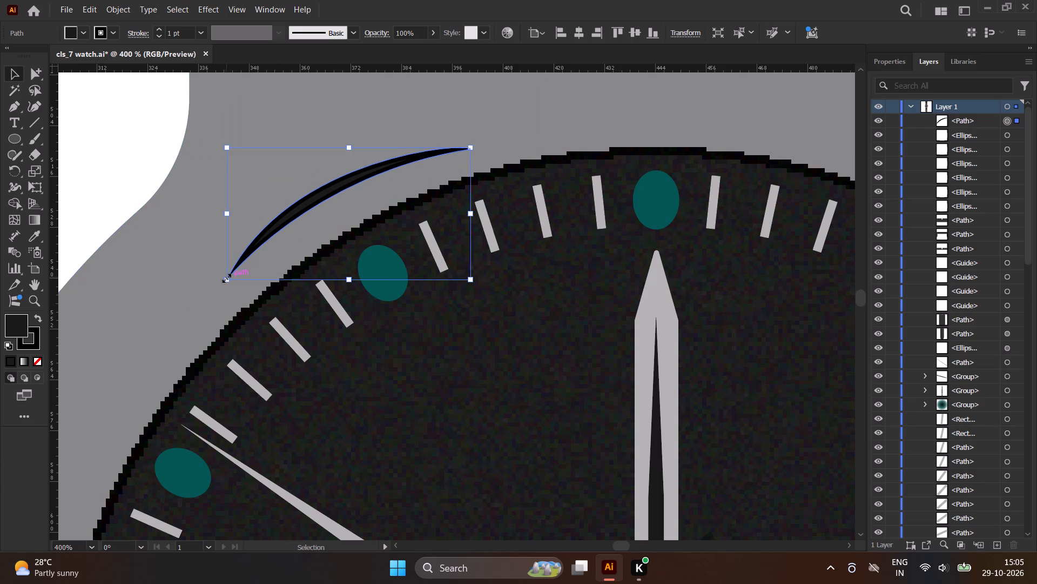
pyautogui.keyDown('alt'); pyautogui.moveTo(225, 277); pyautogui.dragTo(152, 319); pyautogui.keyUp('alt')
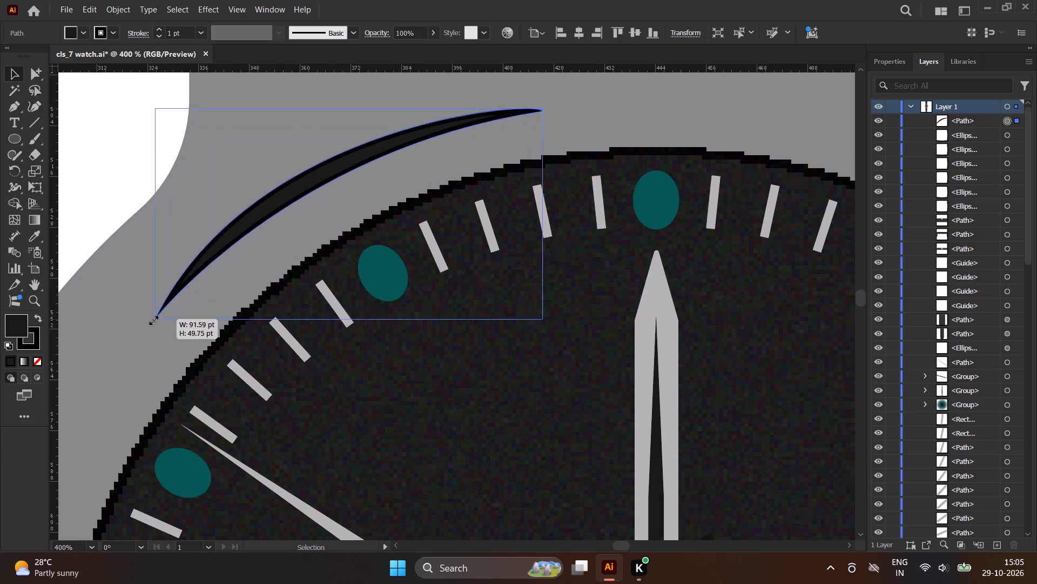
pyautogui.keyDown('alt'); pyautogui.moveTo(152, 319); pyautogui.dragTo(147, 327); pyautogui.keyUp('alt')
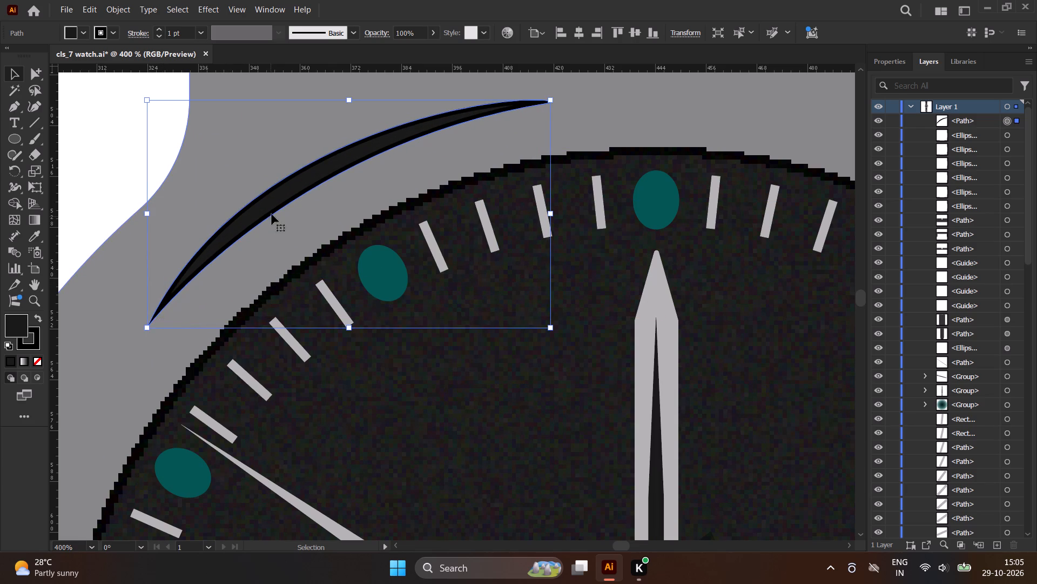
pyautogui.moveTo(273, 209); pyautogui.dragTo(279, 244)
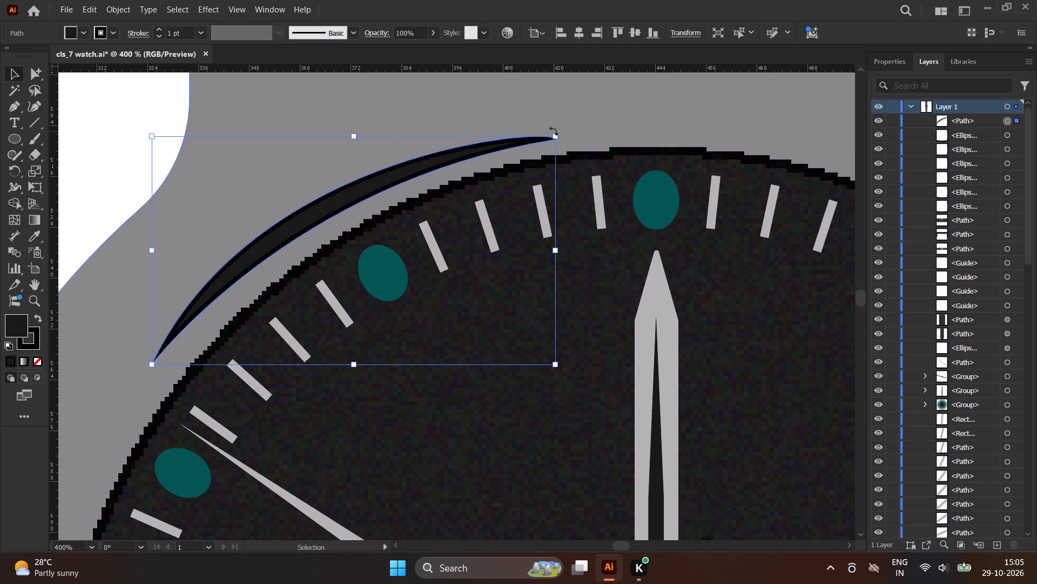
pyautogui.moveTo(553, 131); pyautogui.dragTo(548, 123)
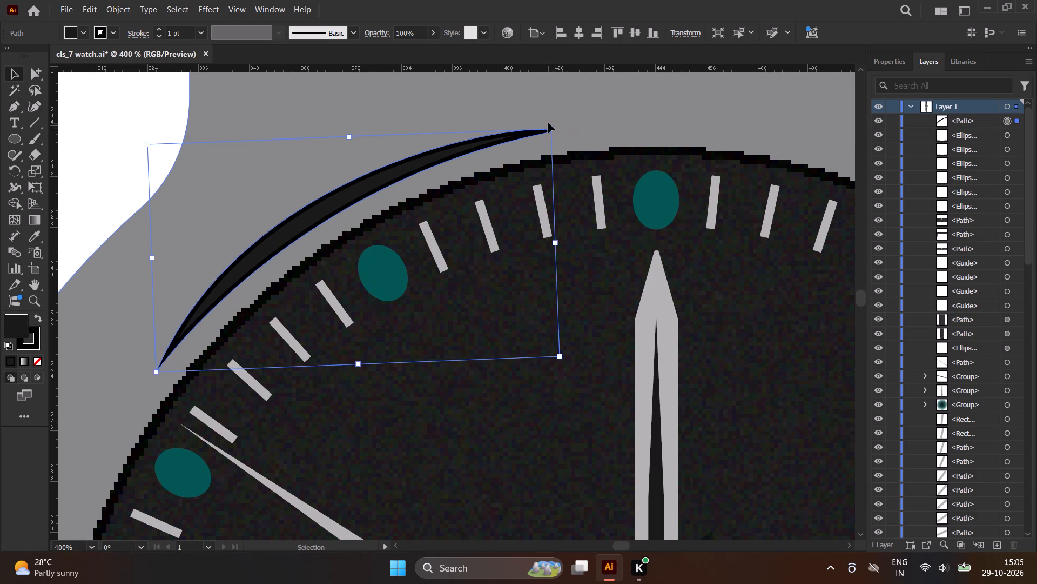
pyautogui.scroll(-3, 548, 136)
pyautogui.click(188, 152)
pyautogui.scroll(-1, 172, 174)
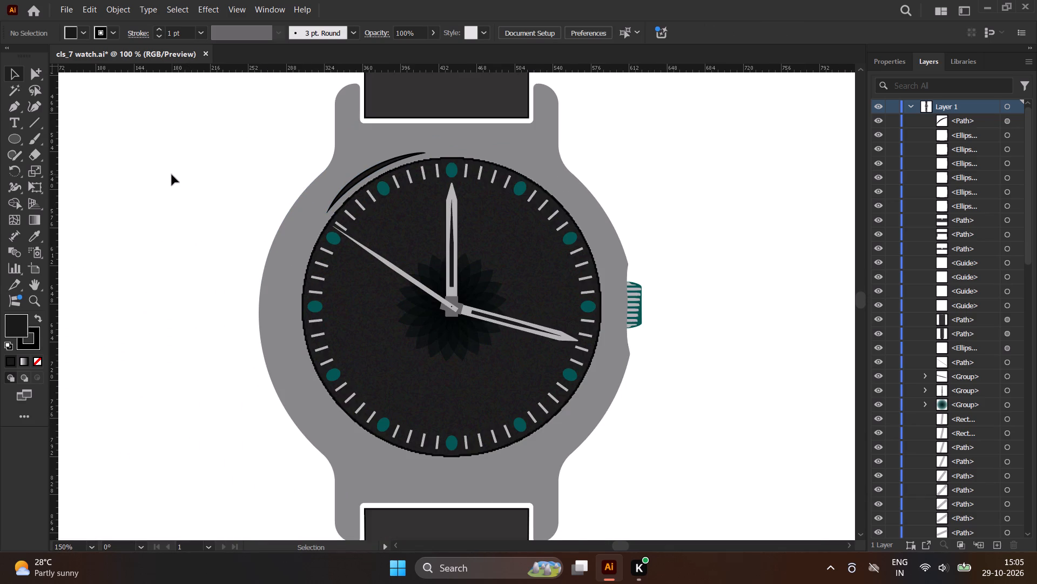
# Shift the crescent further down and left along the dial's upper-left rim and rotate it to about 6.6° overall.
pyautogui.scroll(-1, 172, 175)
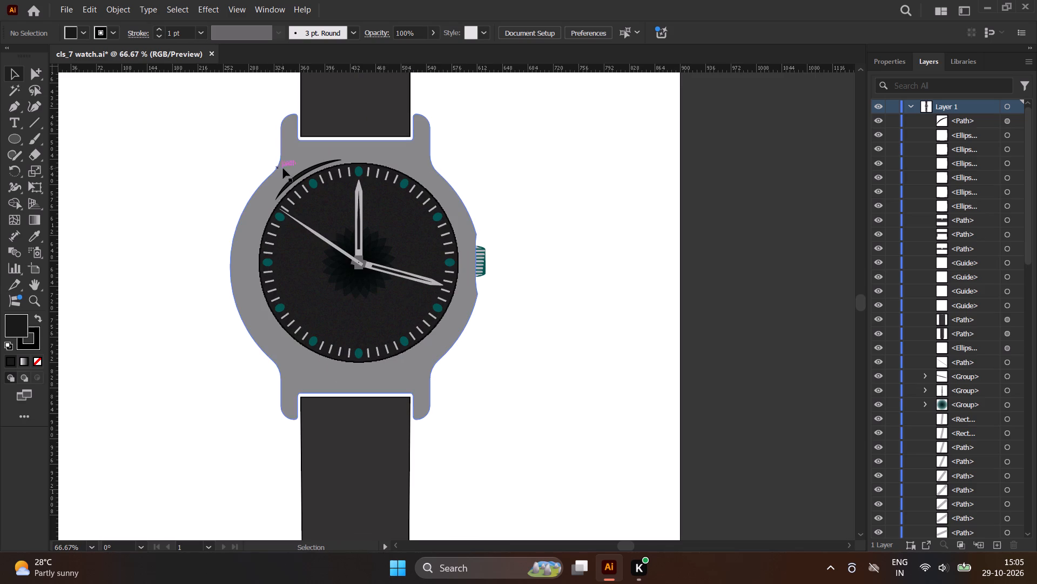
pyautogui.click(303, 170)
pyautogui.scroll(1, 268, 178)
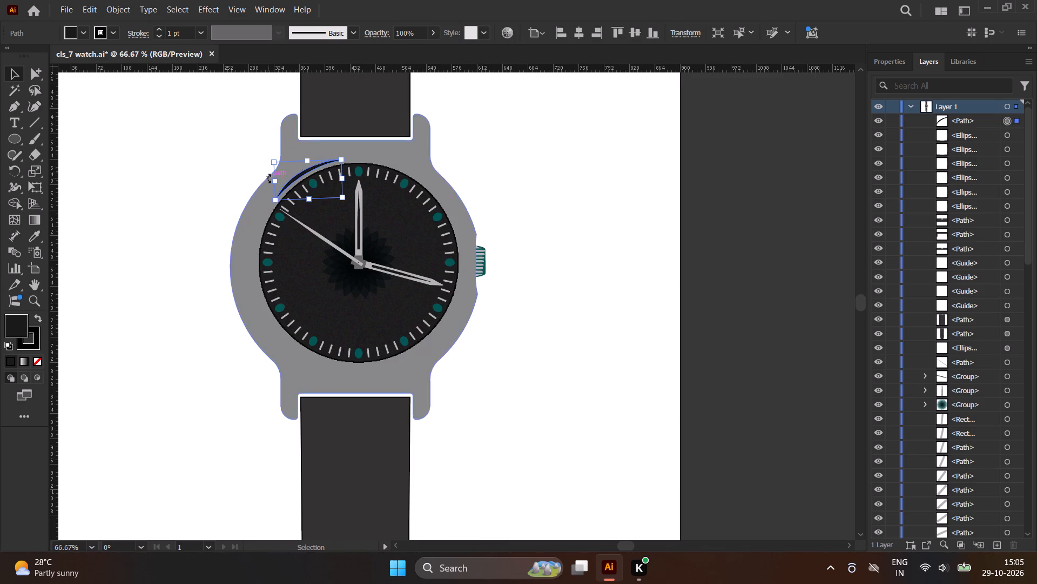
pyautogui.scroll(4, 268, 178)
pyautogui.moveTo(449, 168); pyautogui.dragTo(415, 194)
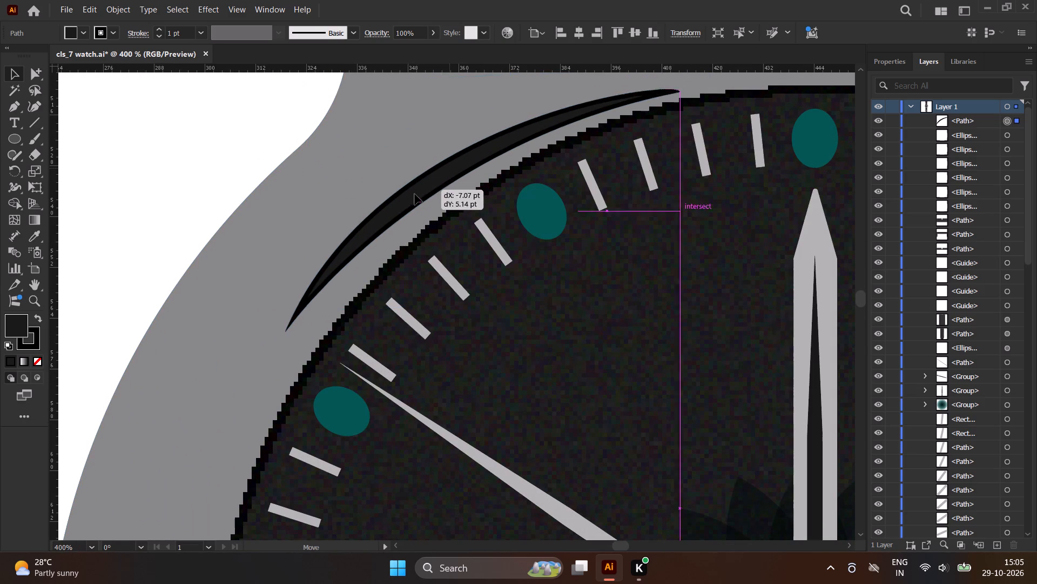
pyautogui.moveTo(415, 194); pyautogui.dragTo(405, 202)
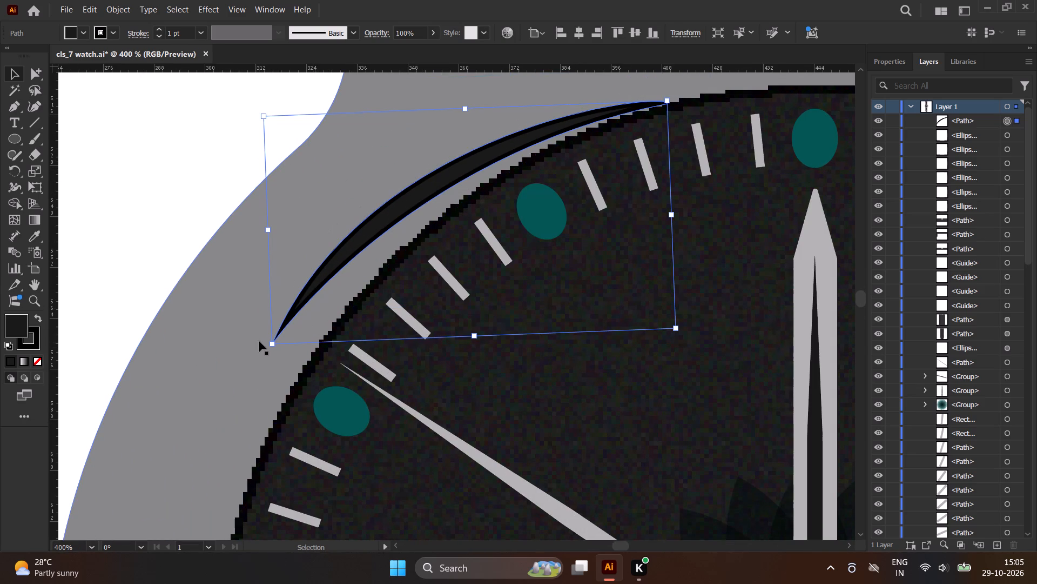
pyautogui.moveTo(266, 344); pyautogui.dragTo(268, 359)
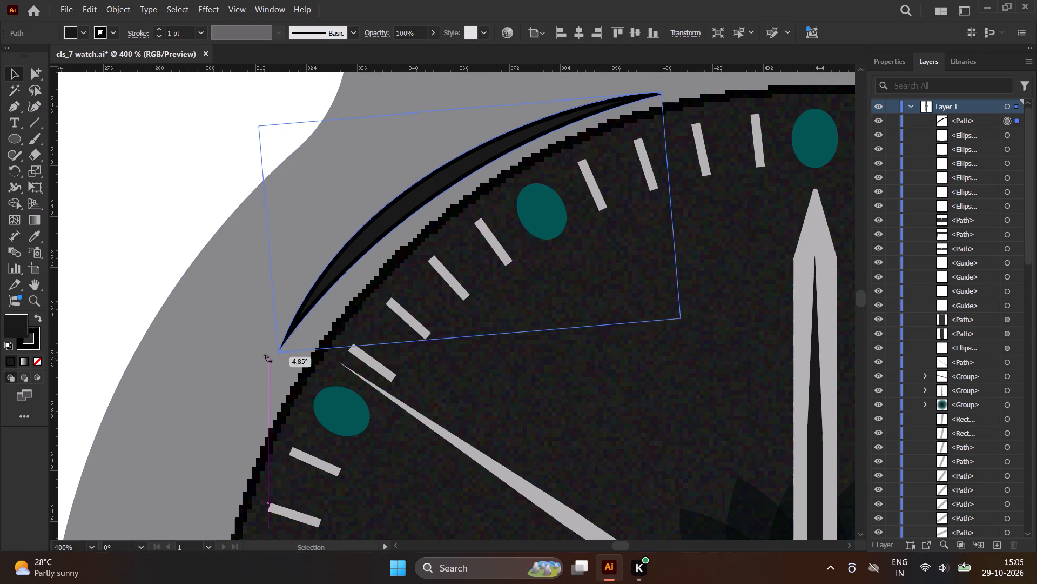
pyautogui.moveTo(268, 359); pyautogui.dragTo(273, 364)
# Place a horizontally flipped copy of the black crescent along the dial's upper-right edge to mirror the first, and deselect it.
pyautogui.scroll(-3, 151, 323)
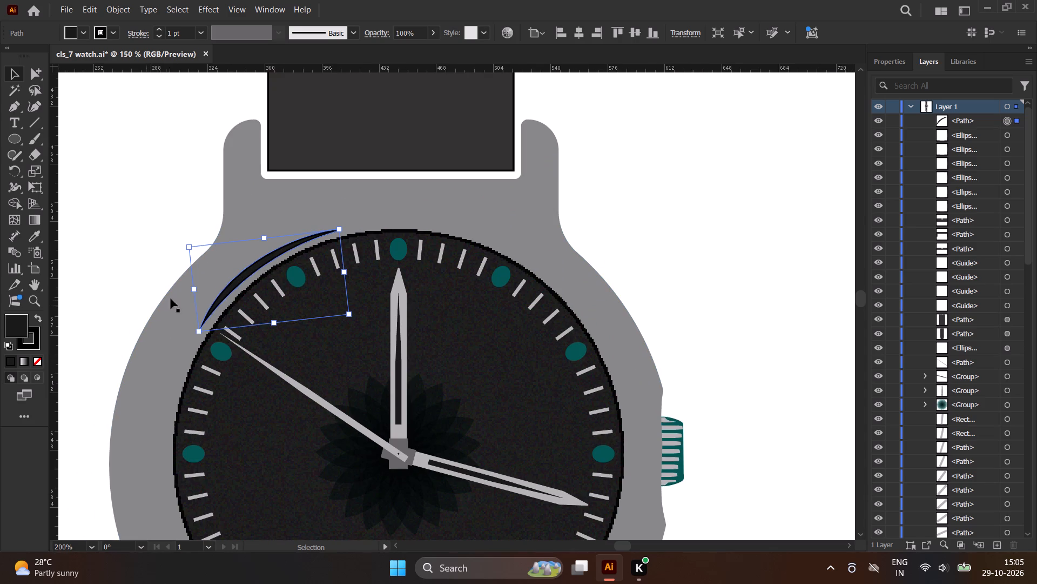
pyautogui.keyDown('alt'); pyautogui.moveTo(256, 269); pyautogui.dragTo(515, 259); pyautogui.keyUp('alt')
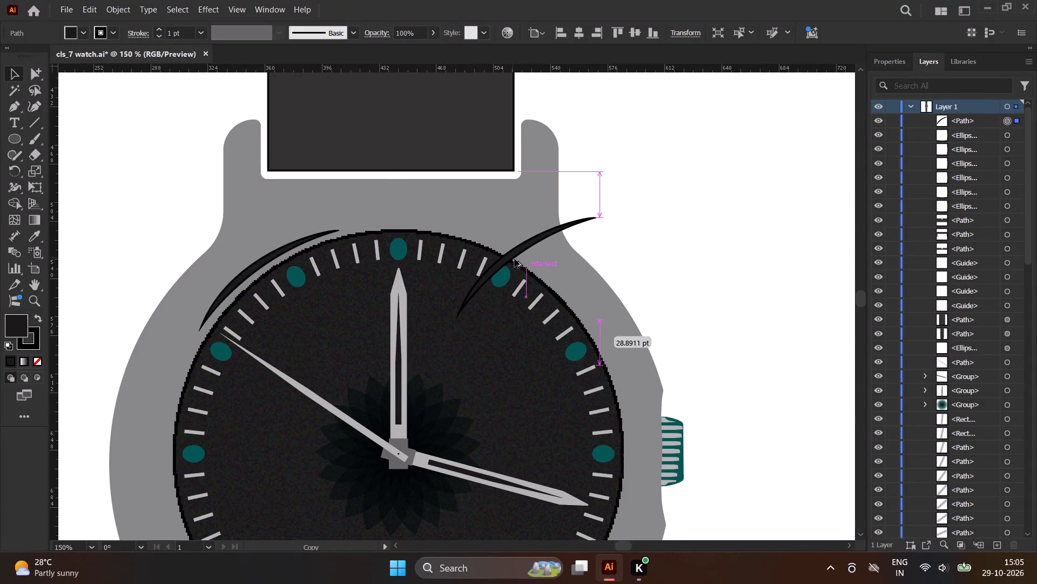
pyautogui.keyDown('alt'); pyautogui.moveTo(515, 259); pyautogui.dragTo(523, 261); pyautogui.keyUp('alt')
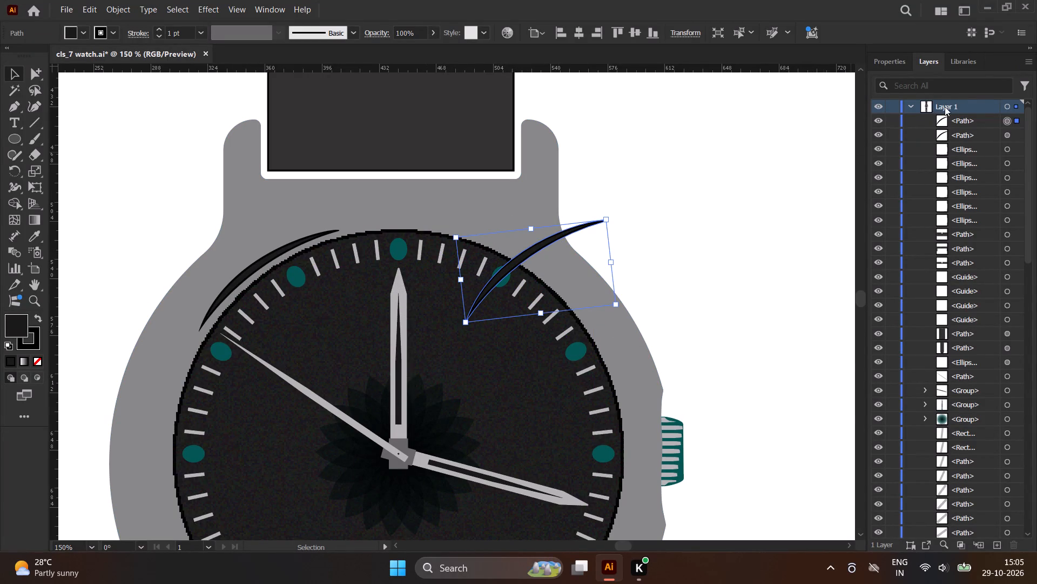
pyautogui.click(903, 58)
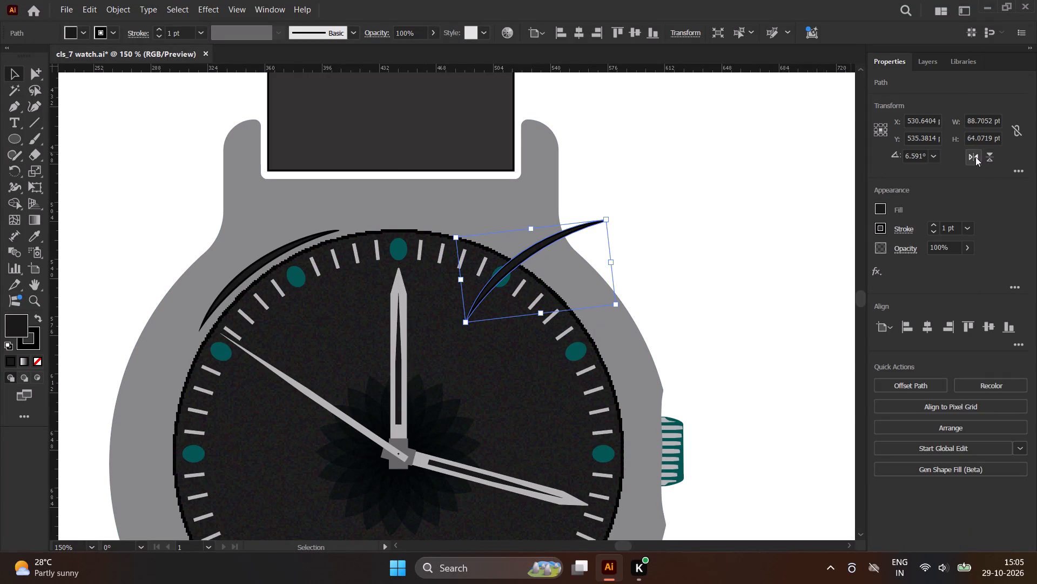
pyautogui.click(975, 157)
pyautogui.click(932, 61)
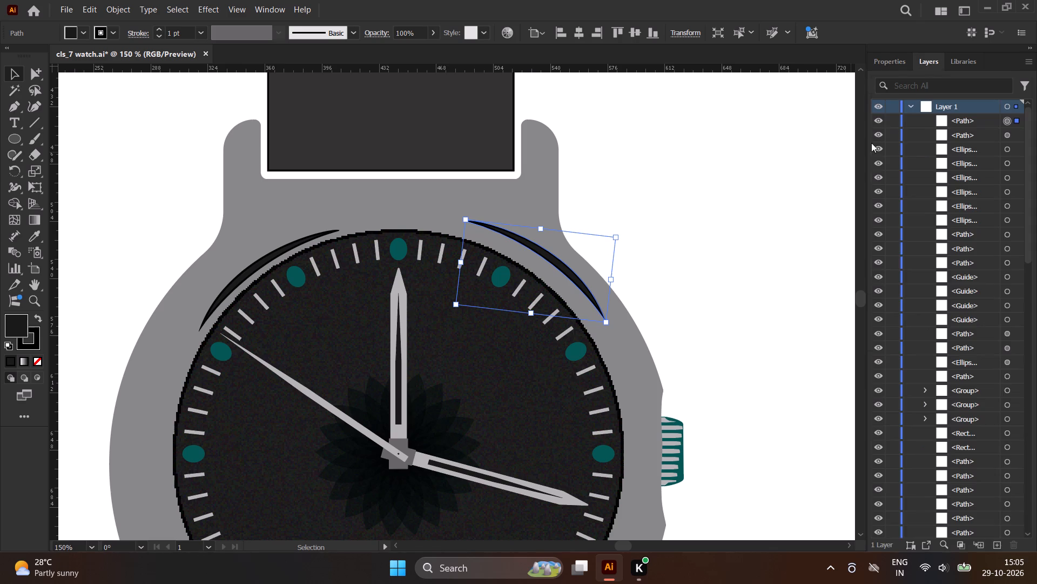
pyautogui.click(580, 277)
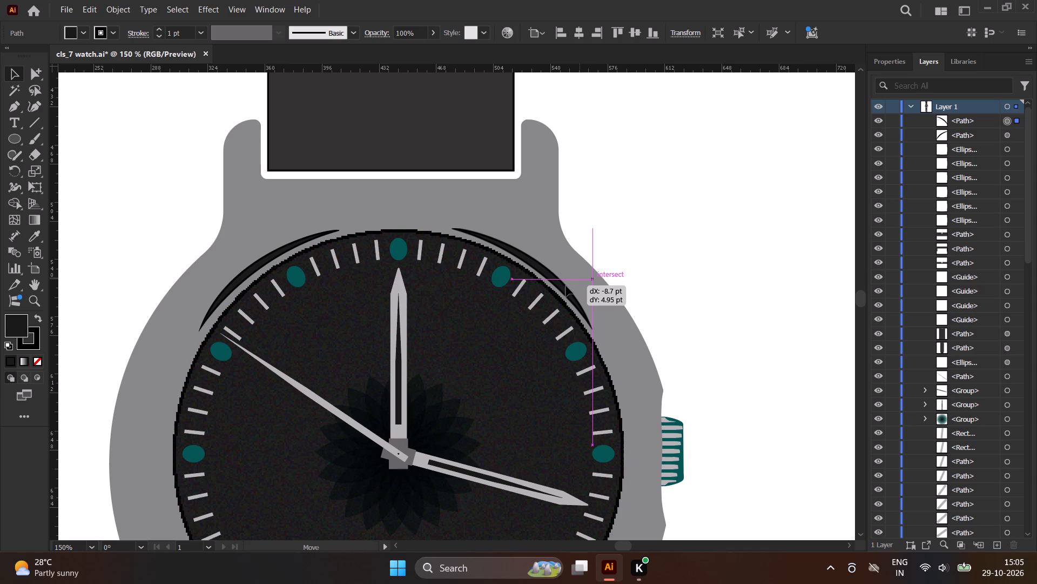
pyautogui.click(698, 221)
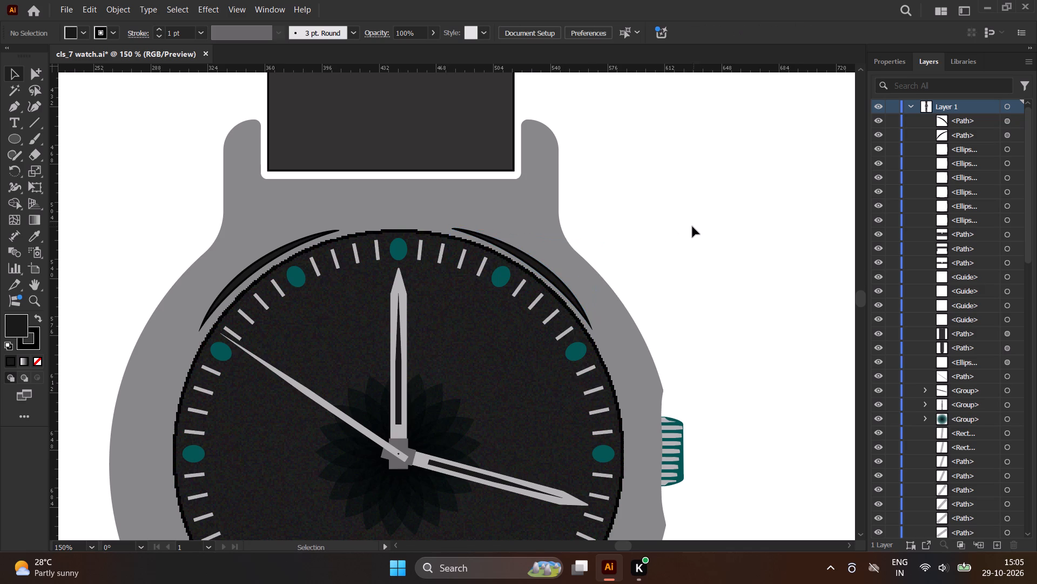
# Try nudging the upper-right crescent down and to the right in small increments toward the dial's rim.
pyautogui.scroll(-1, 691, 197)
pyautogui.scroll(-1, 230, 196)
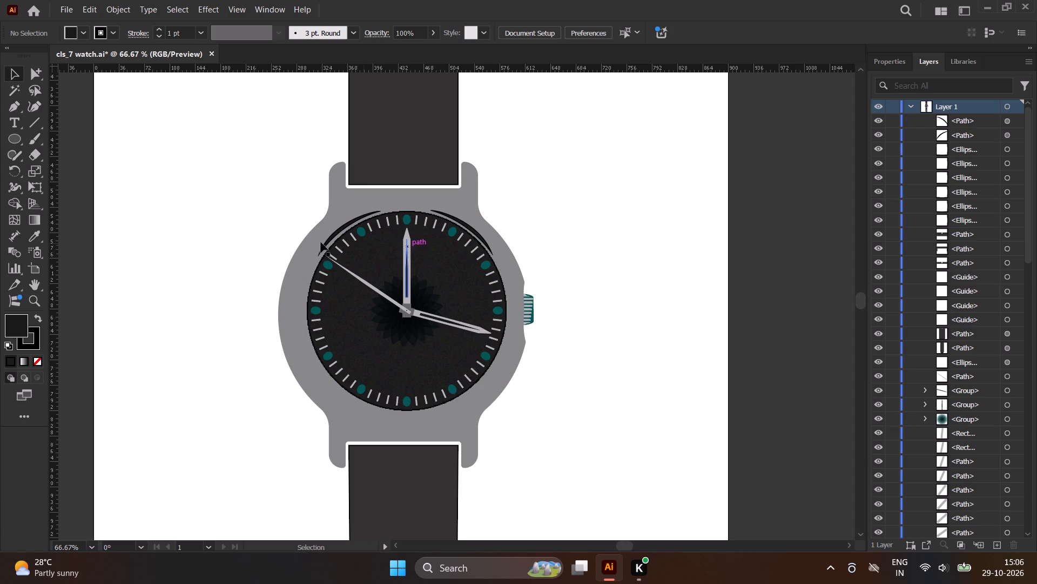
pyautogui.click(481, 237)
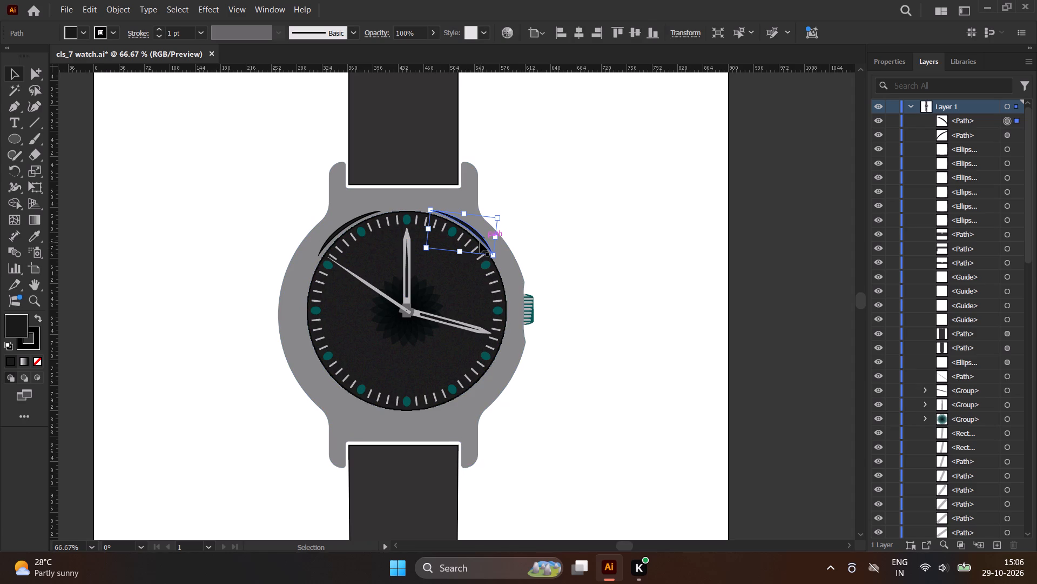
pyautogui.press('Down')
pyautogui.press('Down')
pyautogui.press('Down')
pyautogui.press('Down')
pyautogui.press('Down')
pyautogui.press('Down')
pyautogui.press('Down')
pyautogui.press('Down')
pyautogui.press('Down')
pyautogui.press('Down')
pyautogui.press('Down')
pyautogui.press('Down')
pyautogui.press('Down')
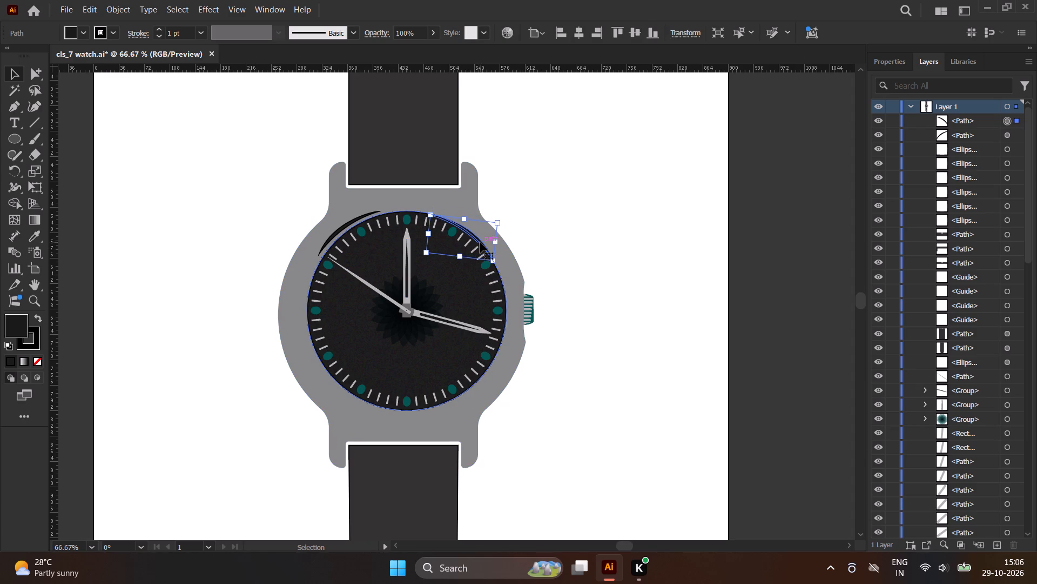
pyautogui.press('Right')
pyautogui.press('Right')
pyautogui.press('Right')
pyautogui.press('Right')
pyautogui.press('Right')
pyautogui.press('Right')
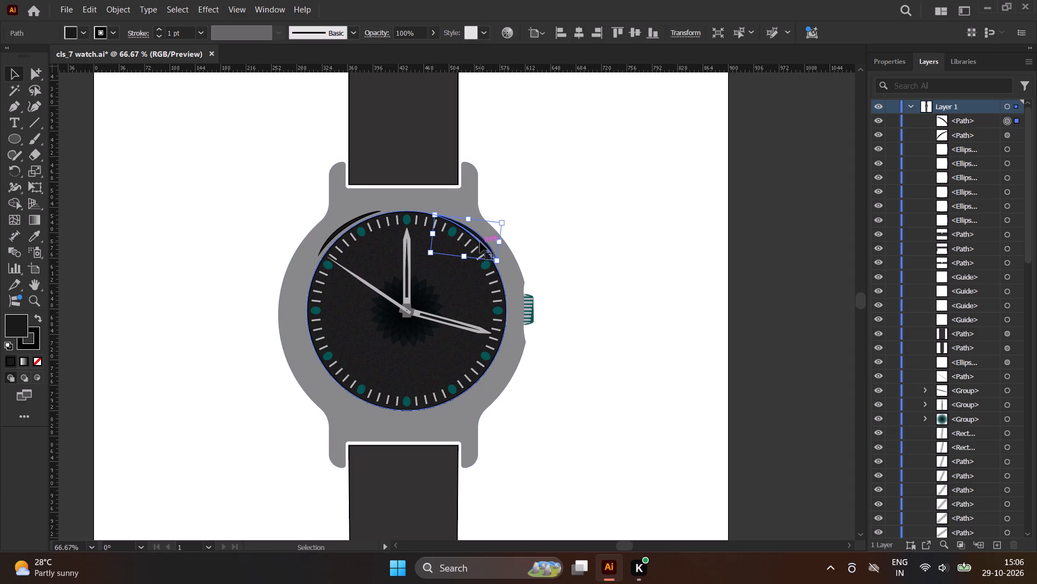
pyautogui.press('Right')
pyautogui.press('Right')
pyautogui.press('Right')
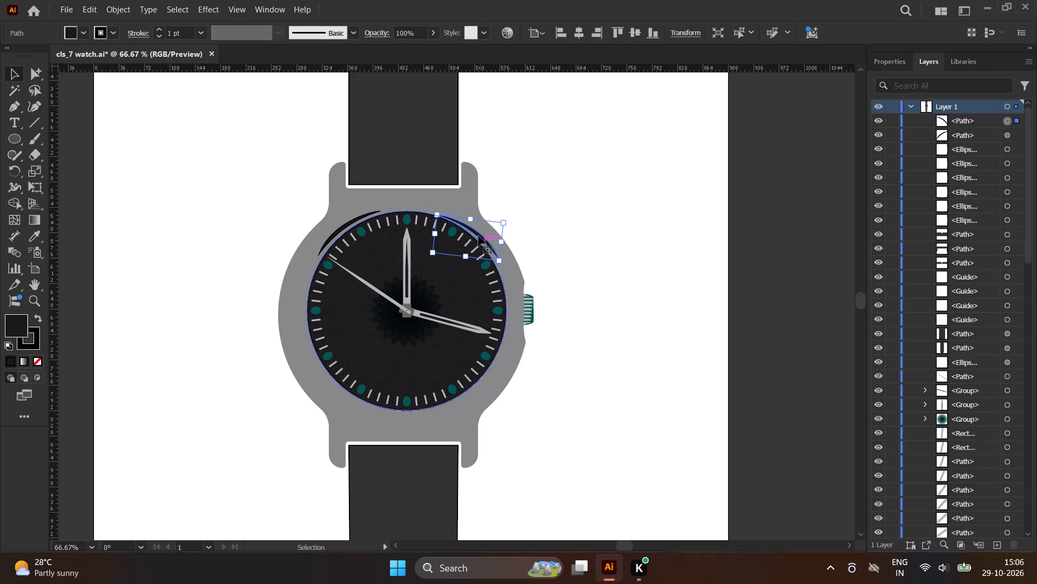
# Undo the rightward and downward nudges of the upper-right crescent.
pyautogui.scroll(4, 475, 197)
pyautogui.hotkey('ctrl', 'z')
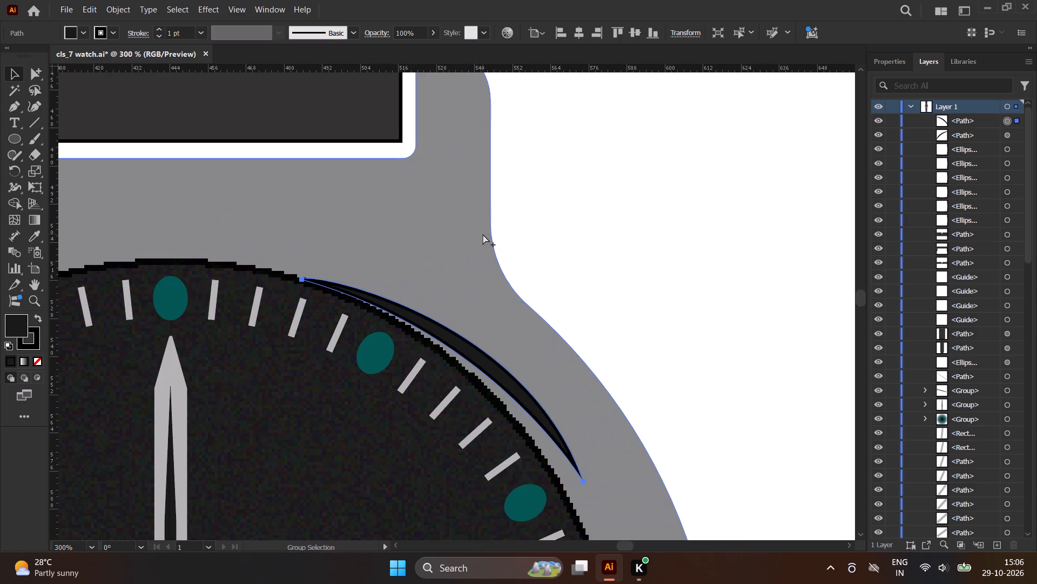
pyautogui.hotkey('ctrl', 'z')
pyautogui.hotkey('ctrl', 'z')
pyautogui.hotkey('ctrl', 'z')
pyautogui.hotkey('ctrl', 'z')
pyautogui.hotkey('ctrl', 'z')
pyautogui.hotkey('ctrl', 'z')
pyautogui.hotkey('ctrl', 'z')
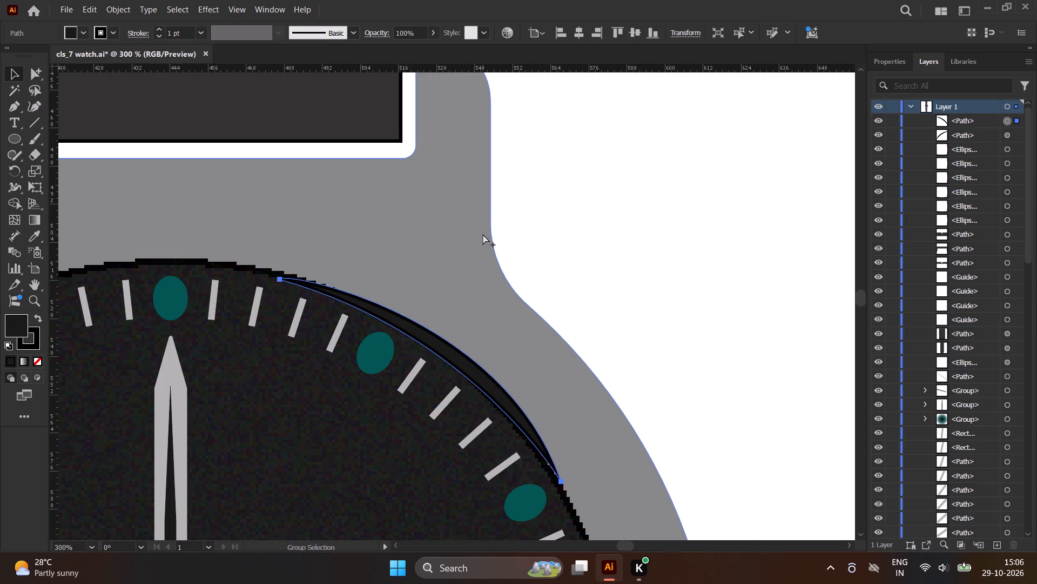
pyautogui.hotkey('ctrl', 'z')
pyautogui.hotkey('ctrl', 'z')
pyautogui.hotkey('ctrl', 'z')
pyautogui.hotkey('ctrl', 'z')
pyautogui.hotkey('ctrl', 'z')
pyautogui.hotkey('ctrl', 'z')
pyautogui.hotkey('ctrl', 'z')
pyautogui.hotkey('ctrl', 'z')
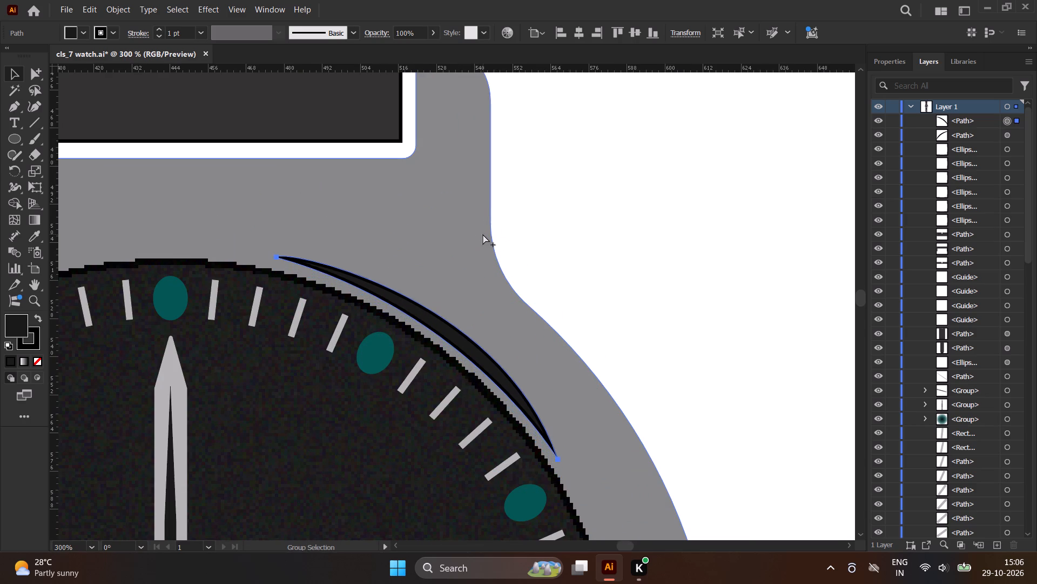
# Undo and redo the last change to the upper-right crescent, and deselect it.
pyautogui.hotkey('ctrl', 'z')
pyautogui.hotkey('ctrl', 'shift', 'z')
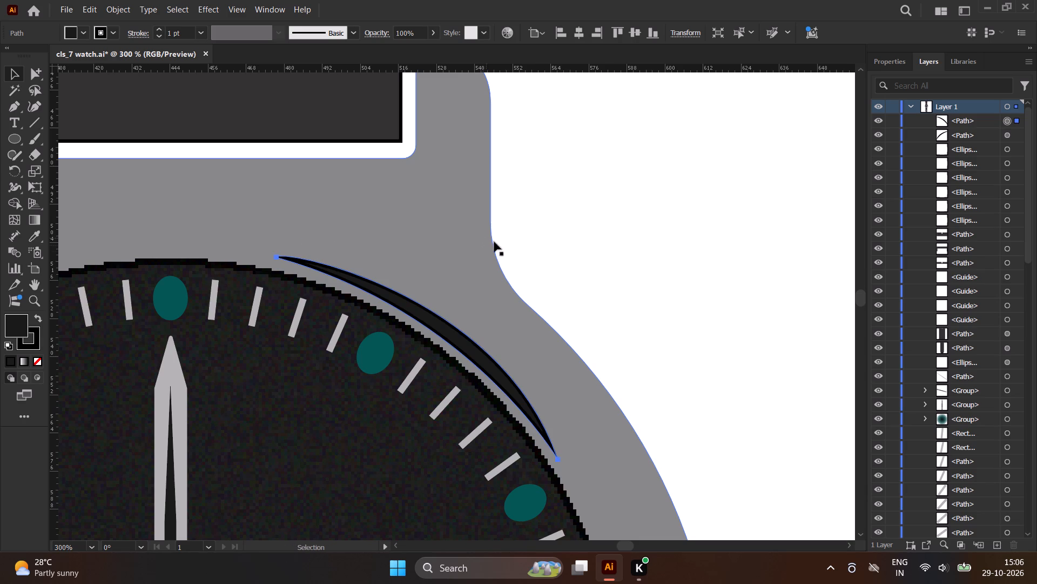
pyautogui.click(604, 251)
# Copy both black crescents from the dial's upper rim down to its lower part, centred at about X 435 pt, Y 752 pt.
pyautogui.scroll(-3, 562, 253)
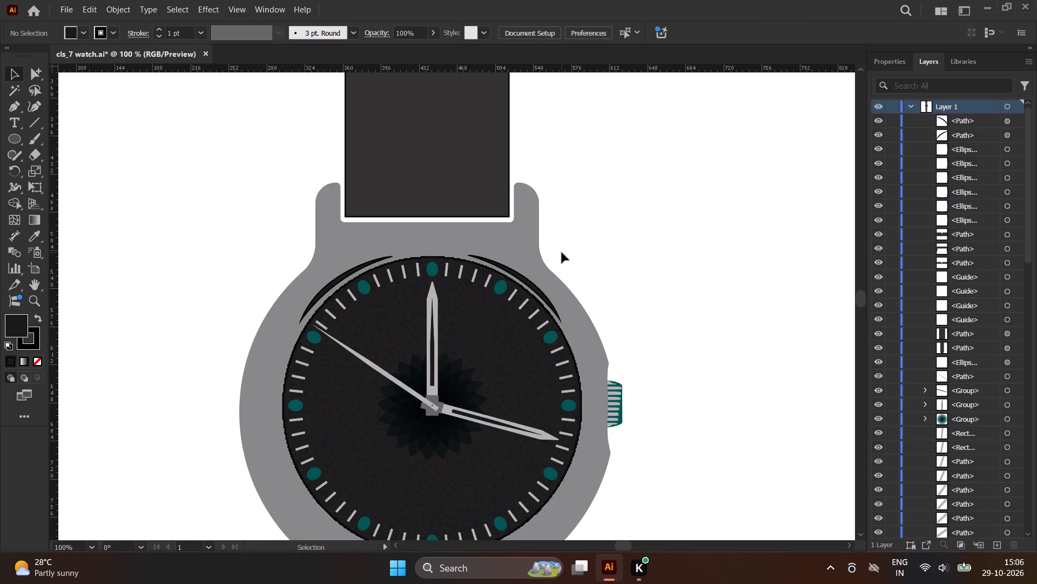
pyautogui.scroll(-1, 176, 256)
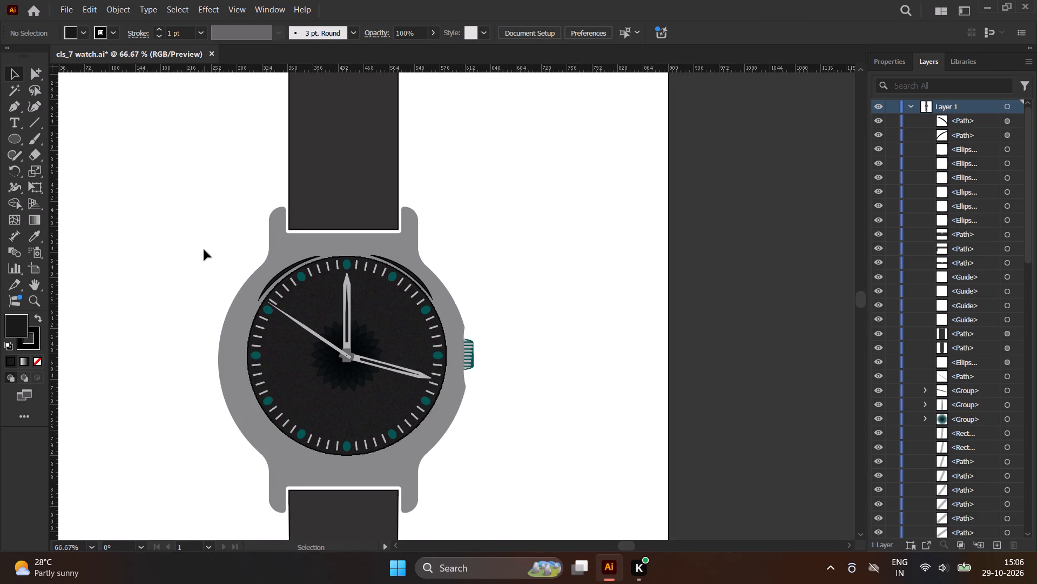
pyautogui.scroll(-1, 198, 255)
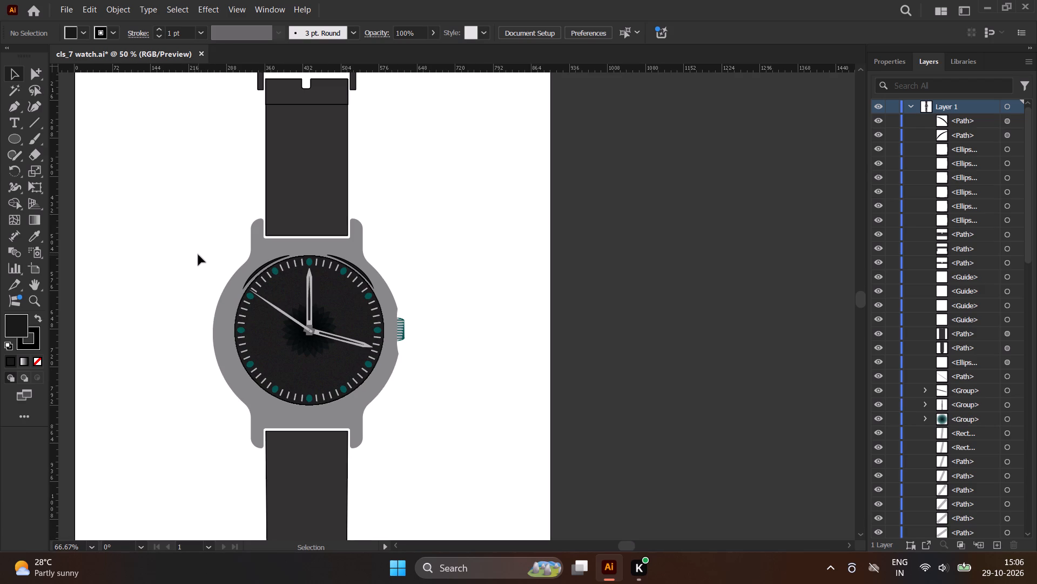
pyautogui.click(265, 267)
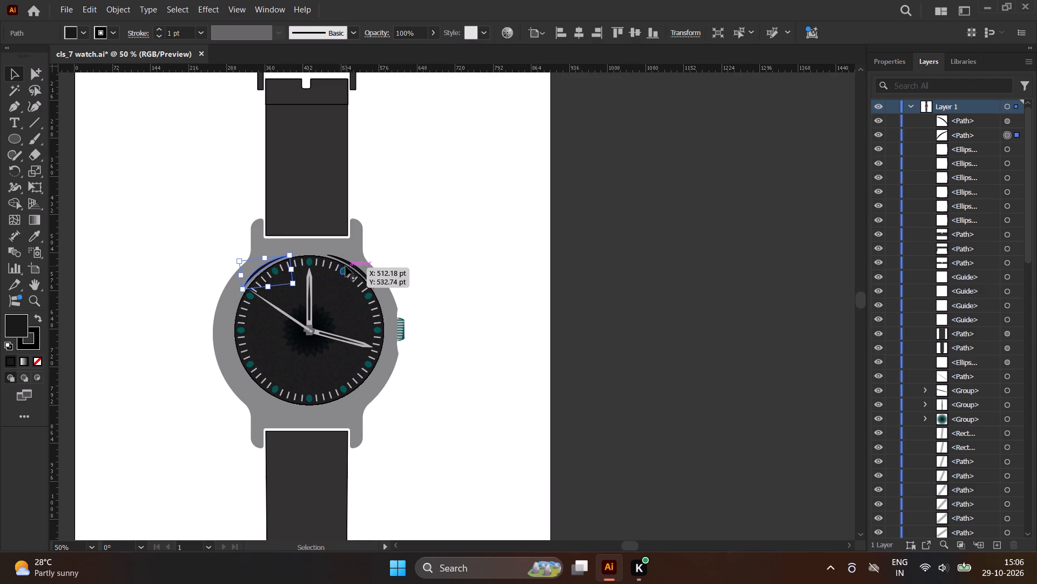
pyautogui.keyDown('shift'); pyautogui.click(350, 266); pyautogui.keyUp('shift')
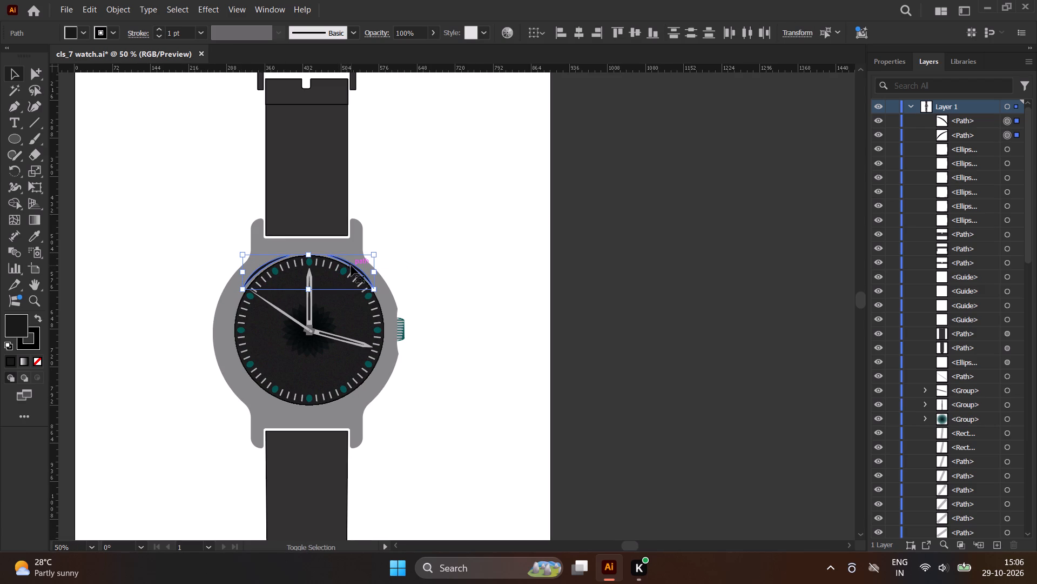
pyautogui.keyDown('alt'); pyautogui.moveTo(351, 266); pyautogui.dragTo(352, 347); pyautogui.keyUp('alt')
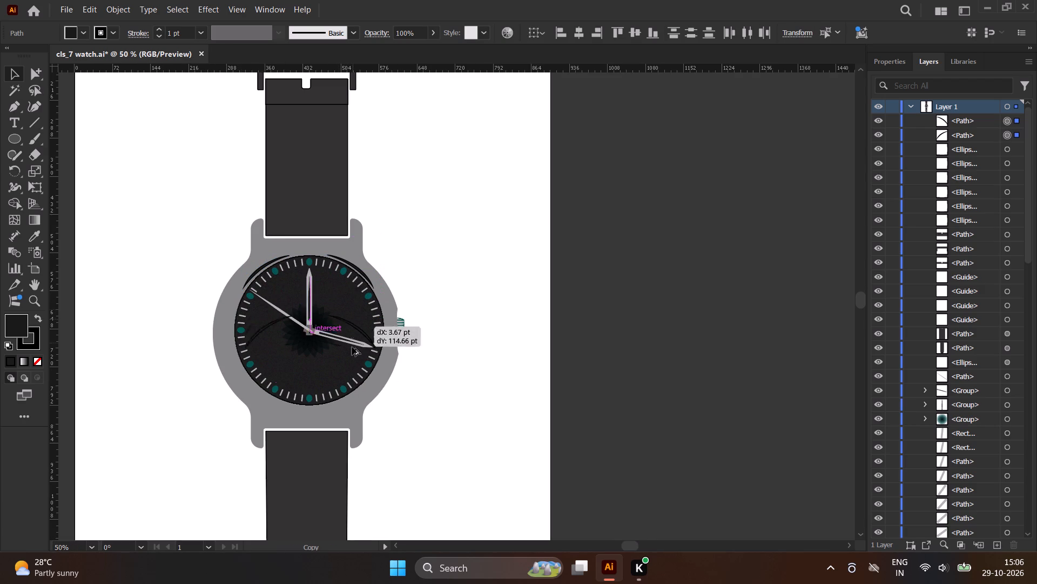
pyautogui.keyDown('alt'); pyautogui.moveTo(352, 347); pyautogui.dragTo(347, 377); pyautogui.keyUp('alt')
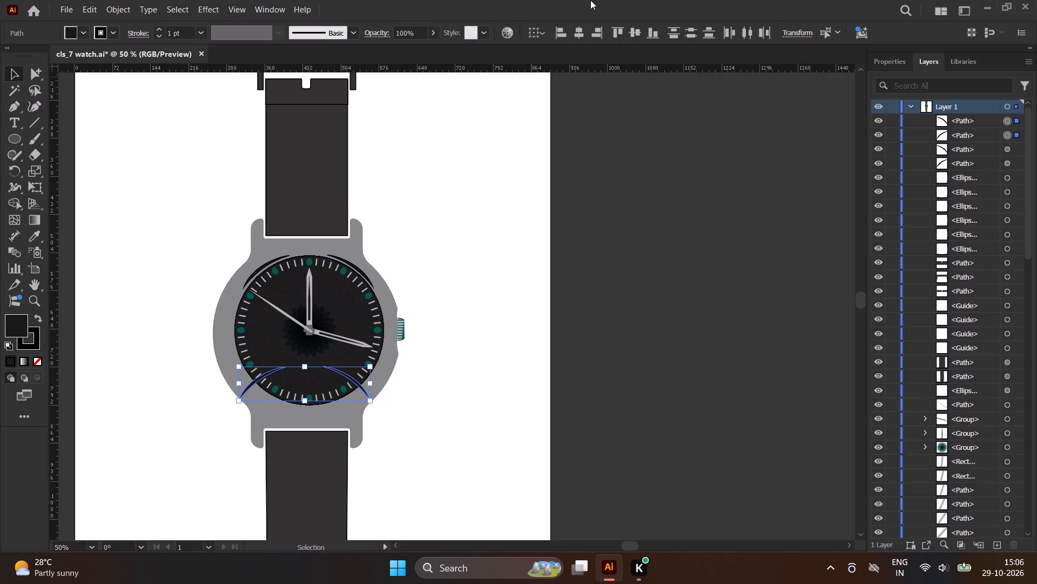
# Flip the copied crescent pair vertically so it curves along the dial's lower edge.
pyautogui.click(901, 62)
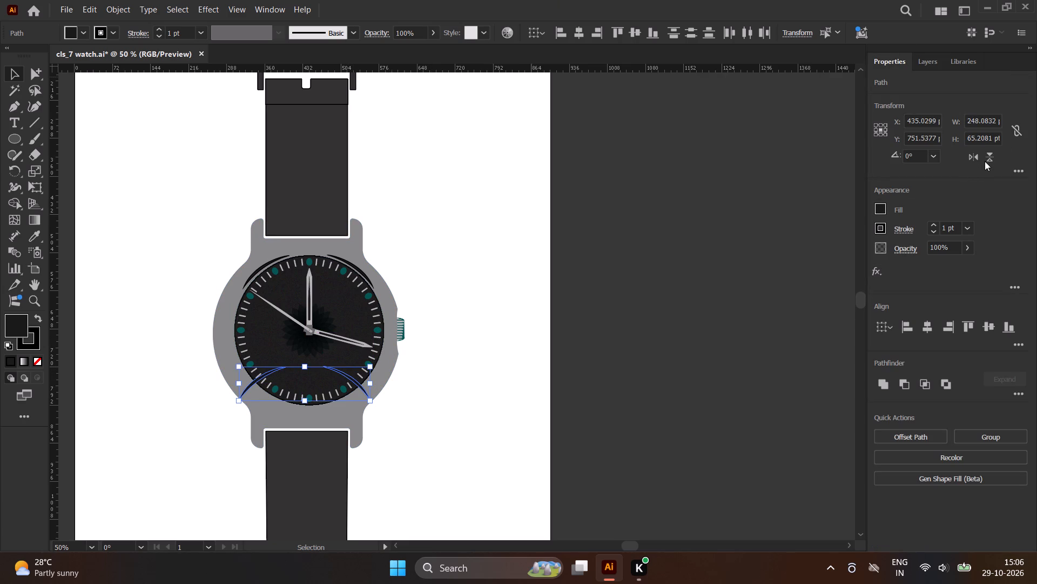
pyautogui.click(988, 160)
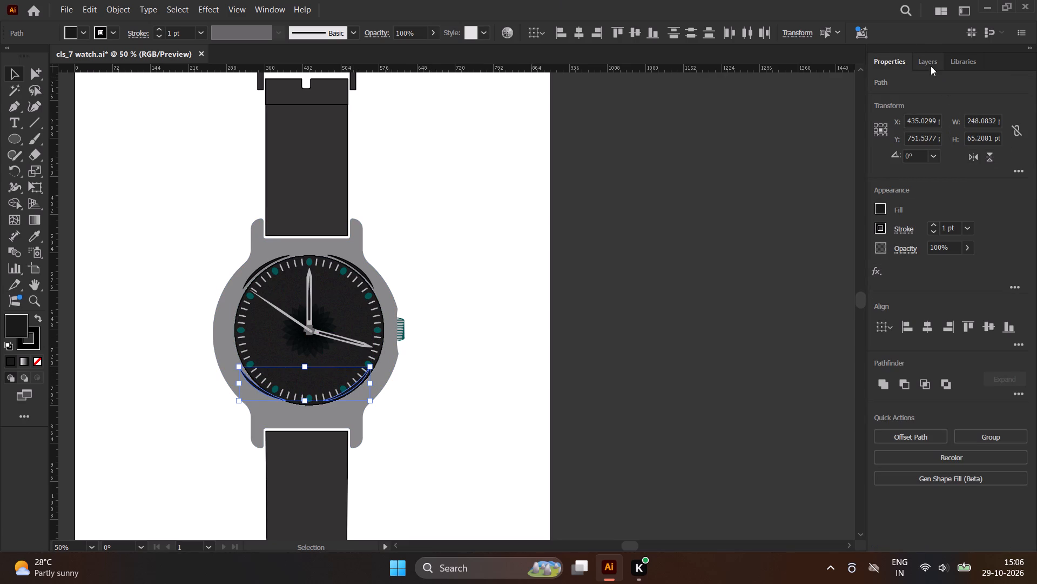
pyautogui.click(931, 66)
# Nudge the flipped crescent pair down and to the right until it sits centred just outside the dial's lower rim, and deselect it.
pyautogui.scroll(3, 260, 353)
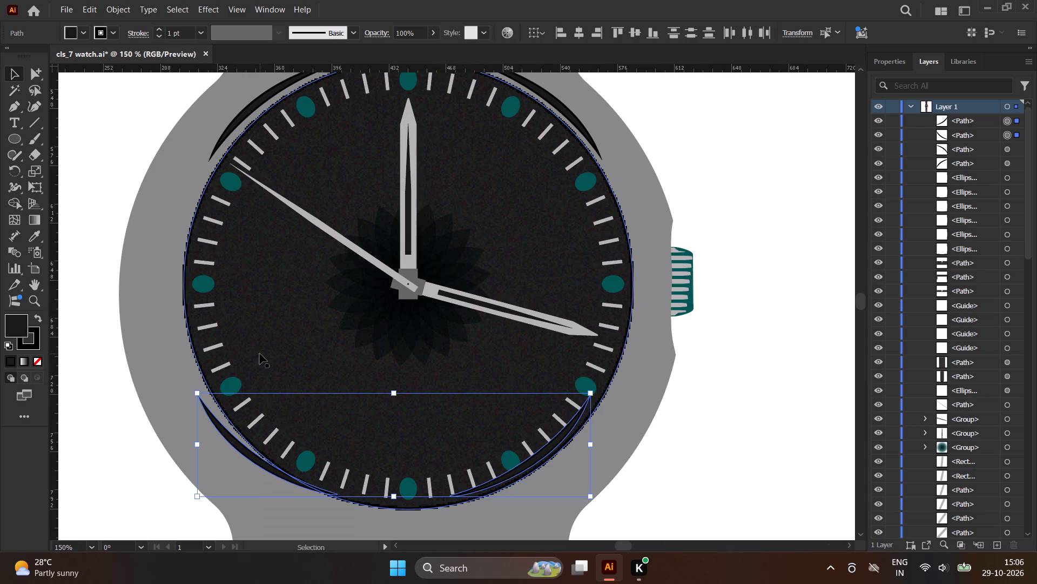
pyautogui.press('Down')
pyautogui.press('Down')
pyautogui.press('Down')
pyautogui.press('Down')
pyautogui.press('Down')
pyautogui.press('Down')
pyautogui.press('Down')
pyautogui.press('Down')
pyautogui.press('Down')
pyautogui.press('Down')
pyautogui.press('Down')
pyautogui.press('Down')
pyautogui.press('Down')
pyautogui.press('Down')
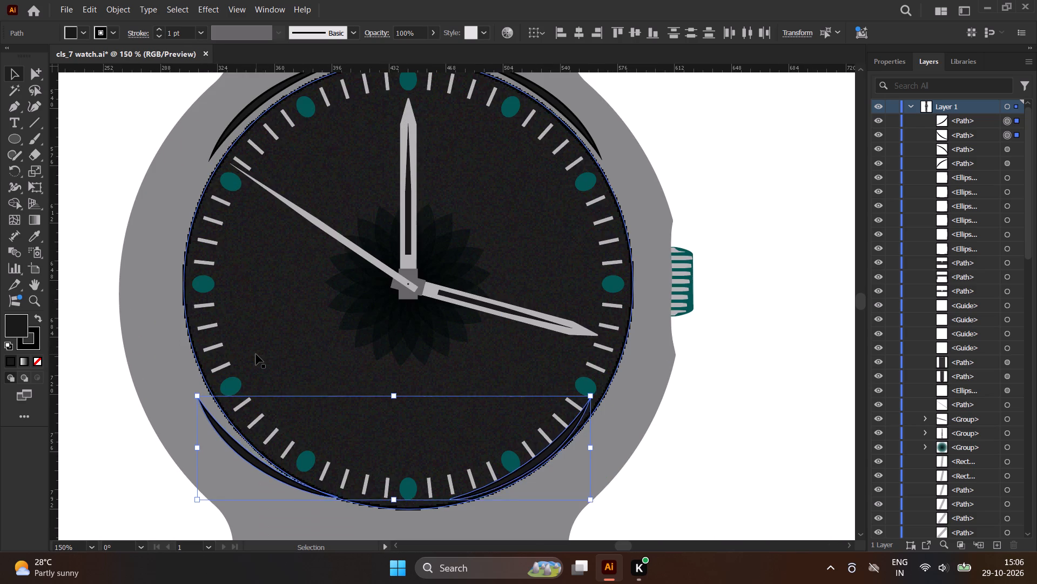
pyautogui.press('Right')
pyautogui.press('Right')
pyautogui.press('Right')
pyautogui.press('Right')
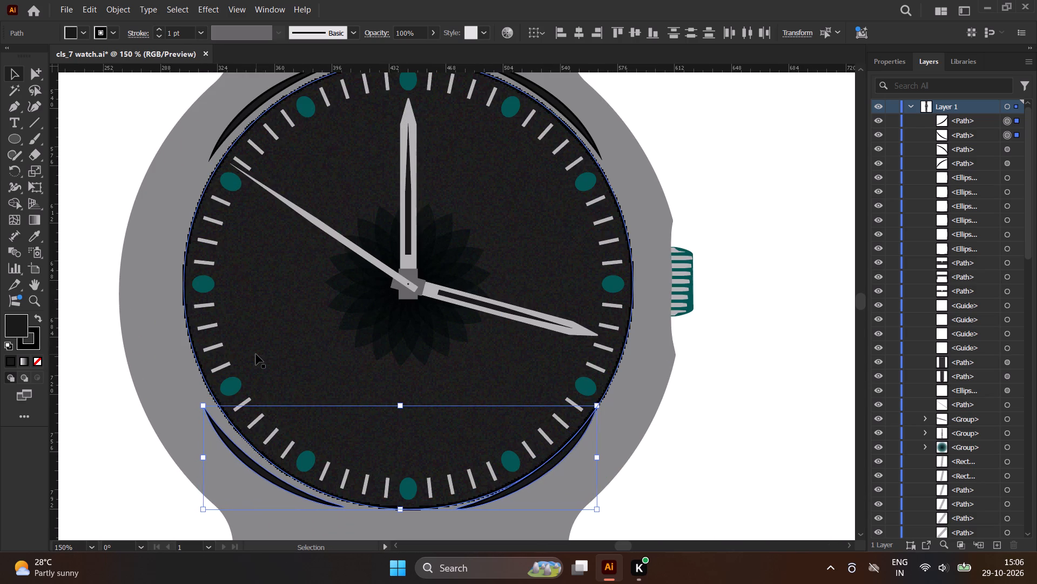
pyautogui.press('Right')
pyautogui.press('Right')
pyautogui.press('Right')
pyautogui.press('Right')
pyautogui.press('Right')
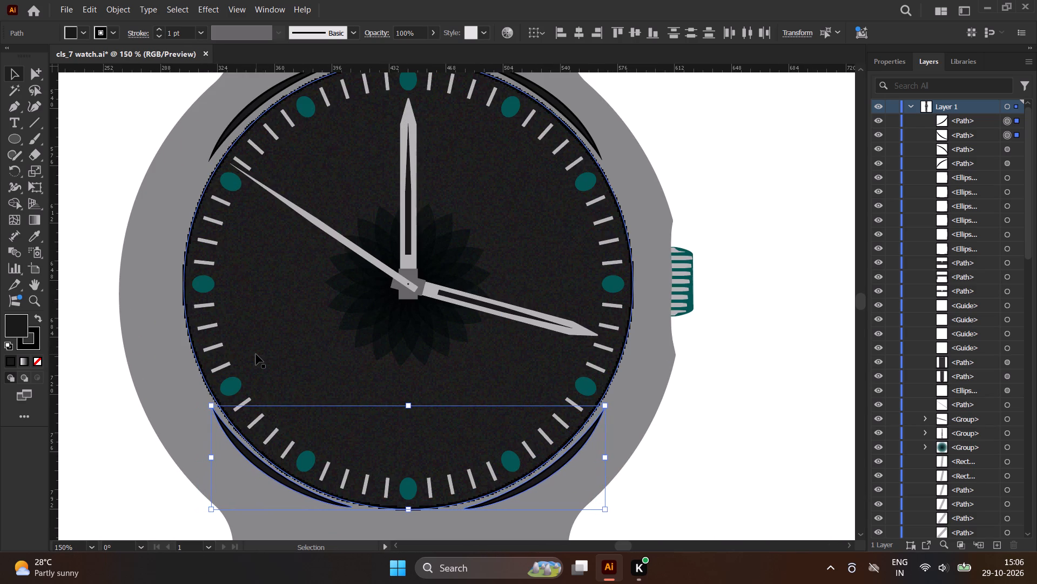
pyautogui.press('Up')
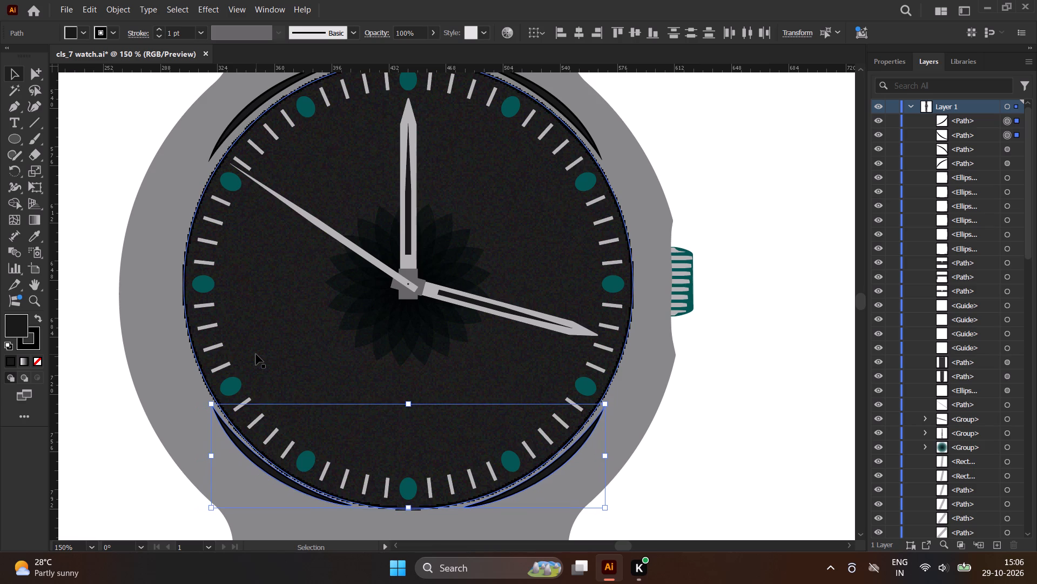
pyautogui.press('Down')
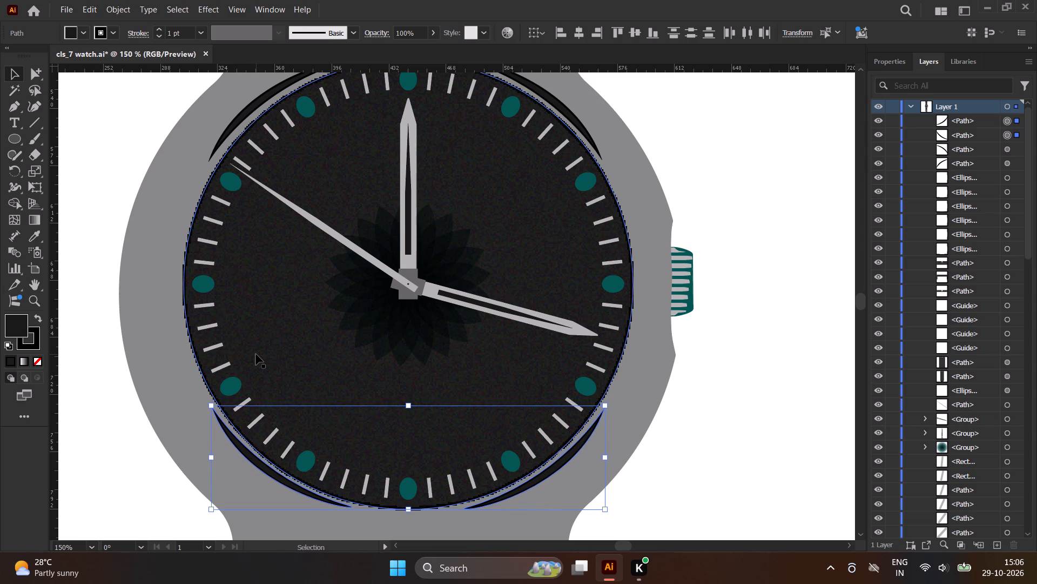
pyautogui.click(790, 209)
# Save the watch illustration with the four crescent accents in place.
pyautogui.scroll(-1, 726, 220)
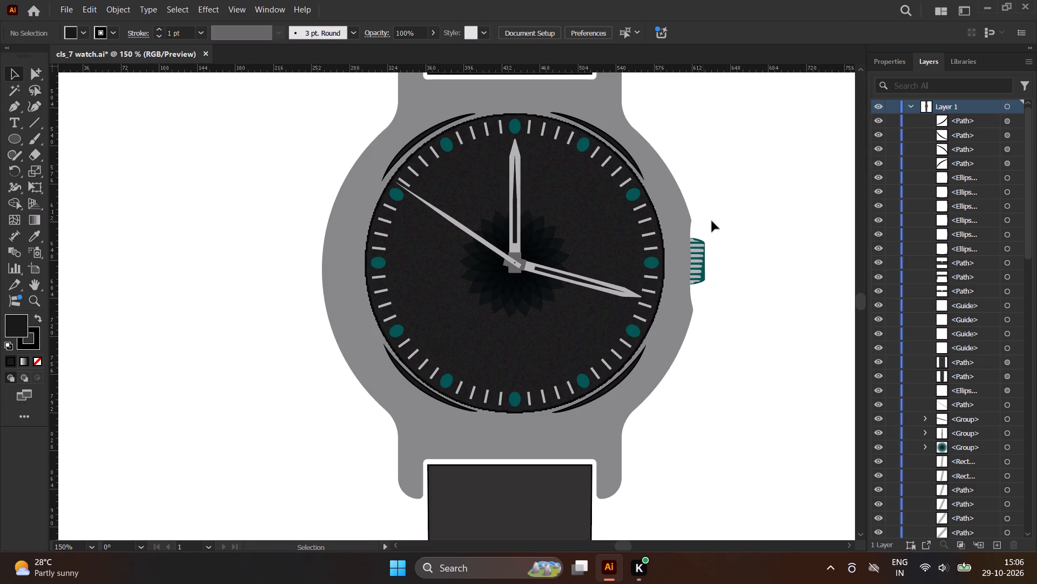
pyautogui.scroll(-1, 212, 291)
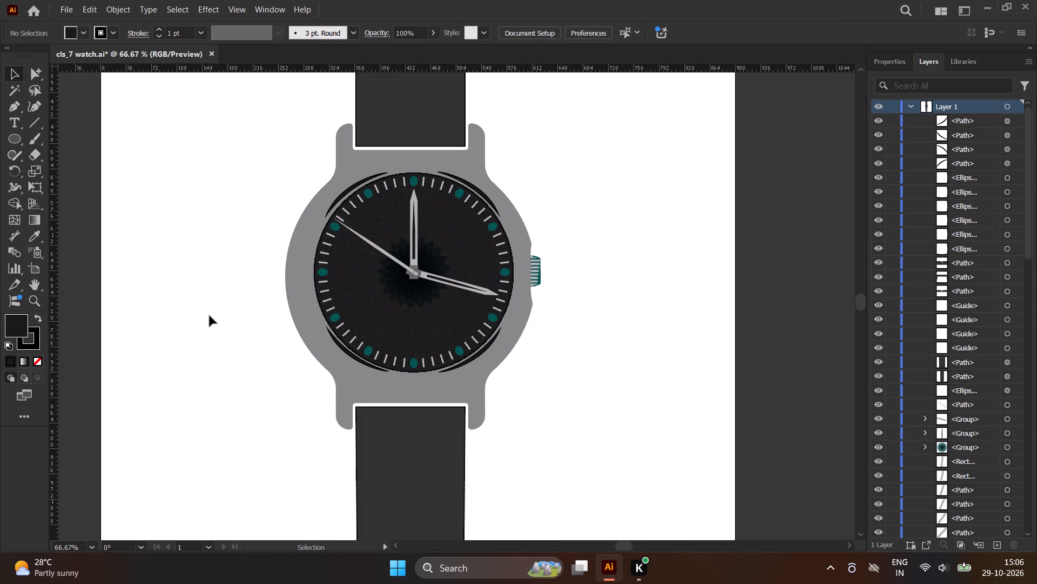
pyautogui.scroll(-1, 208, 328)
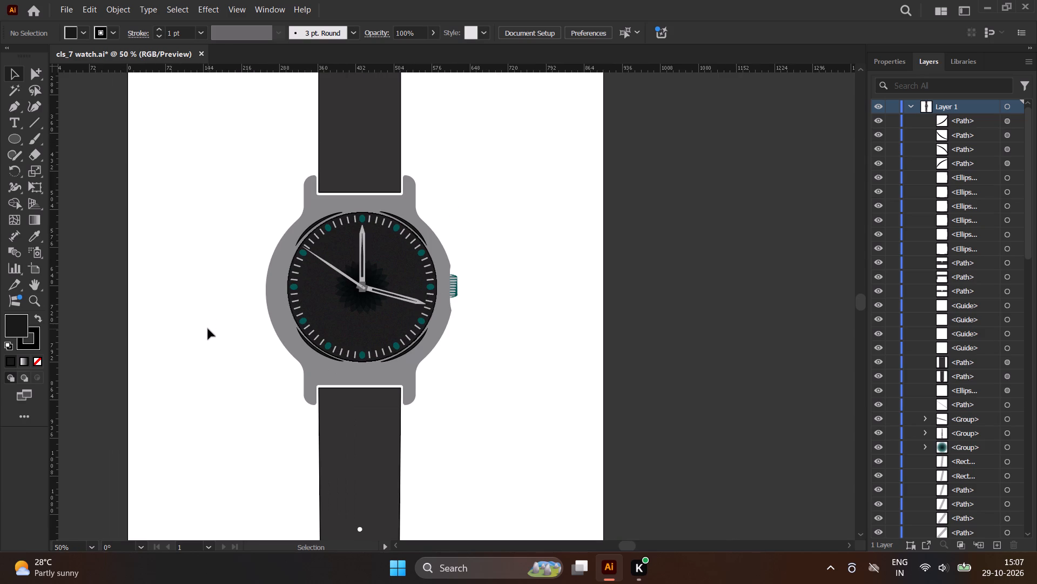
pyautogui.scroll(-1, 223, 330)
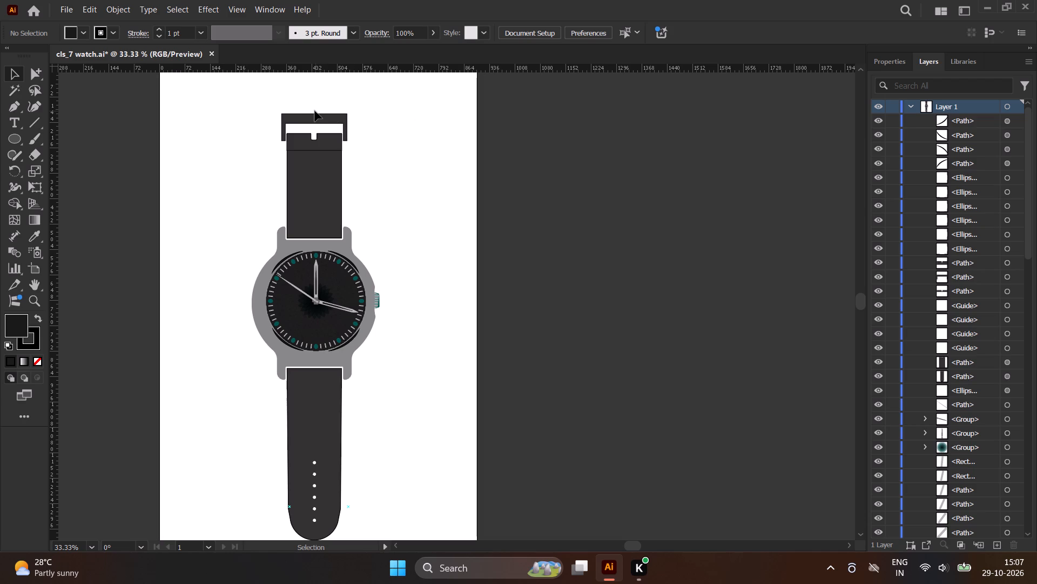
pyautogui.scroll(-1, 322, 112)
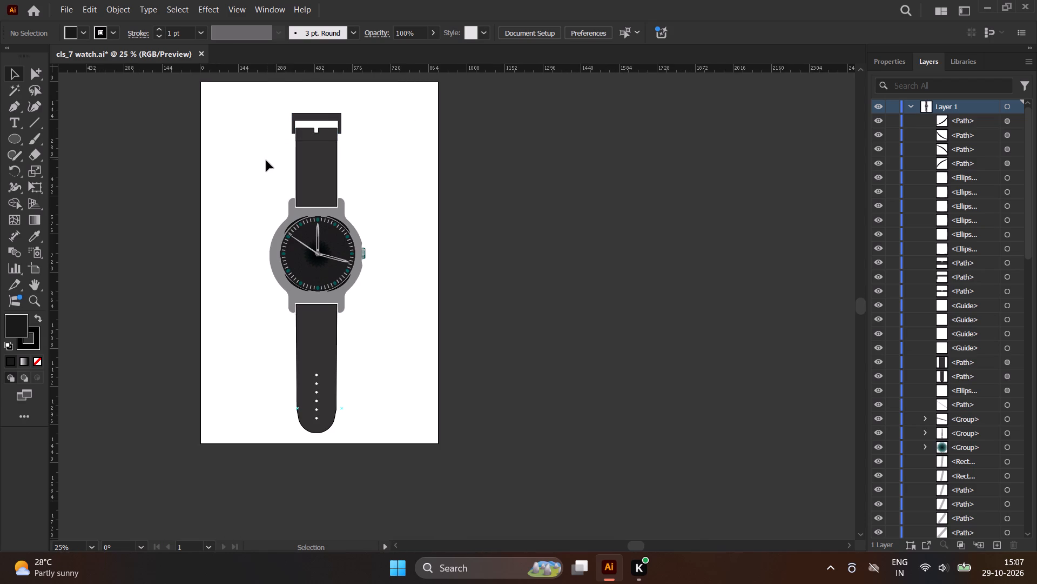
pyautogui.scroll(1, 266, 161)
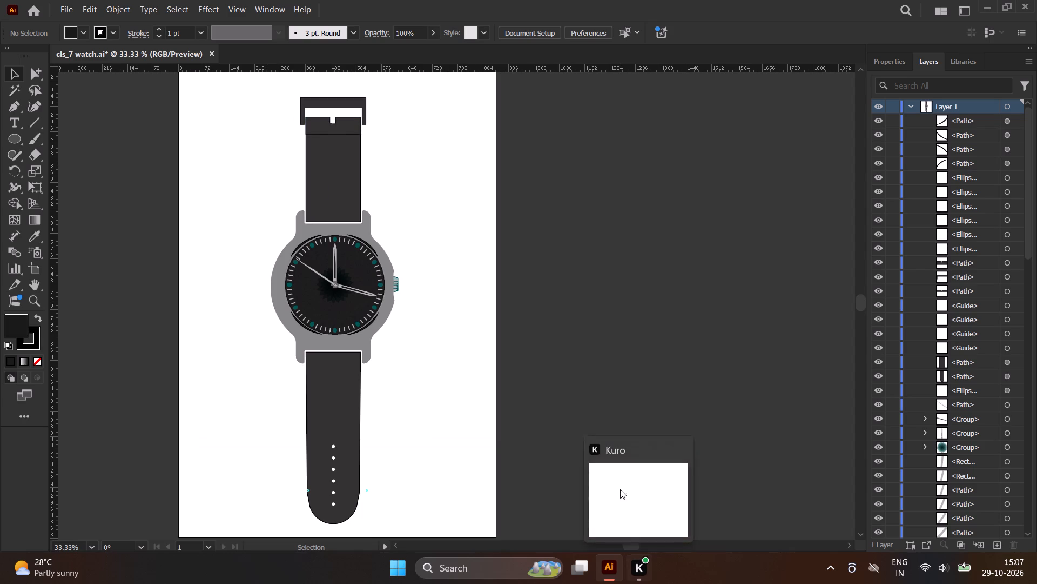
pyautogui.hotkey('ctrl', 's')
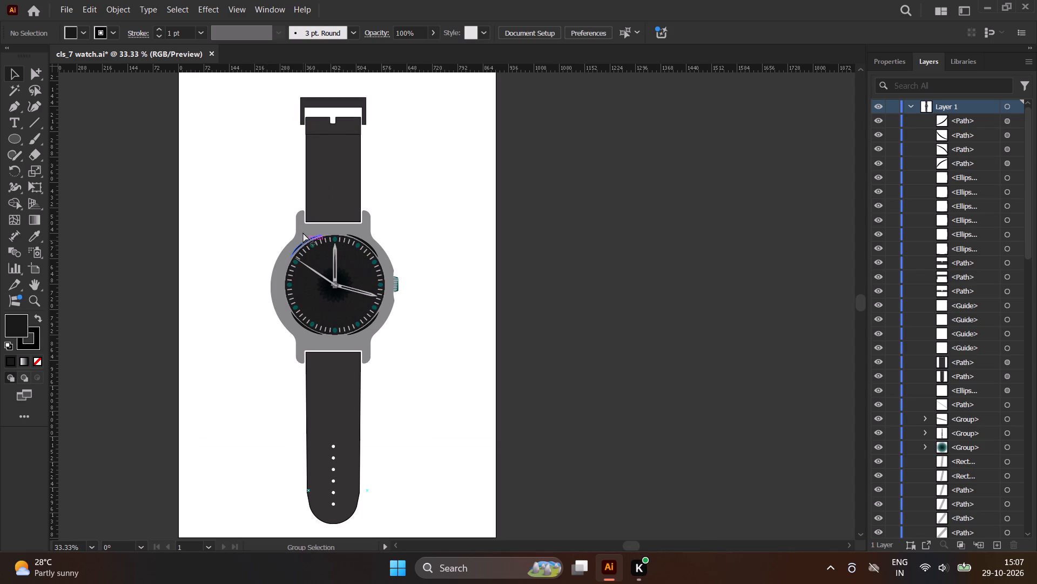